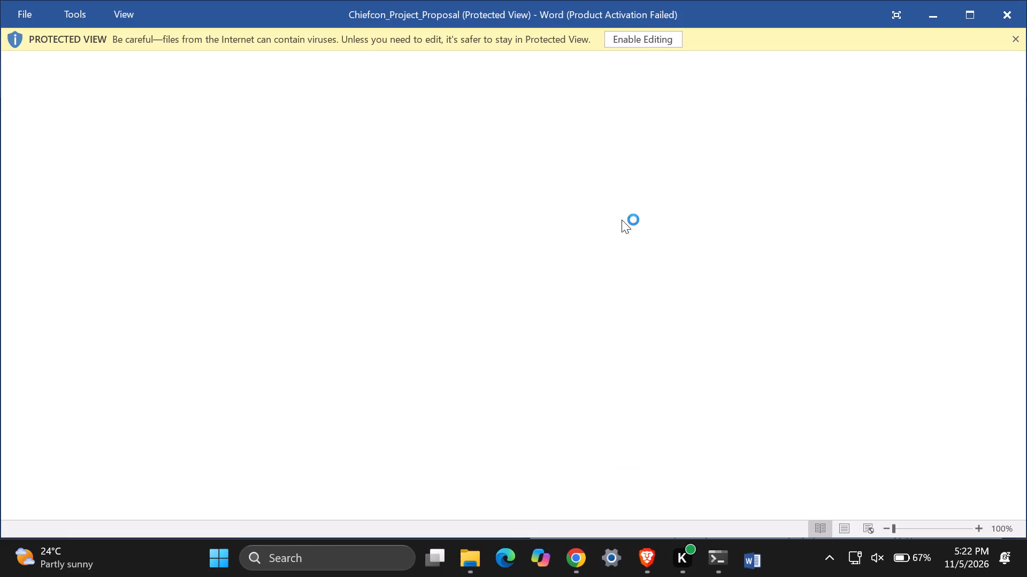
click(666, 45)
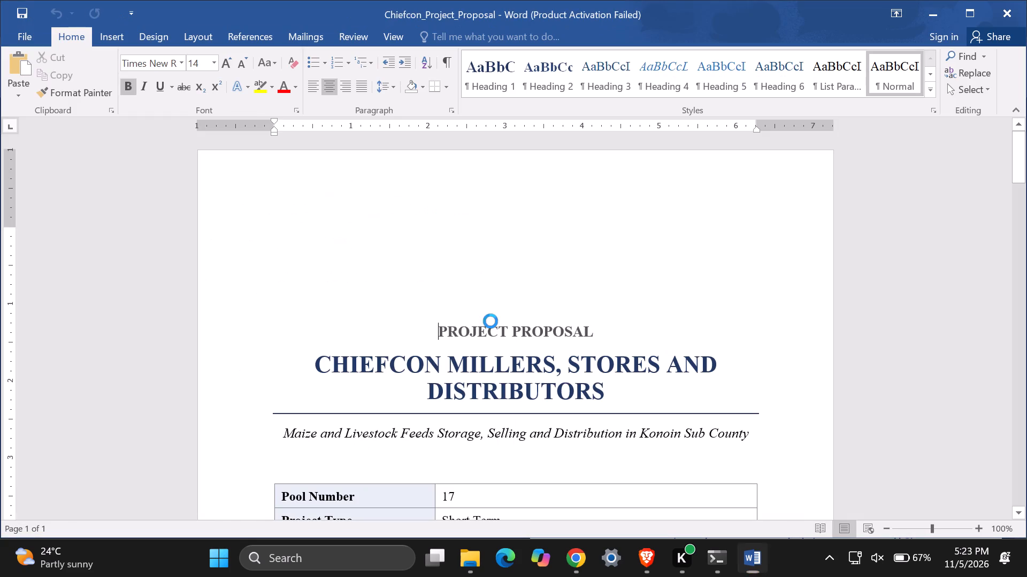
Set the document's zoom level to 132% for reading.
scroll(560, 370, down, 4)
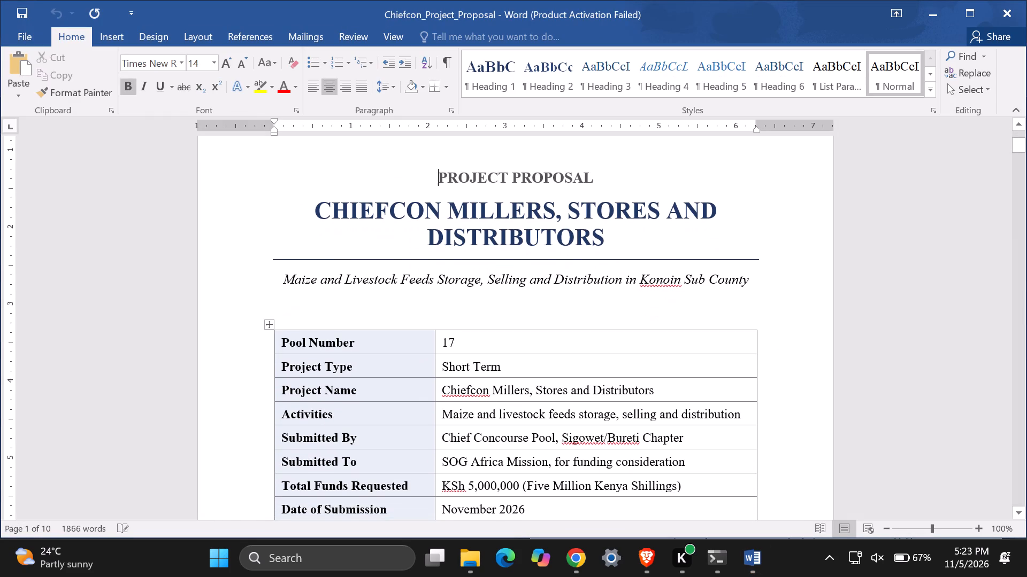
click(939, 526)
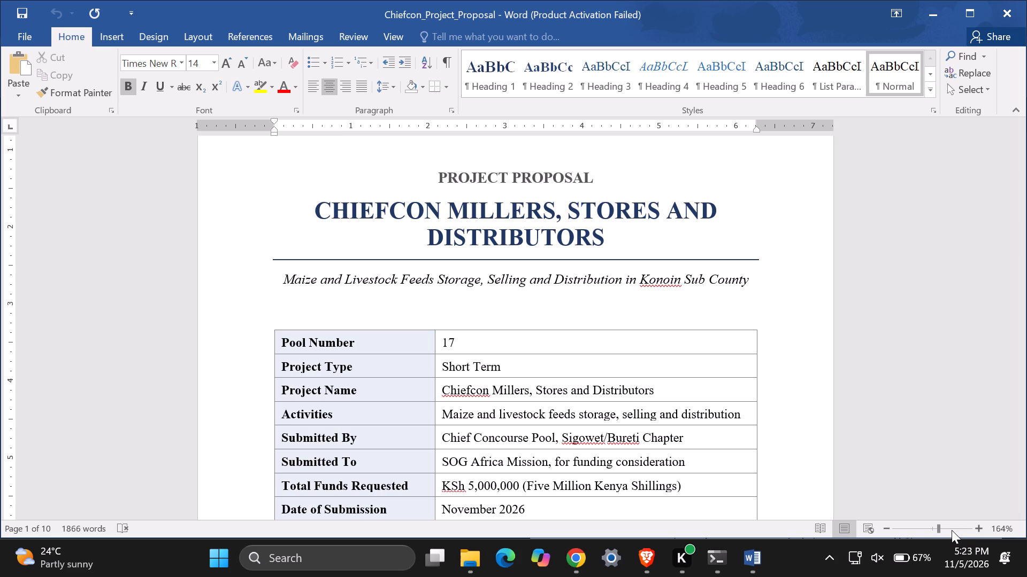
click(951, 528)
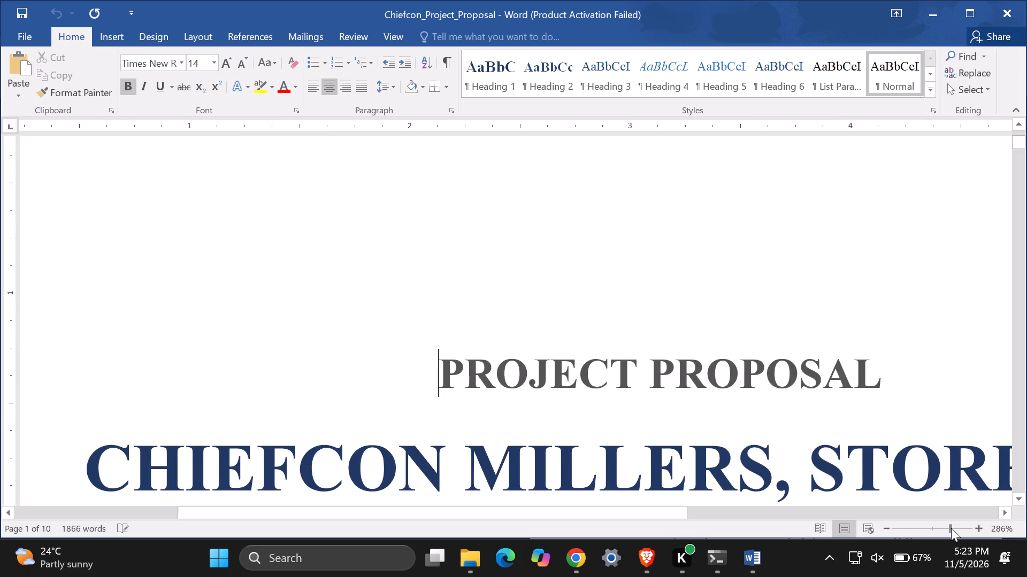
click(944, 528)
click(939, 527)
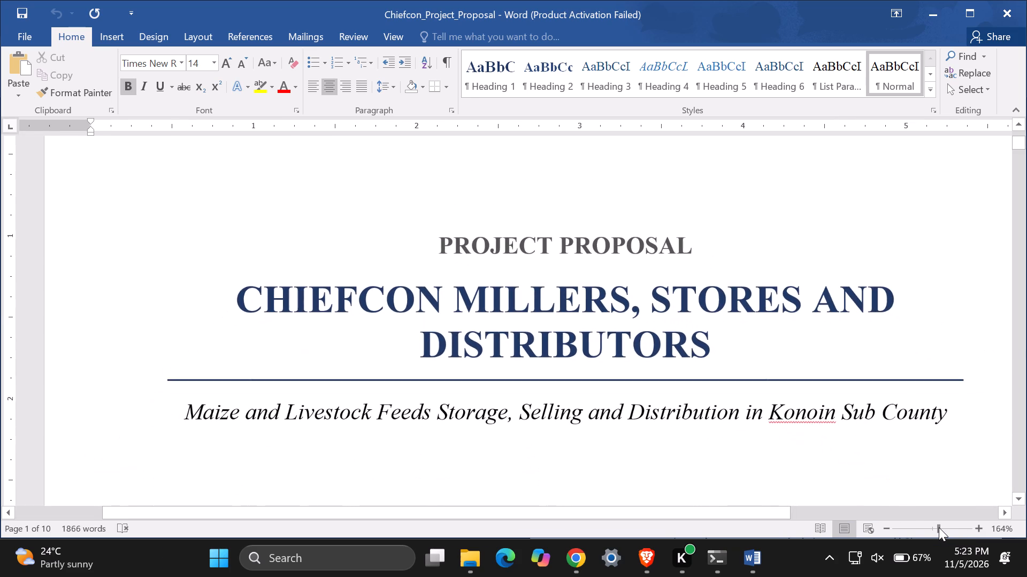
click(933, 529)
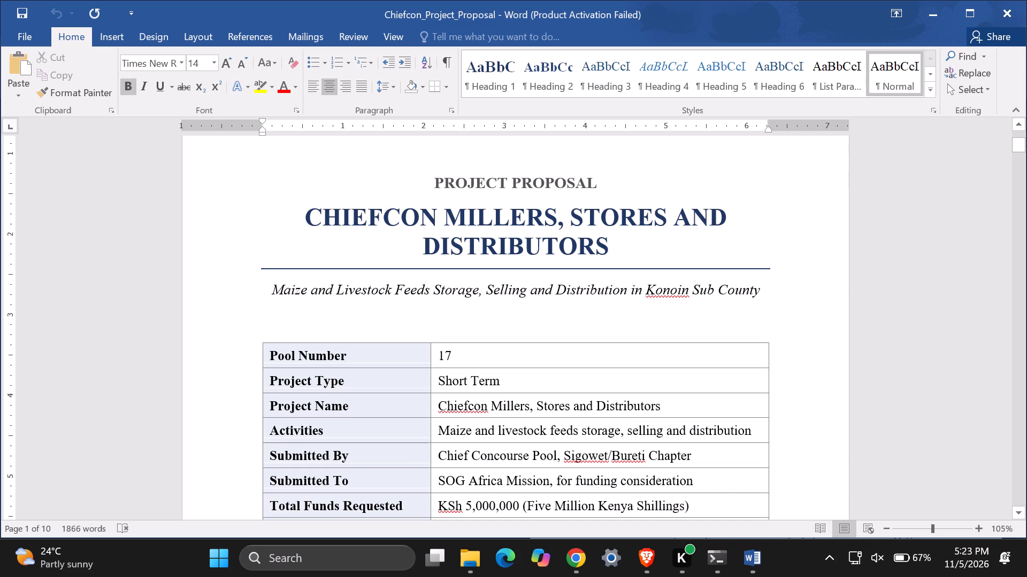
click(936, 528)
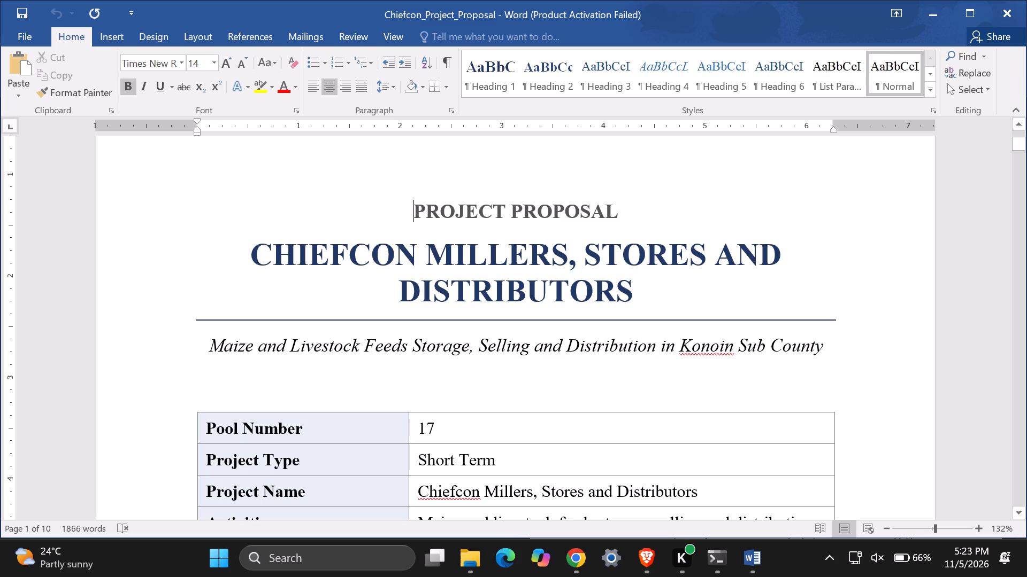
Close the Microsoft Office Activation Wizard covering the proposal.
scroll(549, 360, up, 6)
scroll(551, 361, down, 1)
scroll(552, 361, up, 1)
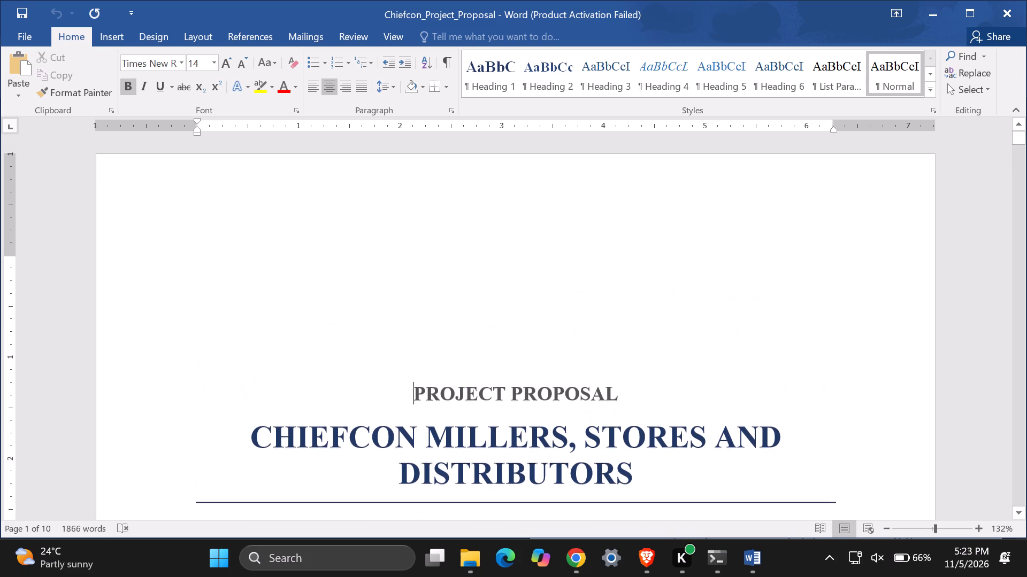
scroll(556, 357, down, 16)
scroll(560, 347, up, 15)
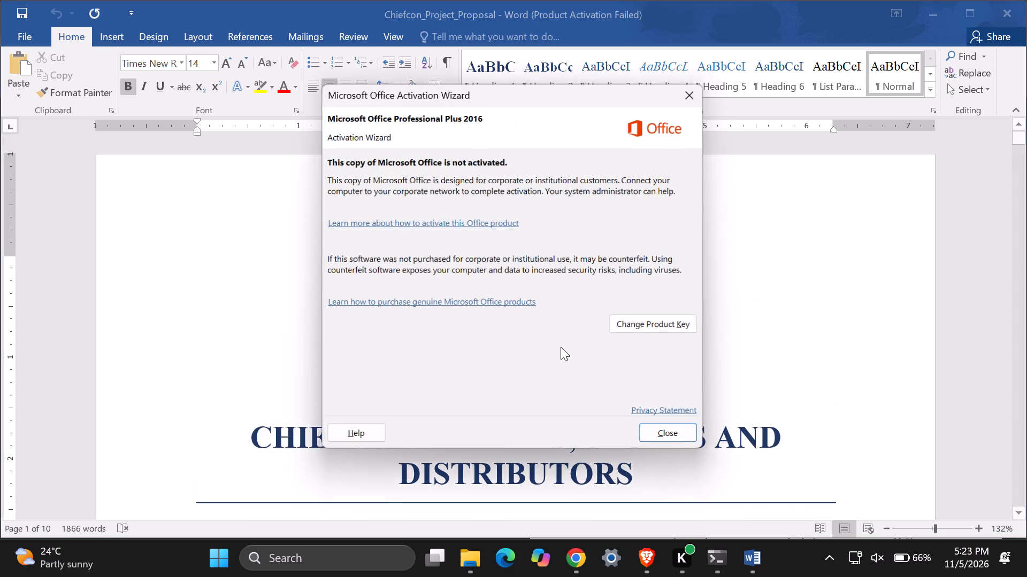
scroll(561, 347, up, 3)
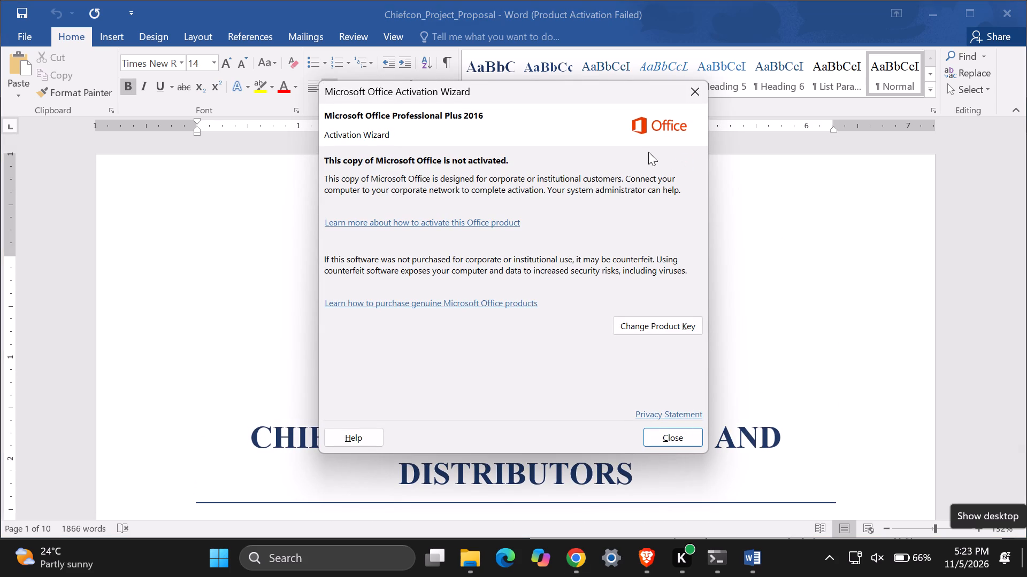
click(694, 96)
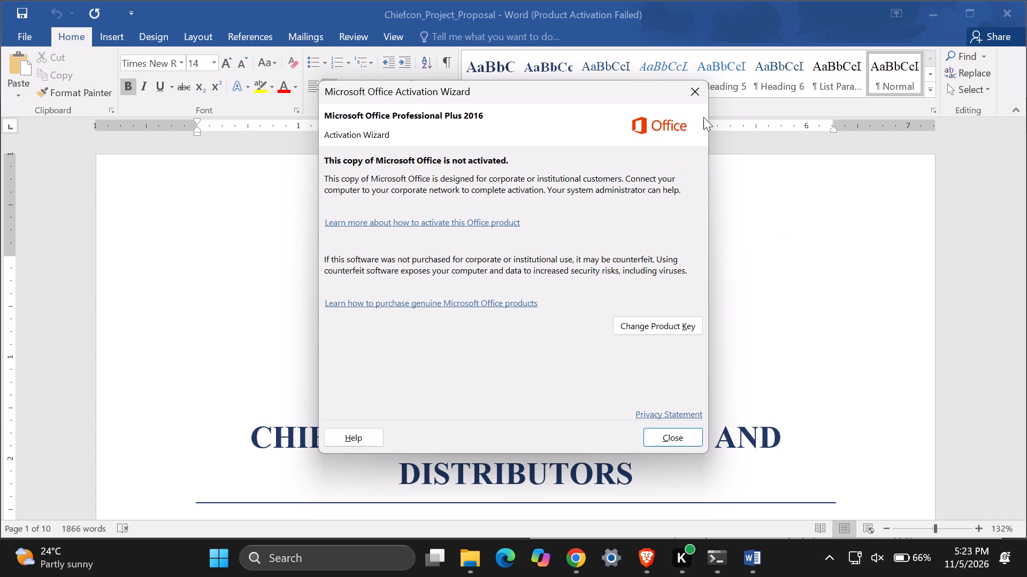
Examine the proposal's cover page, including its title and the project details table.
scroll(693, 374, up, 3)
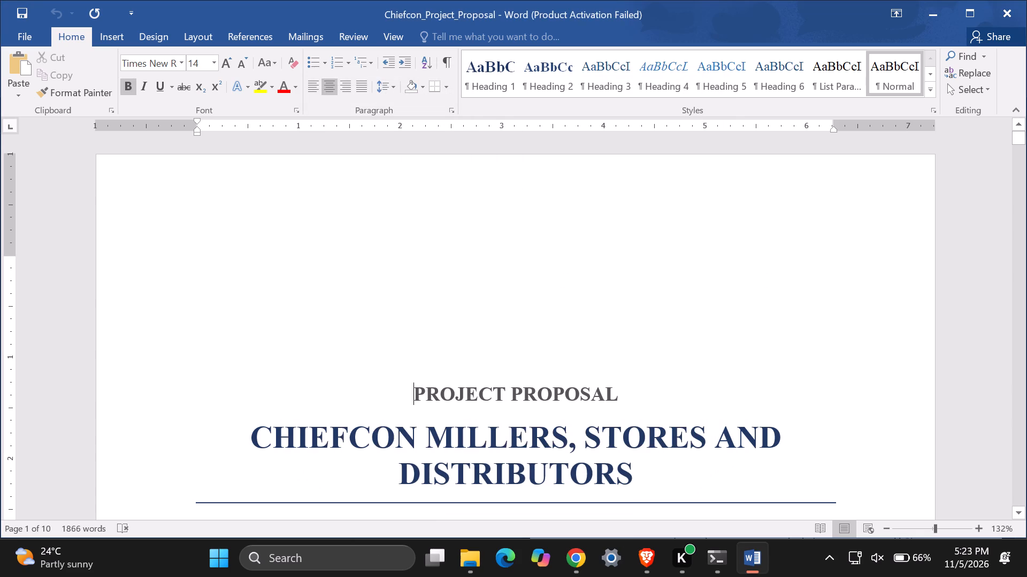
scroll(658, 402, up, 12)
click(698, 382)
scroll(695, 382, up, 20)
scroll(695, 382, up, 3)
scroll(693, 384, up, 20)
scroll(693, 384, up, 2)
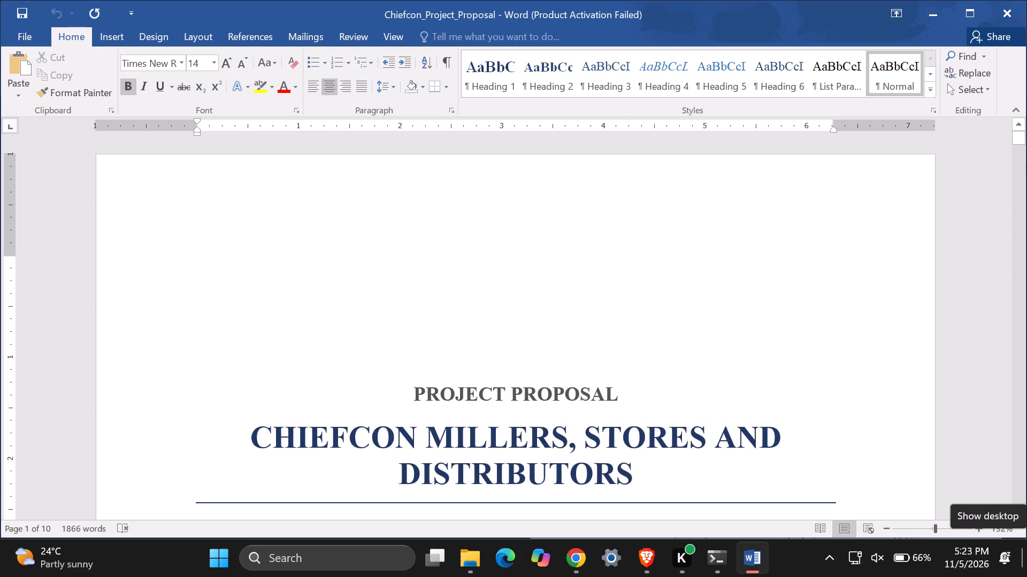
click(1020, 127)
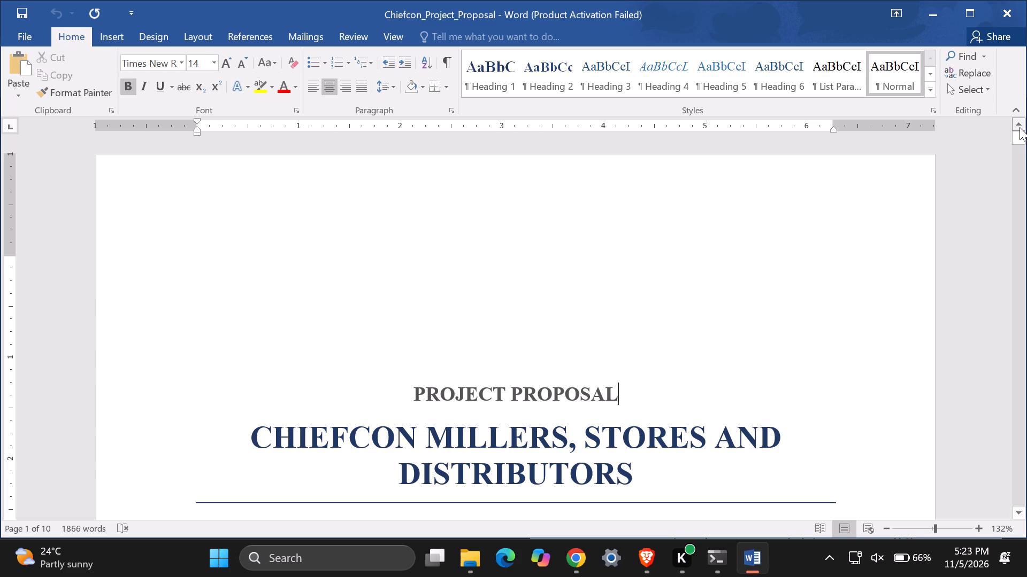
click(1014, 508)
triple_click(1015, 508)
triple_click(1015, 508)
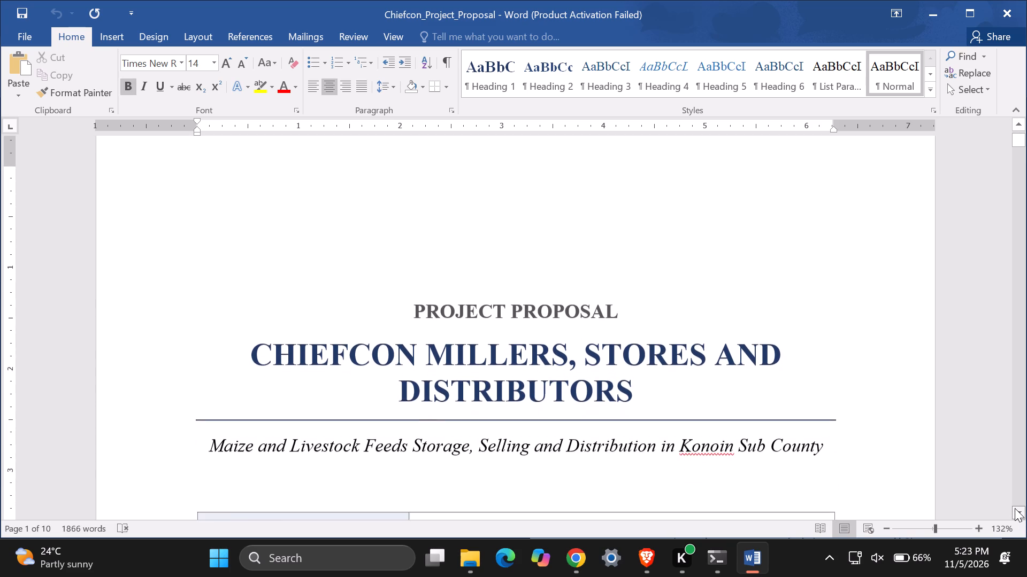
triple_click(1015, 508)
click(1015, 508)
click(1015, 508)
double_click(1015, 508)
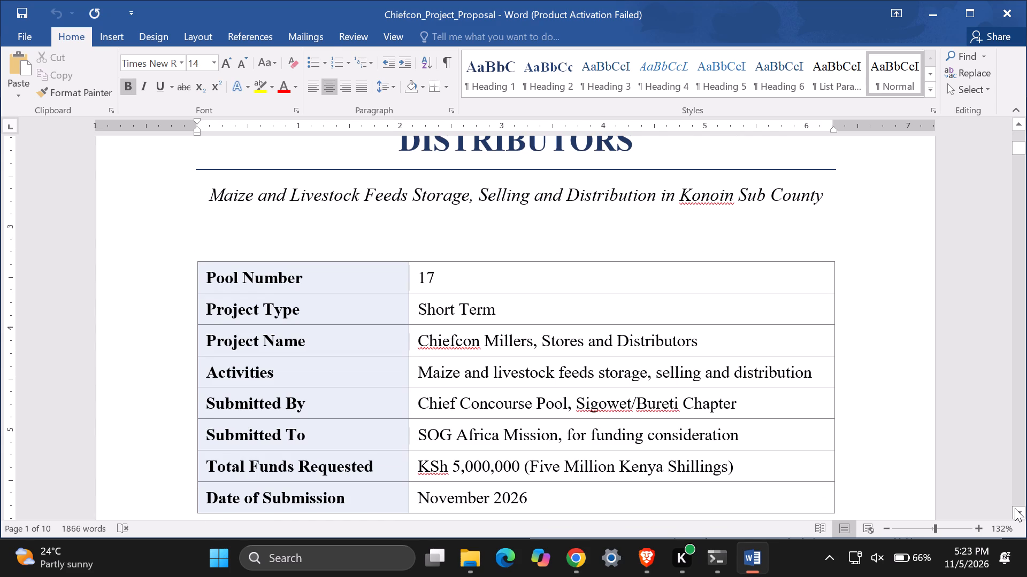
click(1015, 508)
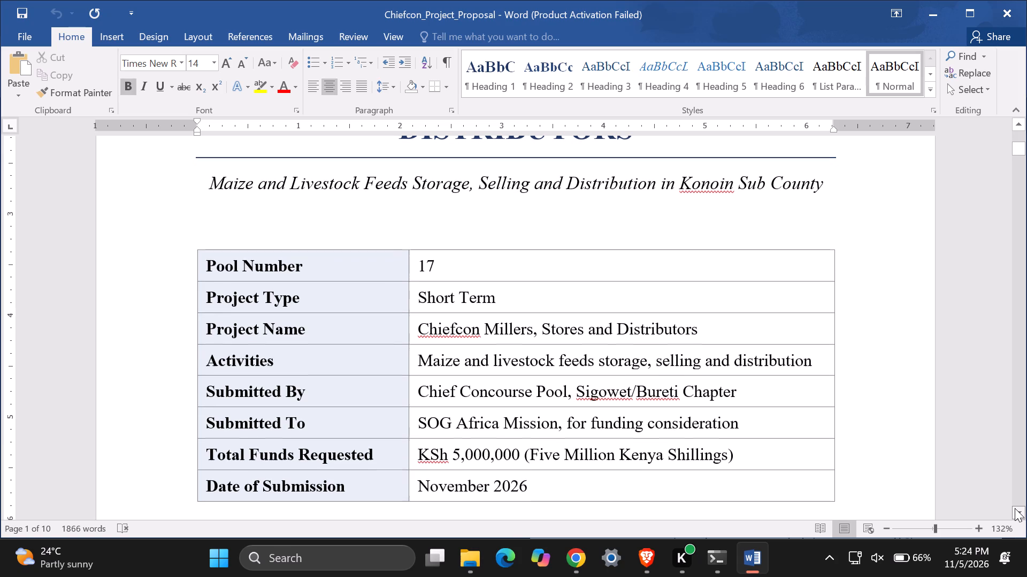
double_click(1015, 508)
click(1015, 508)
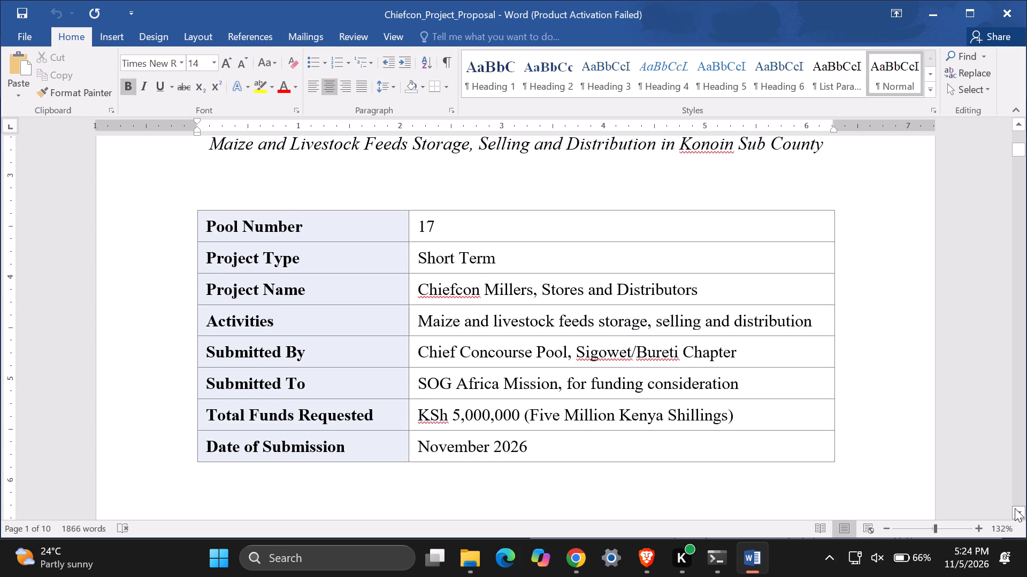
click(1015, 508)
triple_click(1015, 508)
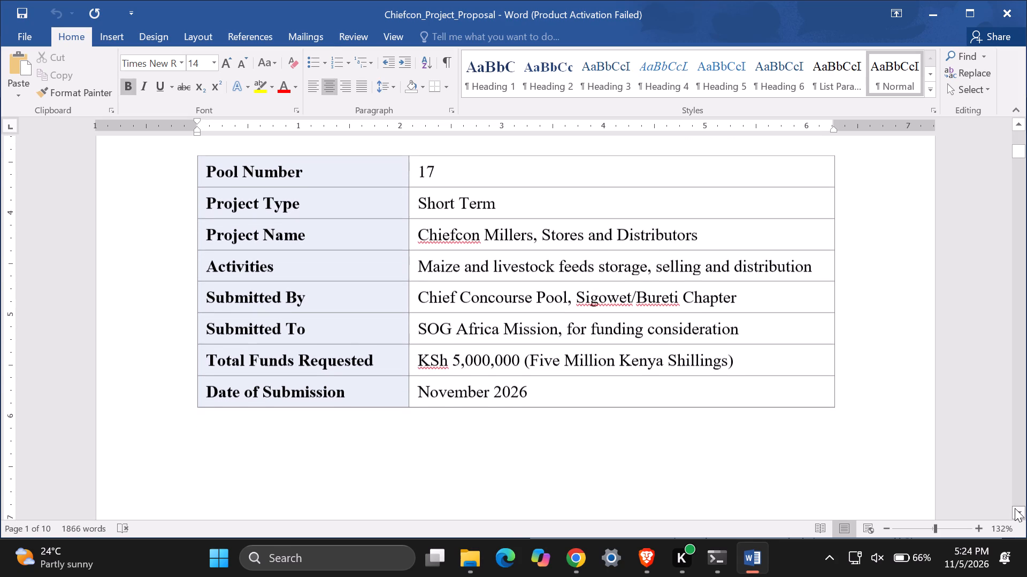
triple_click(1015, 508)
click(1015, 508)
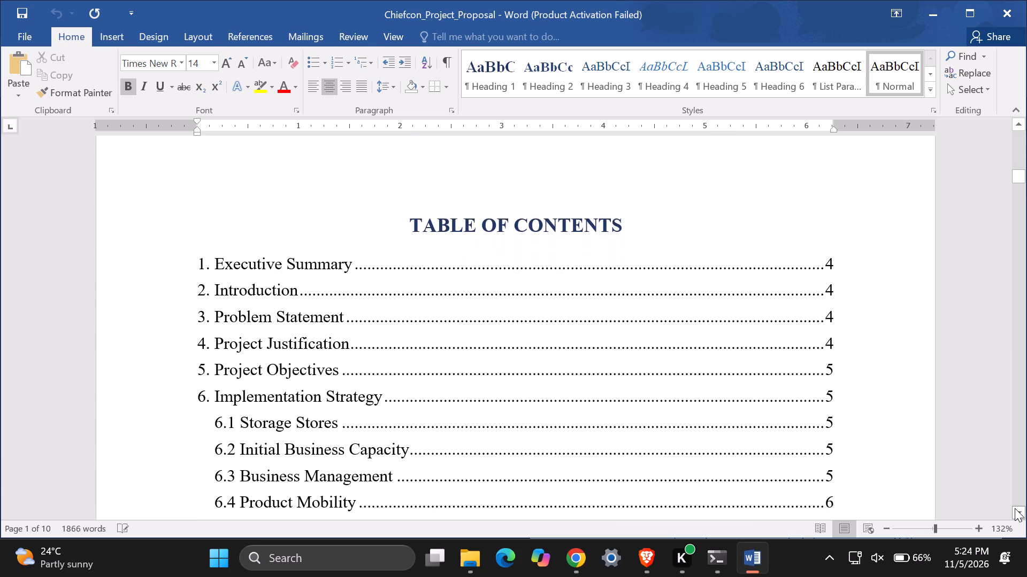
Examine the proposal's table of contents from Executive Summary to Conclusion, including subsection entries and page numbers.
click(1015, 508)
double_click(1015, 508)
click(1015, 508)
click(1015, 508)
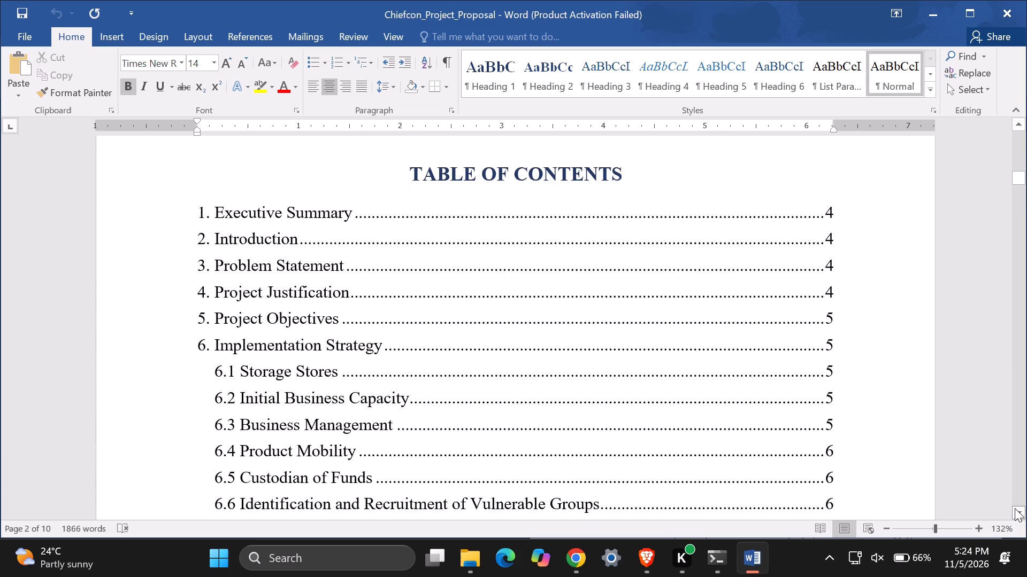
click(1015, 508)
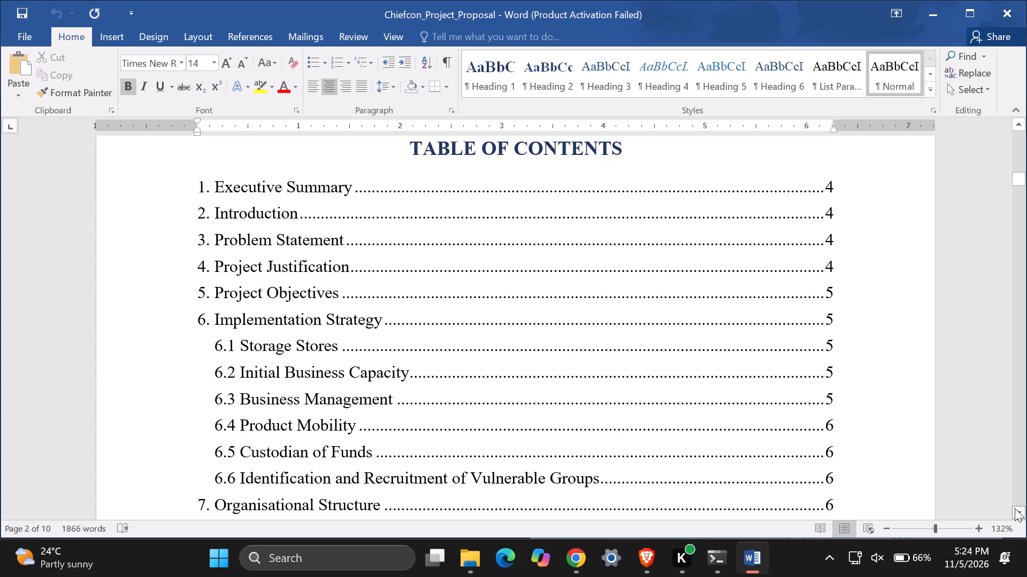
click(1015, 508)
click(1015, 508)
click(1015, 508)
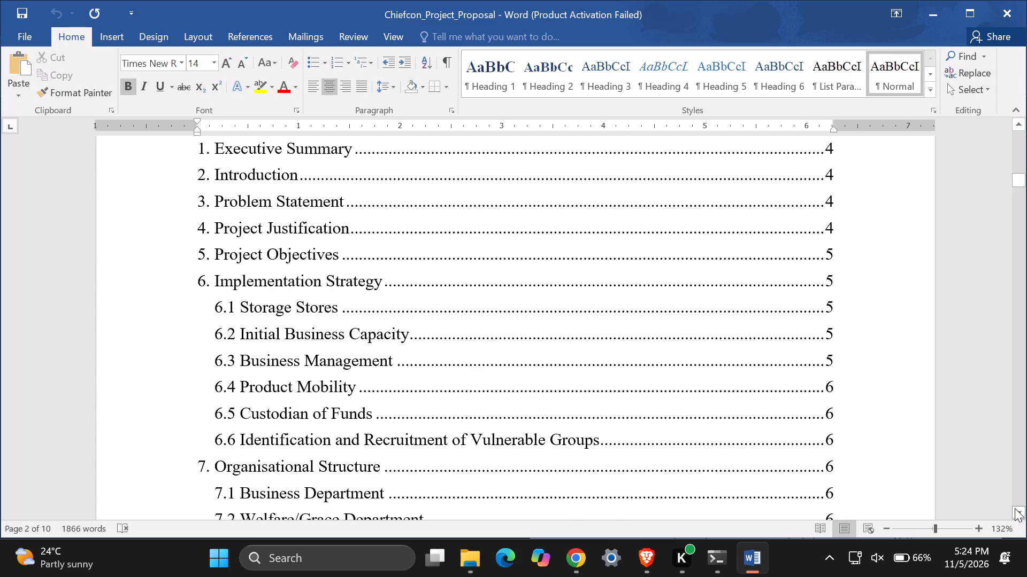
click(1015, 508)
click(1015, 508)
click(1015, 508)
click(1015, 508)
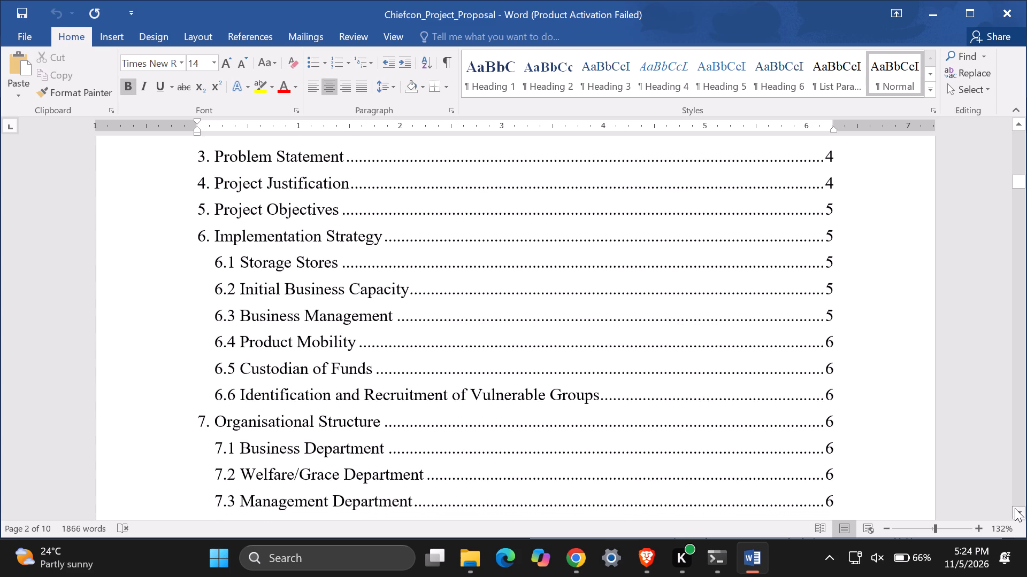
double_click(1015, 508)
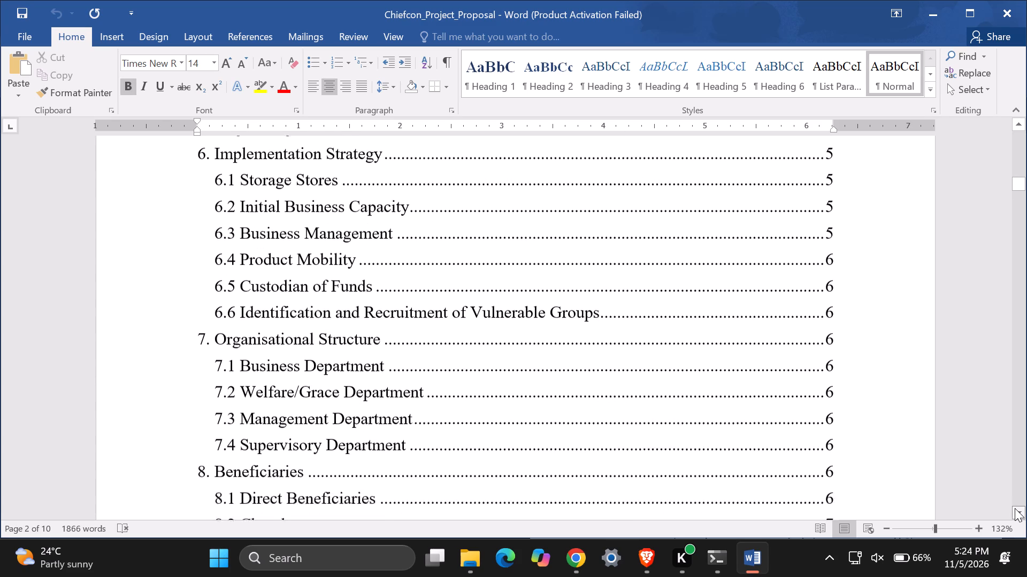
click(1015, 508)
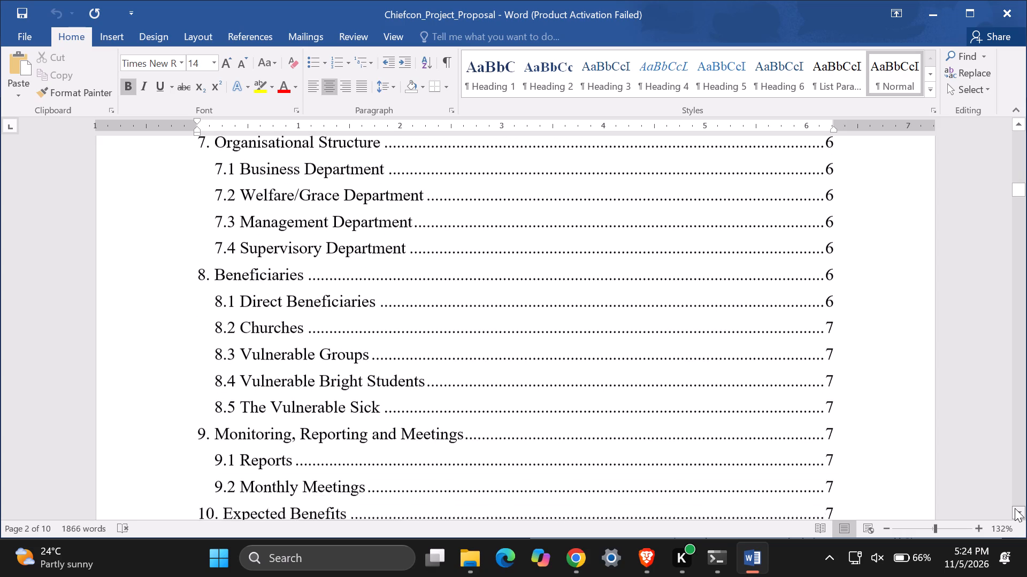
click(1015, 508)
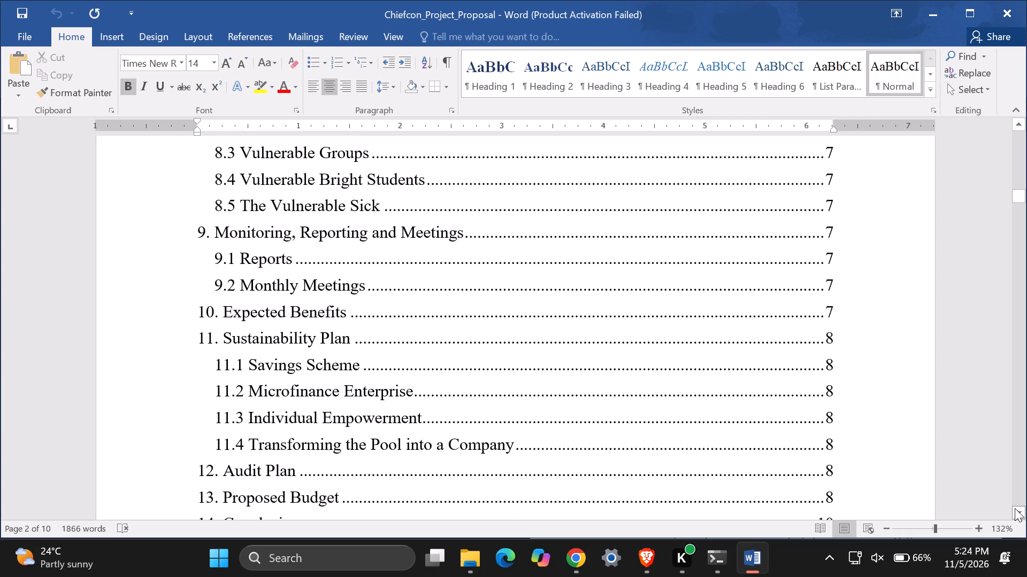
click(1015, 508)
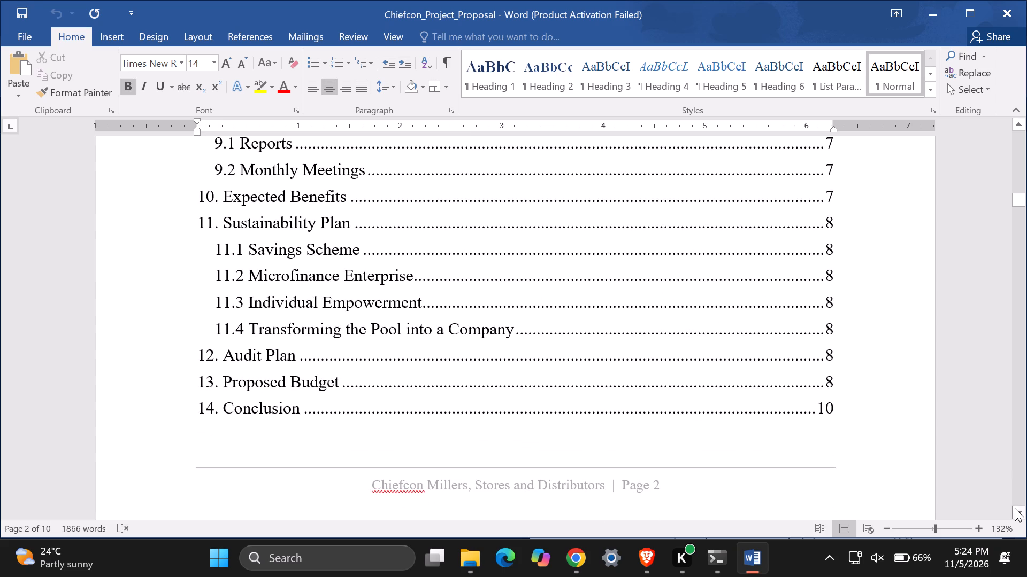
Check the blank space after the table of contents and recheck the contents page from its heading to the footer.
click(1015, 508)
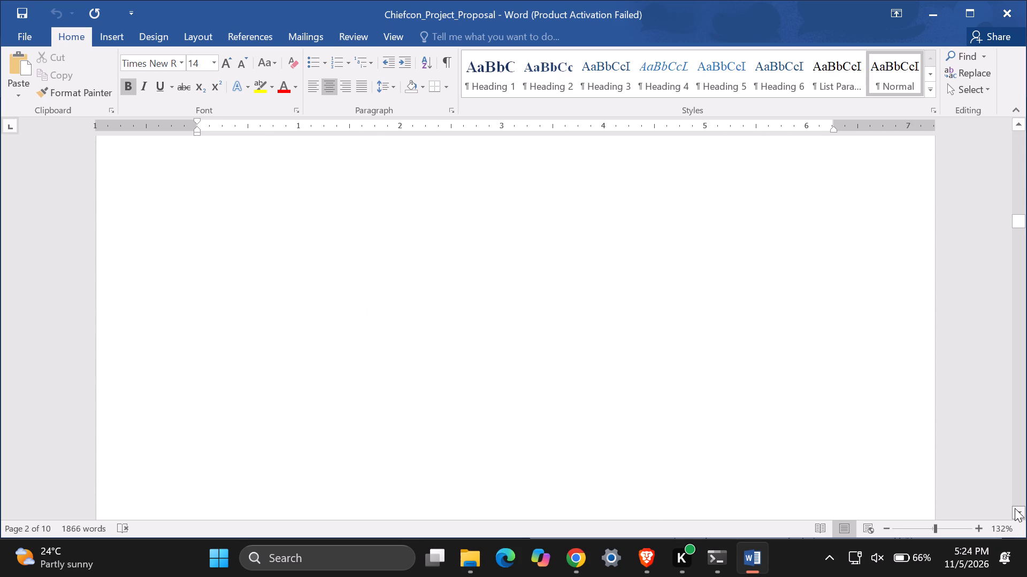
triple_click(1015, 508)
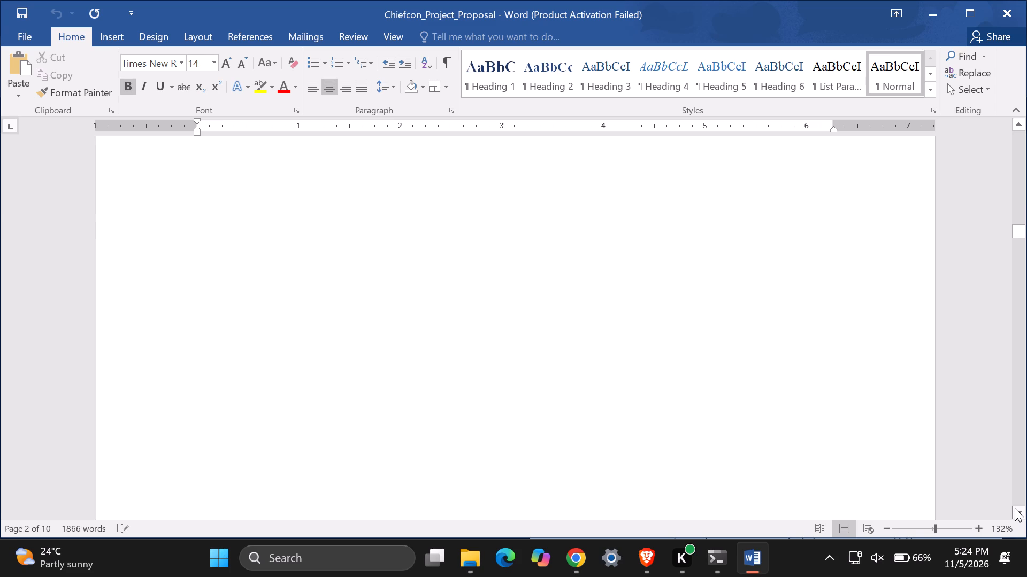
triple_click(1015, 508)
double_click(1015, 508)
drag(1026, 239, 1014, 279)
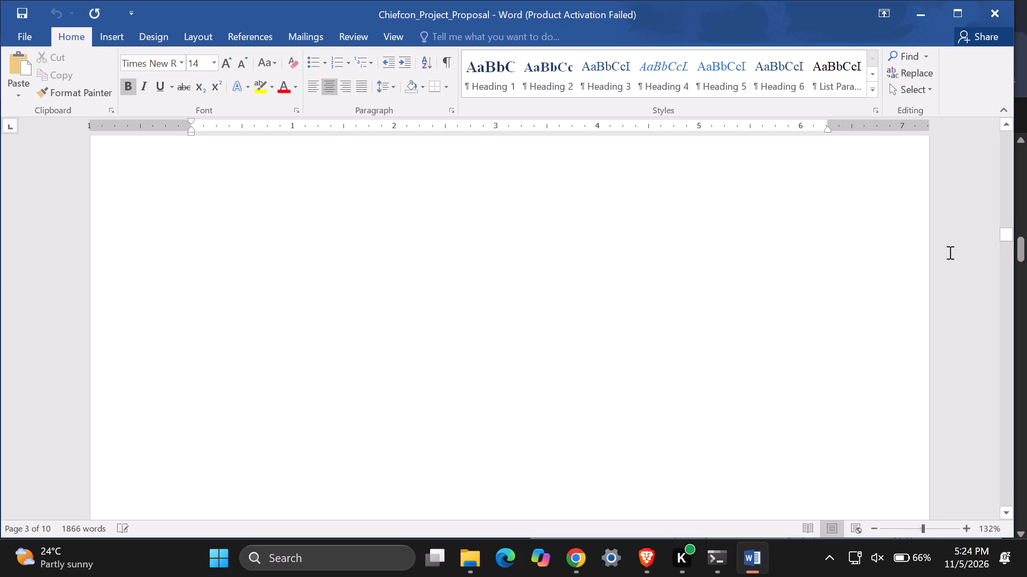
scroll(721, 367, up, 11)
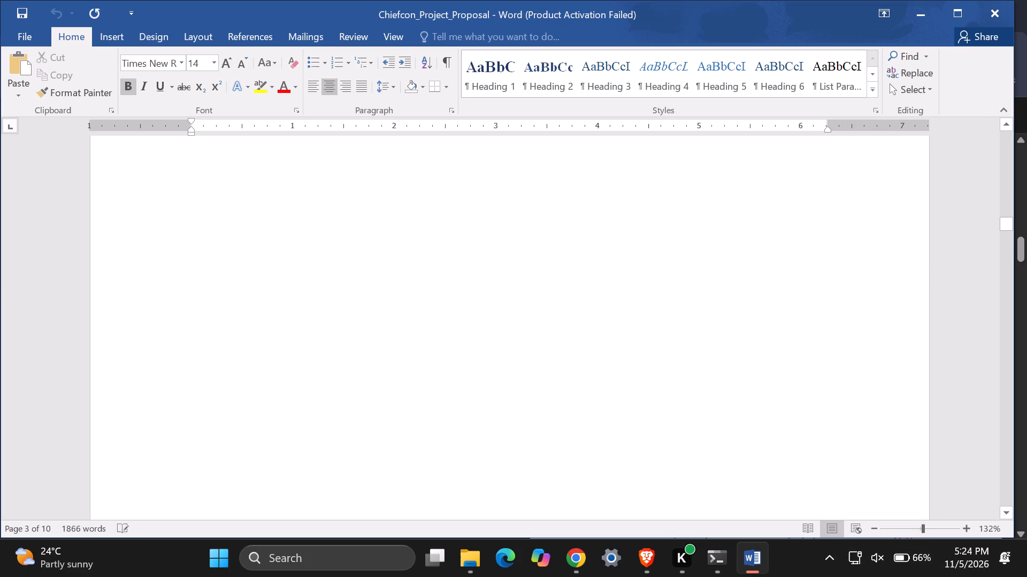
scroll(712, 384, up, 16)
scroll(714, 386, up, 7)
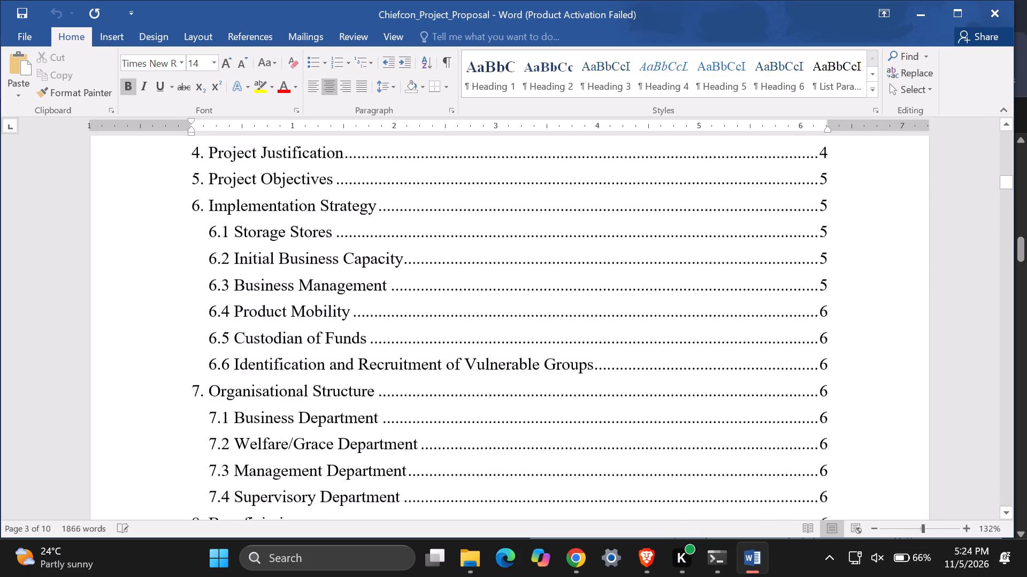
scroll(714, 386, up, 8)
scroll(714, 386, down, 6)
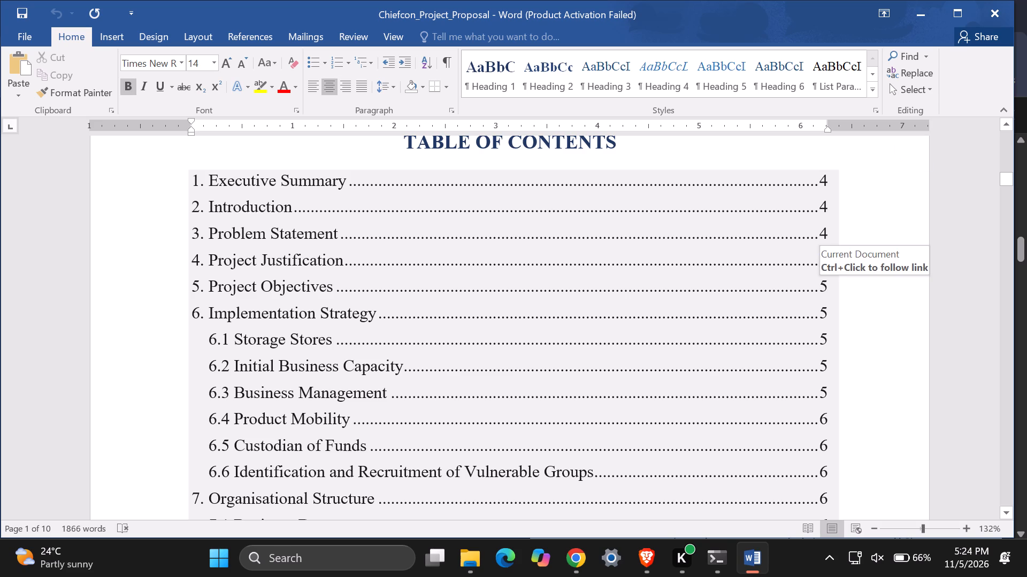
scroll(648, 308, up, 6)
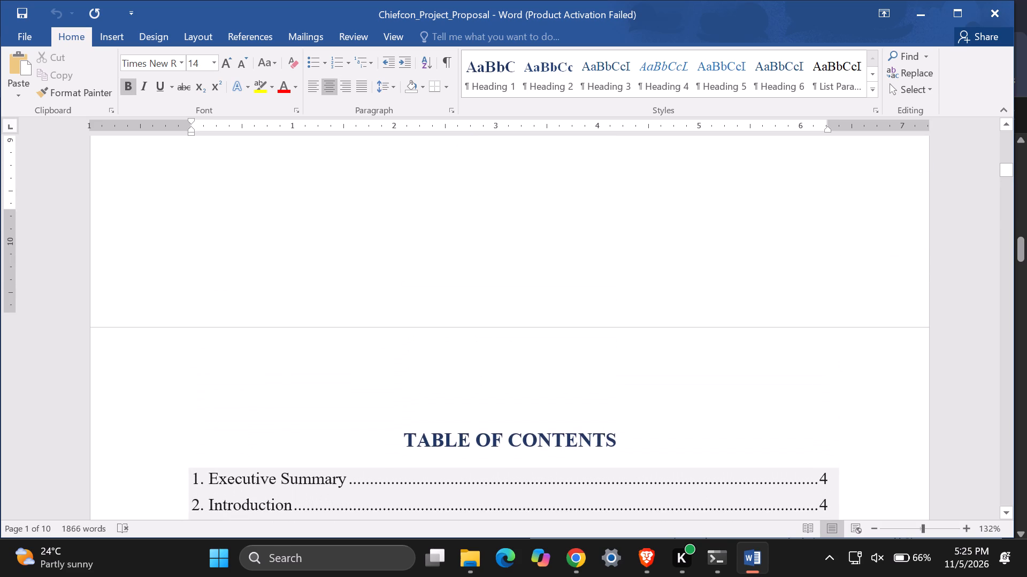
scroll(649, 308, down, 15)
scroll(652, 307, down, 6)
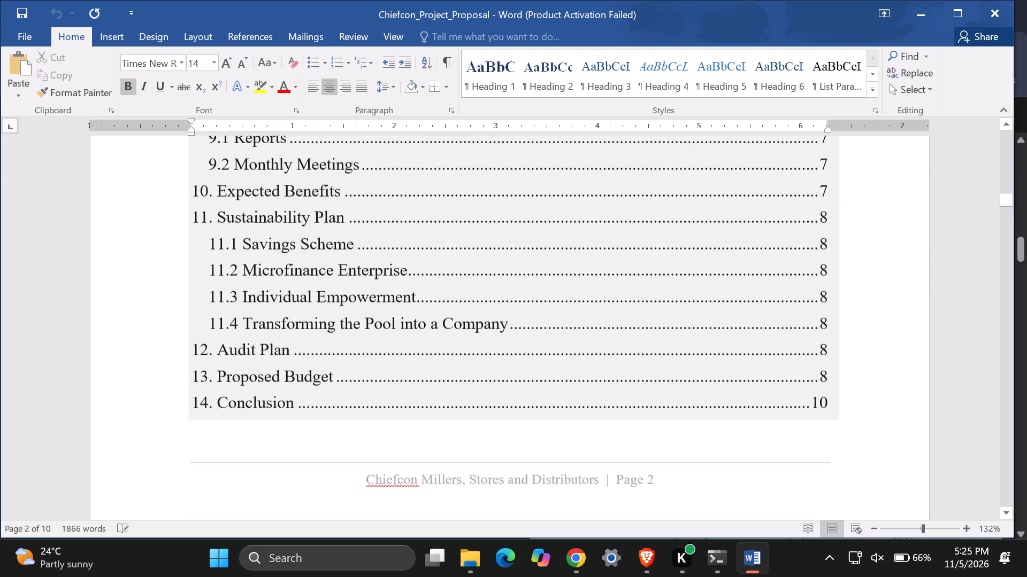
scroll(652, 307, down, 19)
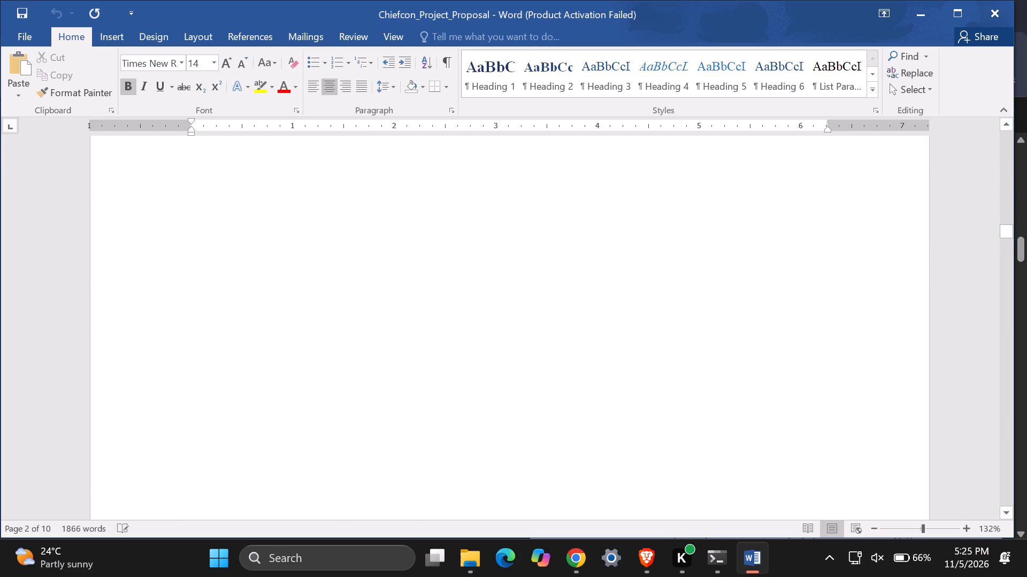
Read through the Executive Summary, Introduction and Problem Statement sections of the proposal.
scroll(652, 307, down, 16)
scroll(652, 307, up, 4)
scroll(653, 307, down, 2)
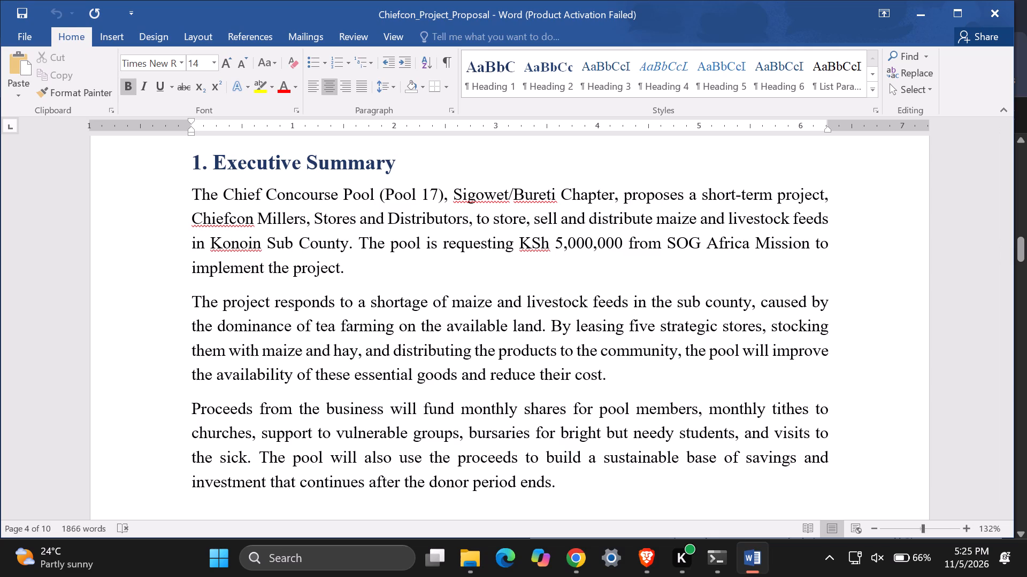
scroll(653, 307, up, 2)
scroll(653, 307, down, 4)
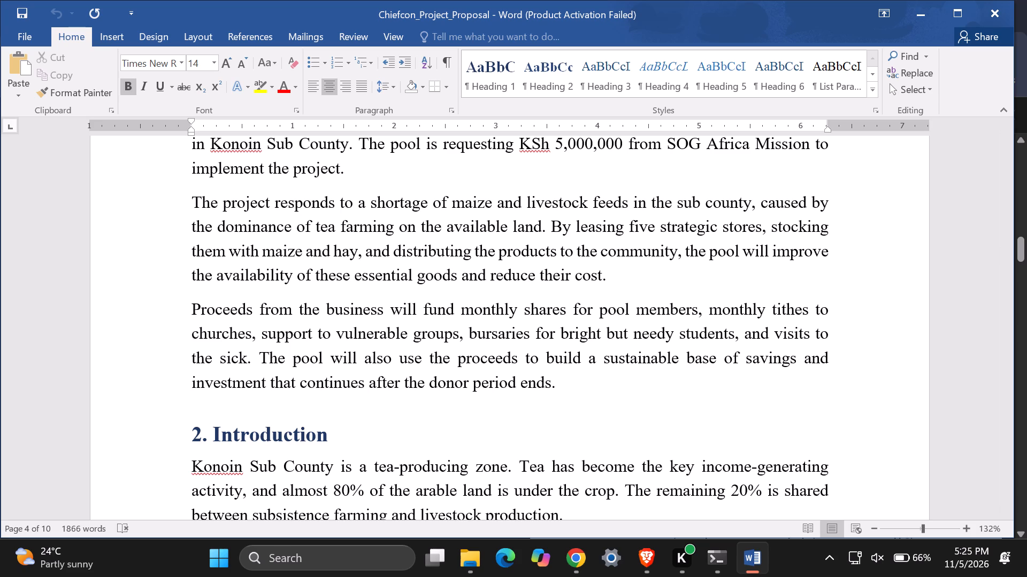
scroll(637, 296, up, 4)
scroll(637, 296, down, 7)
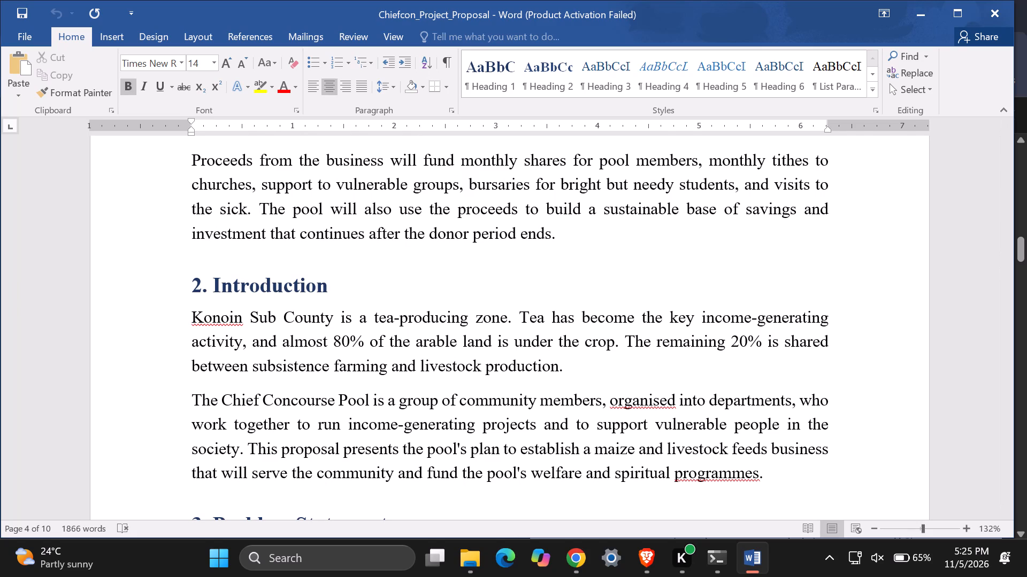
scroll(637, 296, up, 1)
scroll(637, 296, down, 4)
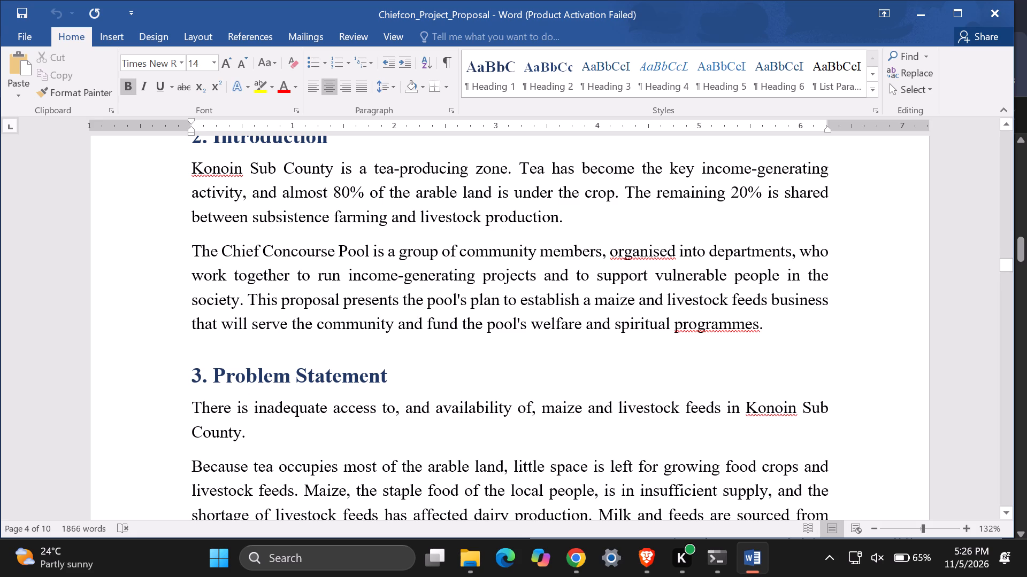
scroll(642, 297, up, 2)
scroll(642, 297, down, 5)
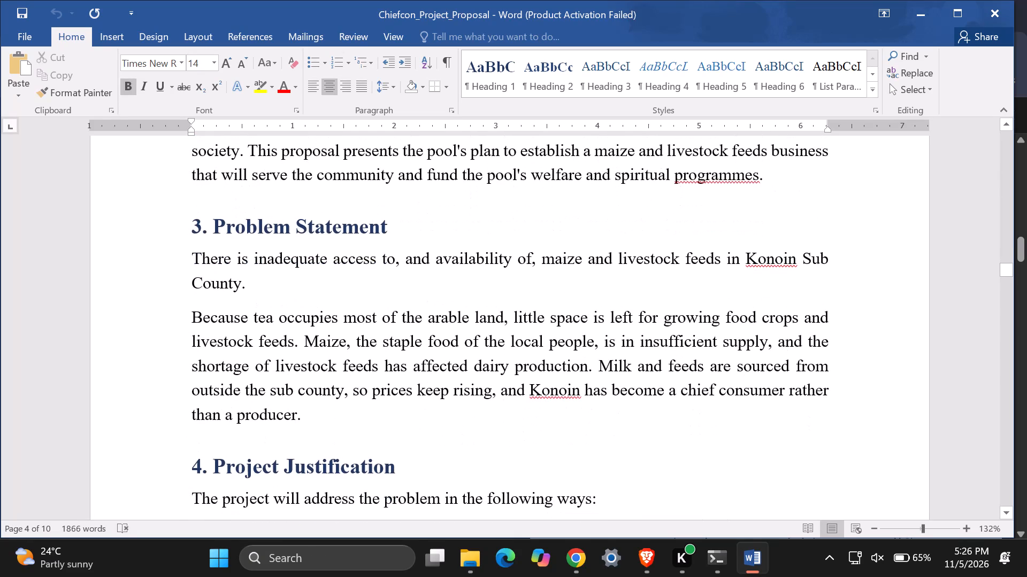
Examine the Project Justification section and how its bullet list runs across the break between pages 4 and 5.
scroll(642, 297, down, 2)
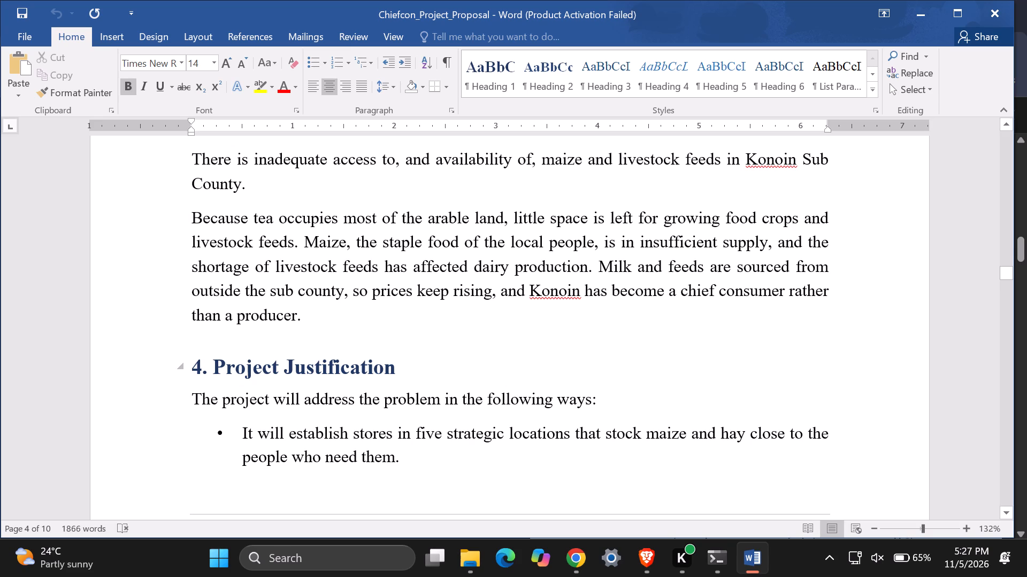
scroll(569, 346, up, 2)
scroll(569, 346, down, 4)
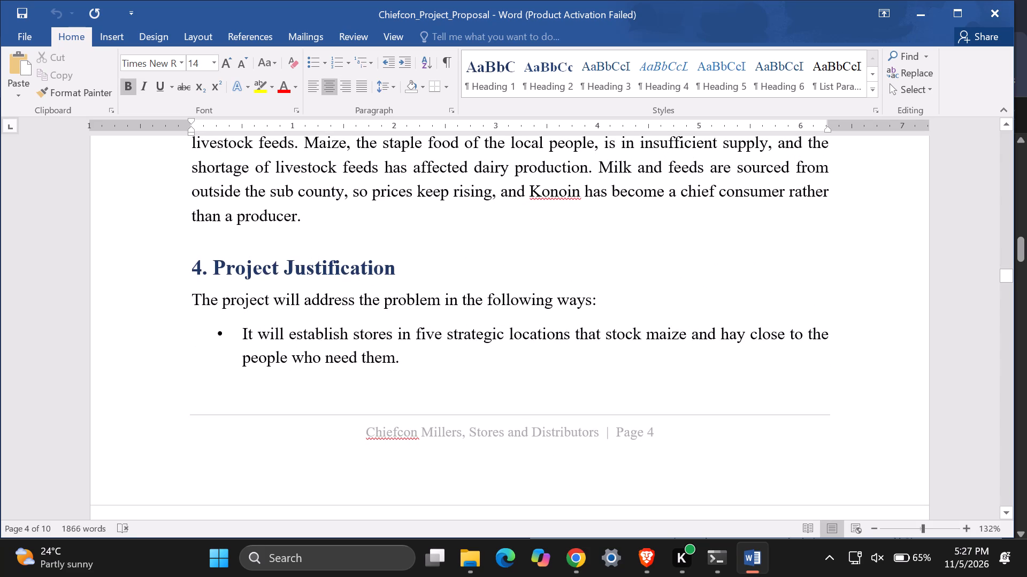
scroll(569, 346, down, 1)
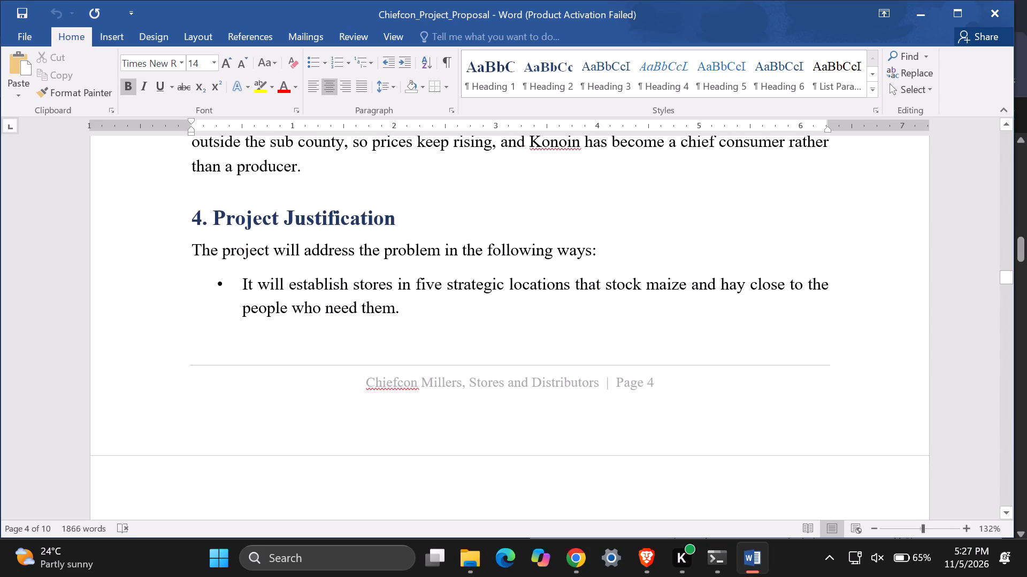
scroll(569, 346, down, 3)
scroll(569, 346, up, 1)
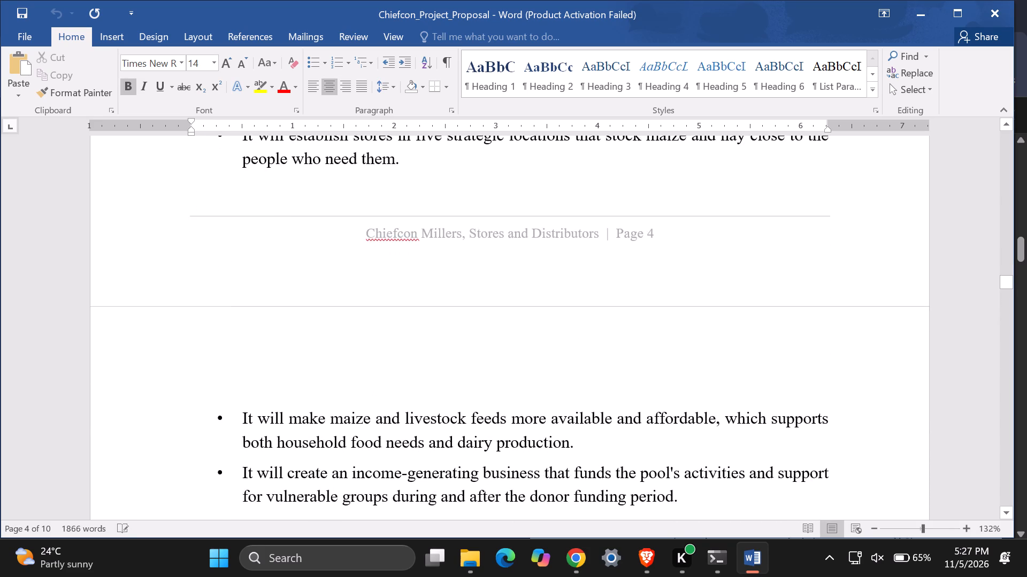
scroll(569, 346, up, 1)
scroll(569, 346, down, 1)
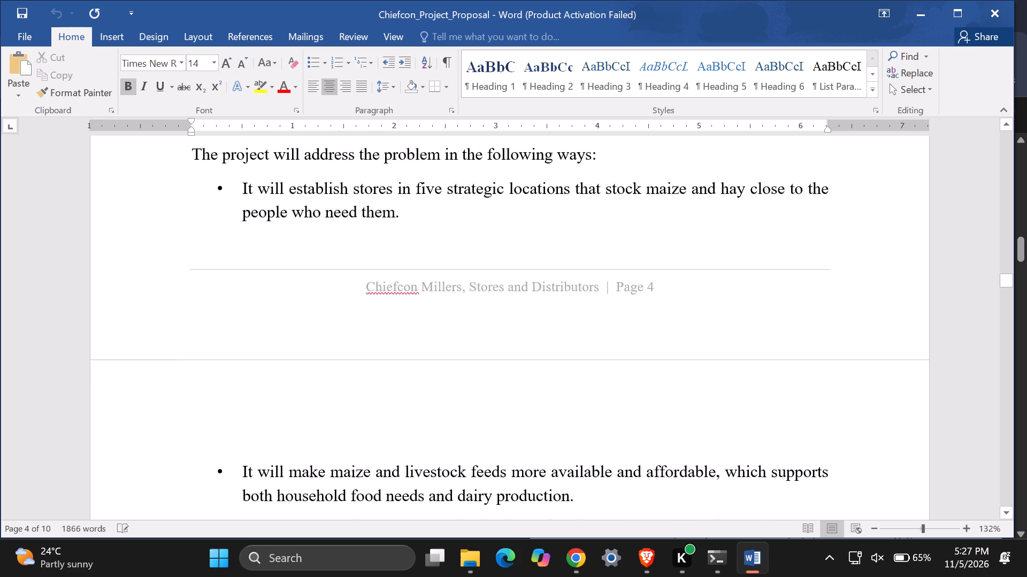
scroll(569, 346, down, 1)
scroll(569, 346, up, 2)
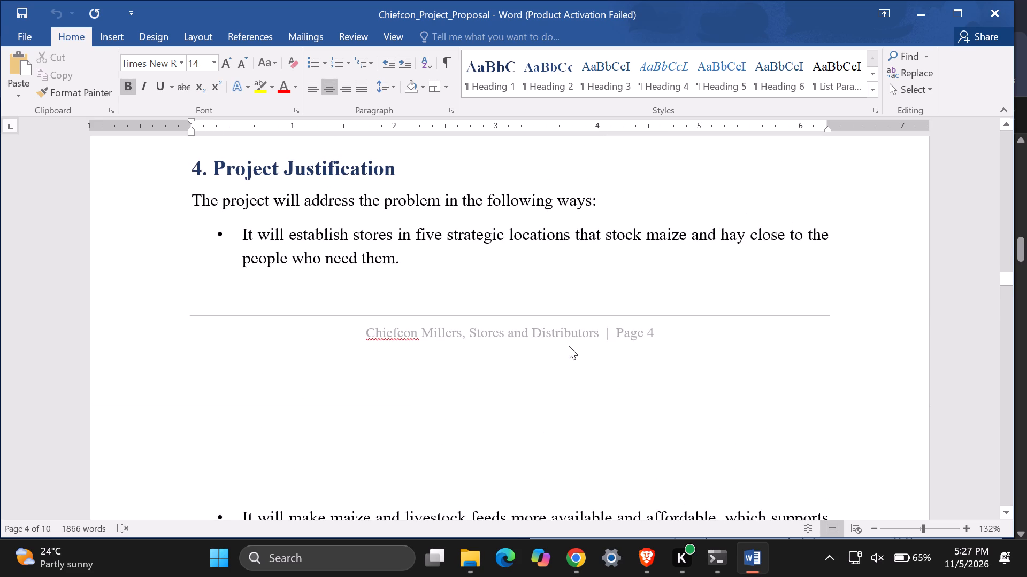
scroll(569, 346, up, 3)
scroll(569, 346, down, 4)
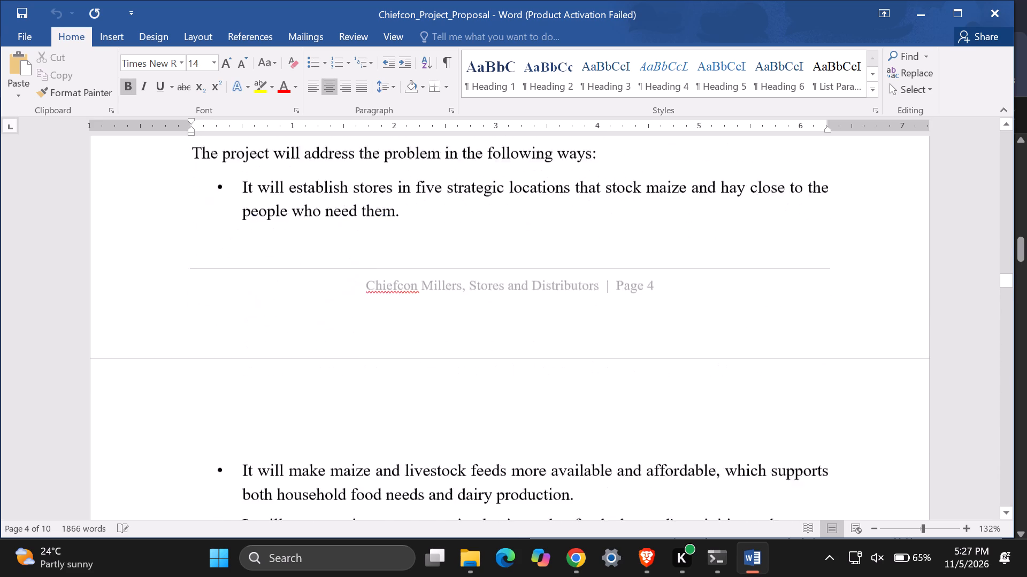
scroll(570, 346, down, 4)
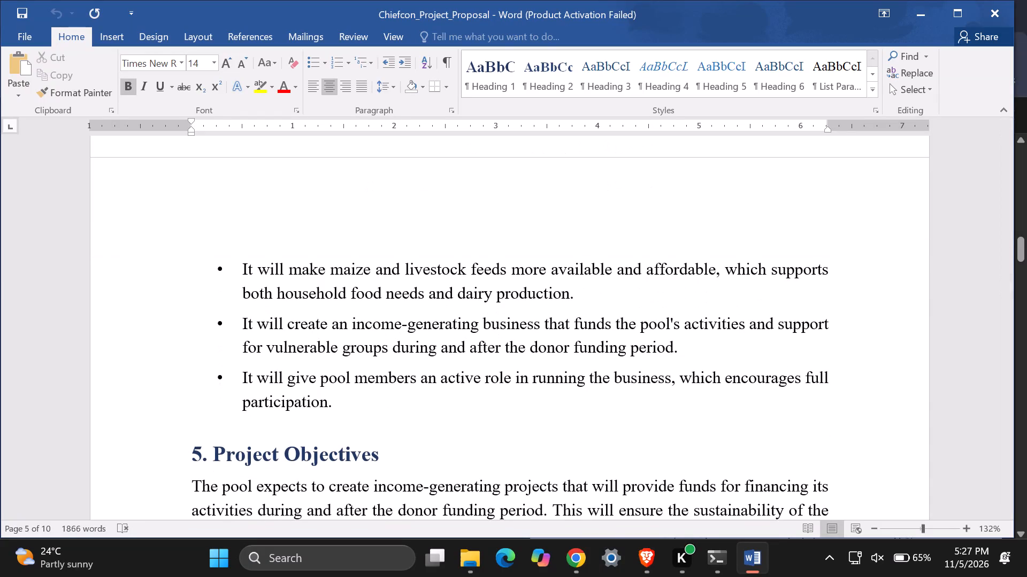
Read the numbered Project Objectives and Implementation Strategy subsections 6.1 Storage Stores to 6.3 Business Management.
scroll(570, 346, down, 6)
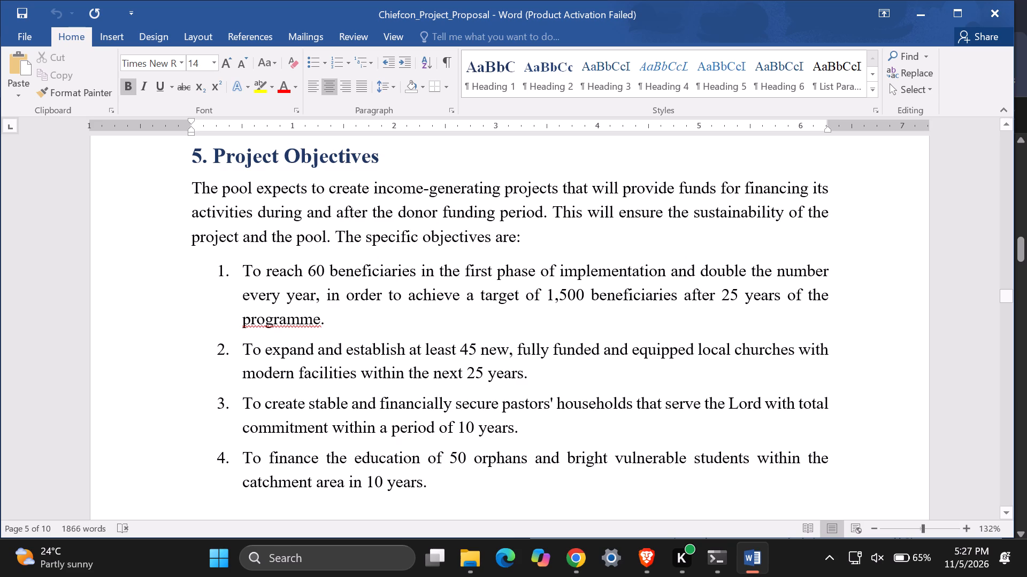
scroll(532, 313, up, 3)
scroll(532, 314, down, 6)
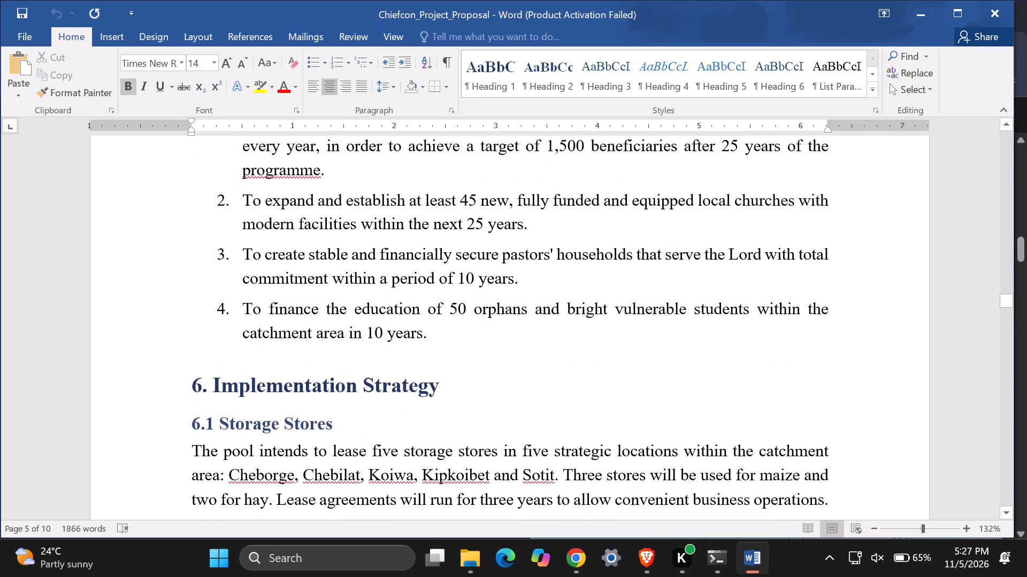
scroll(533, 312, down, 2)
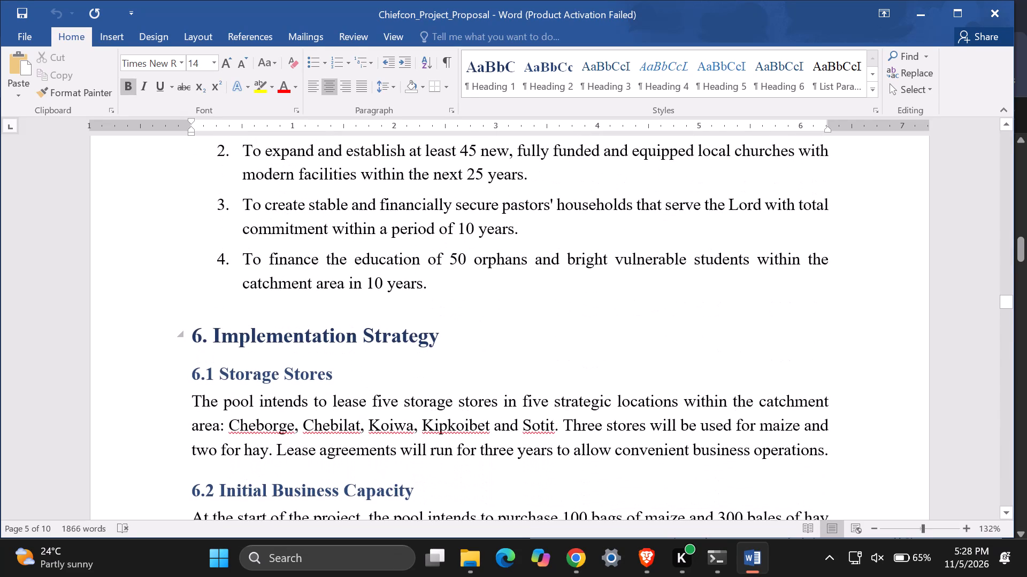
scroll(534, 312, down, 3)
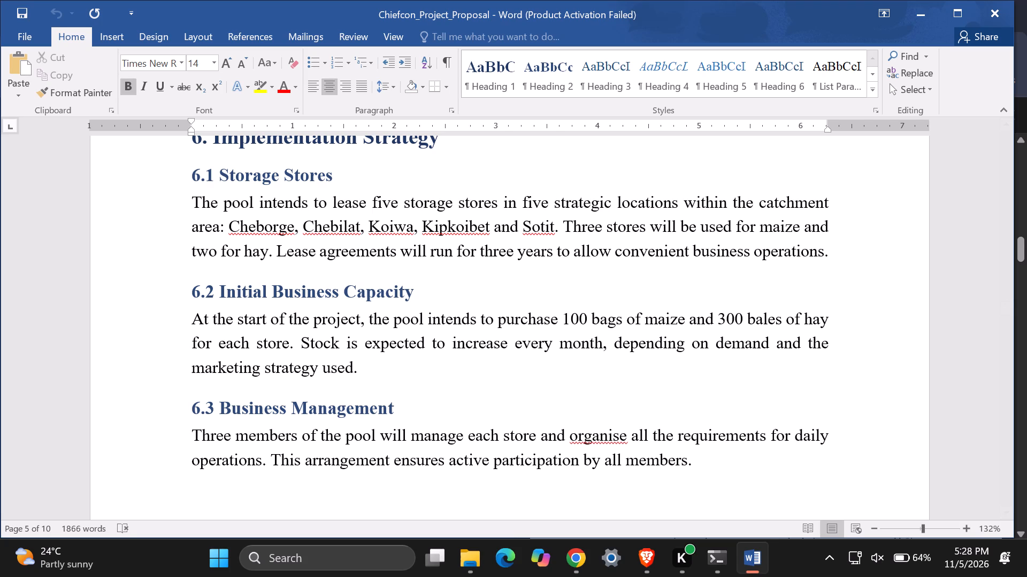
Recheck subsections 6.1 Storage Stores to 6.3 Business Management and the blank space above the page 5 footer.
scroll(300, 247, up, 2)
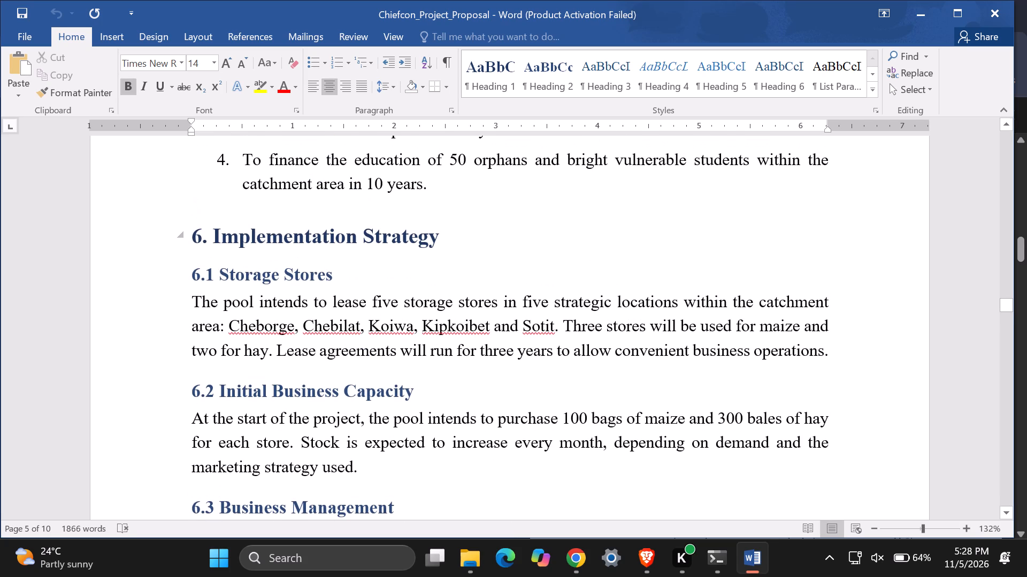
scroll(166, 261, up, 2)
scroll(166, 262, down, 5)
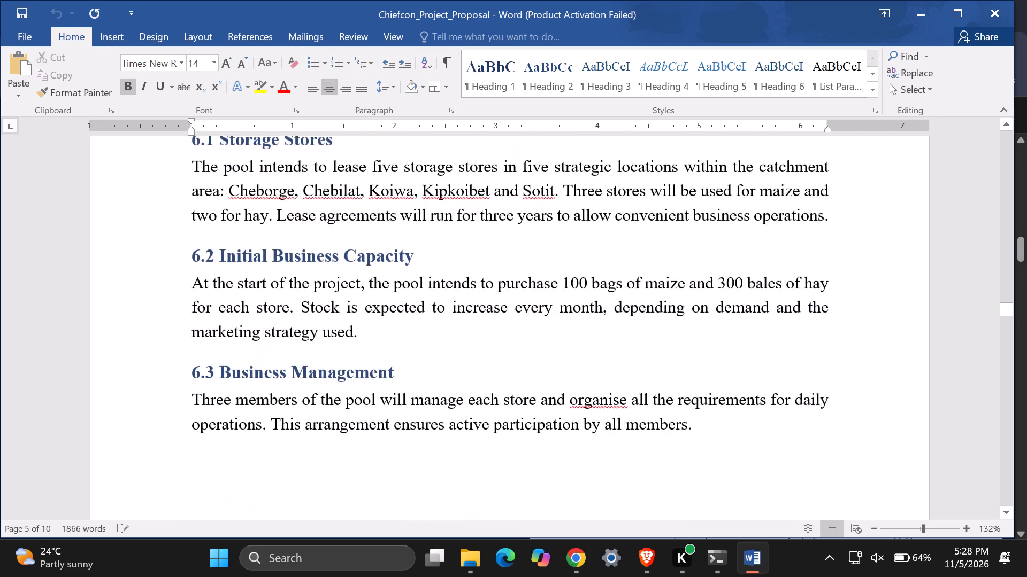
scroll(167, 261, down, 1)
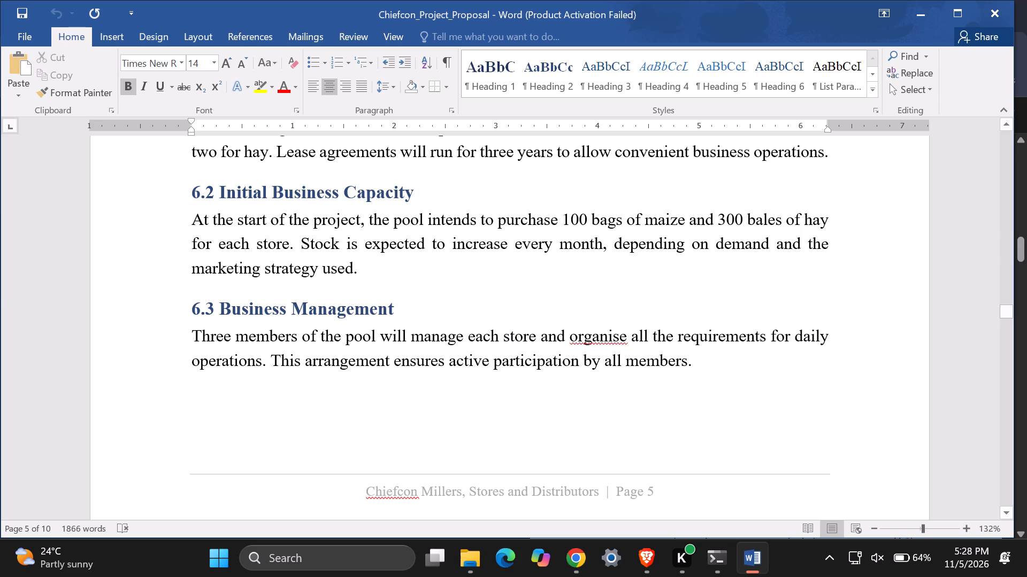
scroll(581, 392, up, 2)
scroll(581, 392, down, 5)
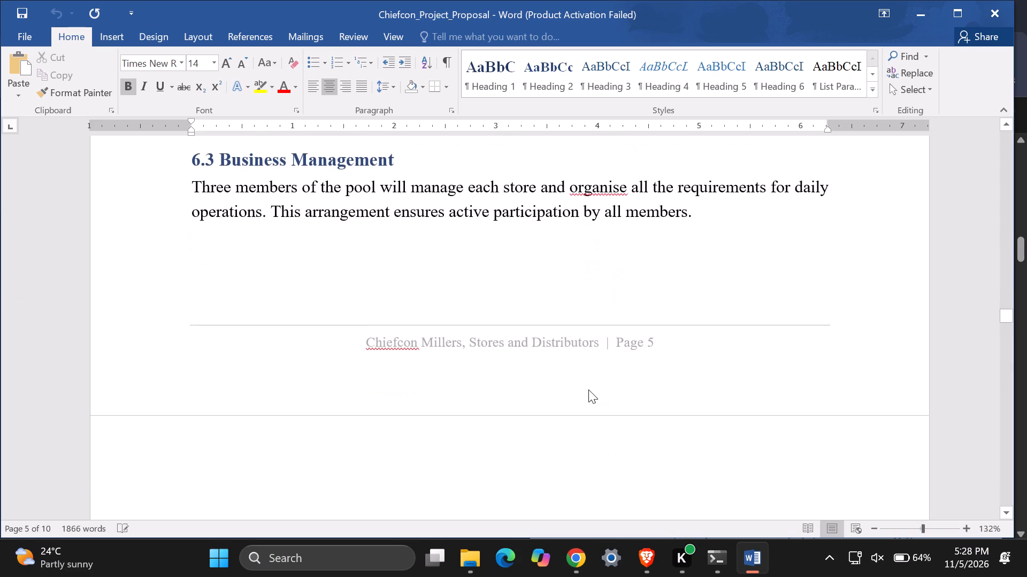
scroll(588, 389, down, 4)
scroll(588, 389, up, 8)
scroll(588, 389, down, 5)
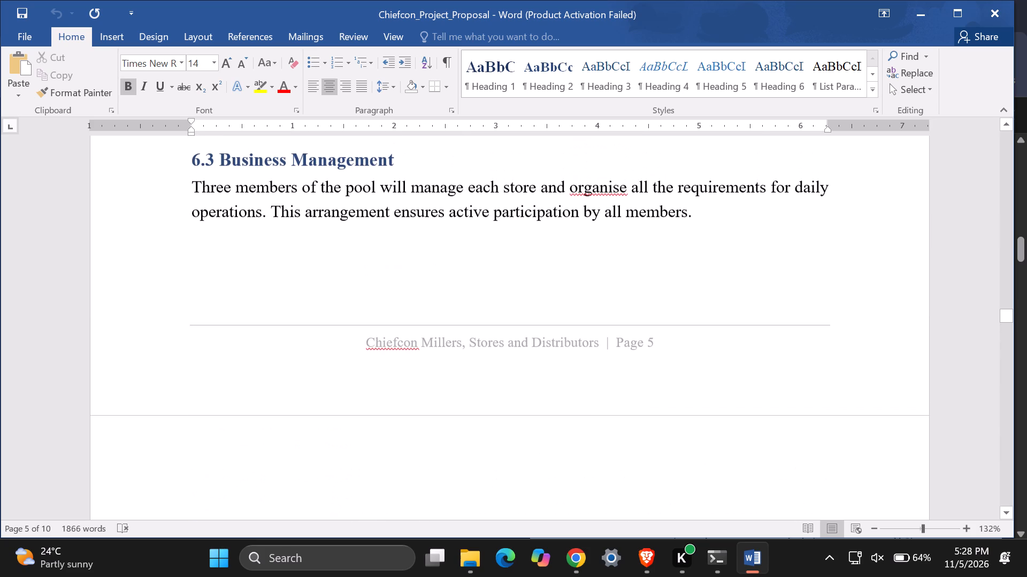
Read Implementation Strategy subsections 6.4 to 6.6 and the four departments in the Organisational Structure section.
scroll(588, 389, down, 1)
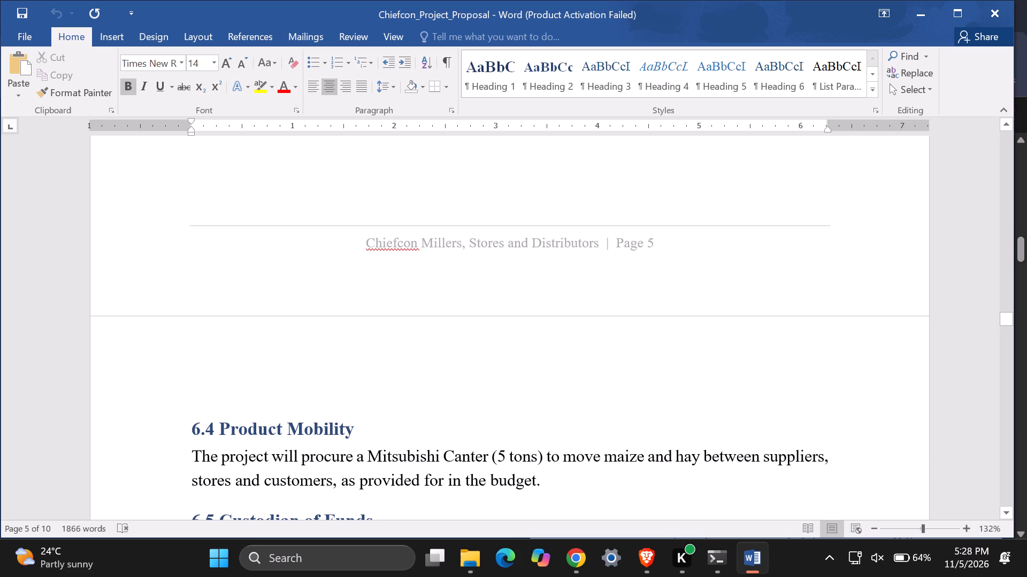
scroll(589, 389, down, 9)
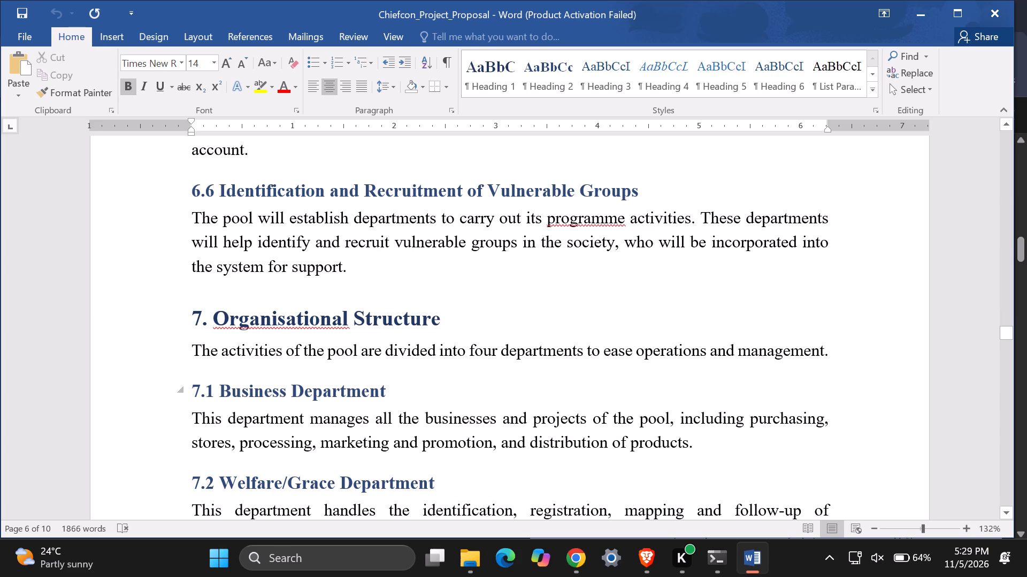
scroll(490, 358, down, 4)
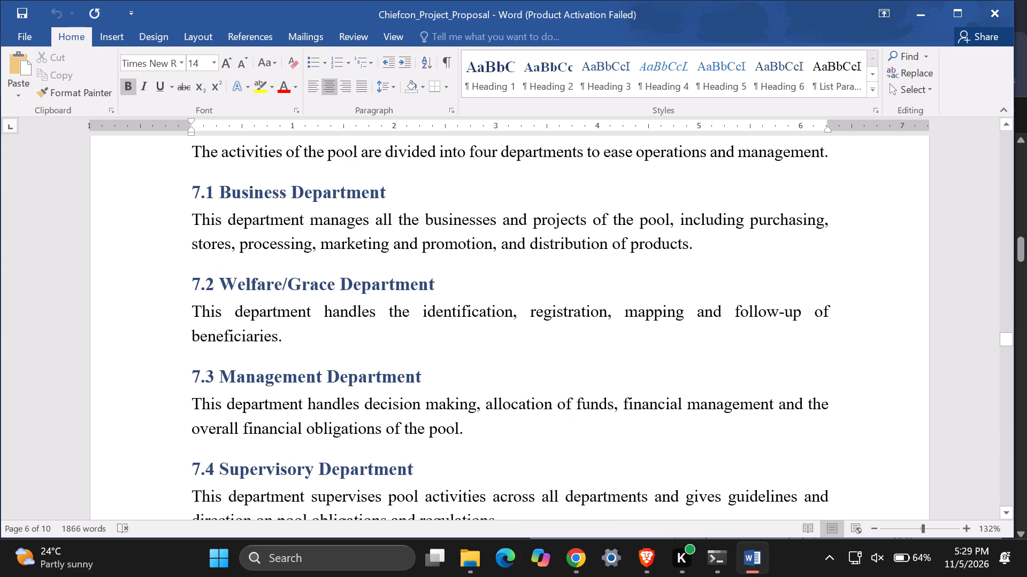
scroll(464, 354, down, 6)
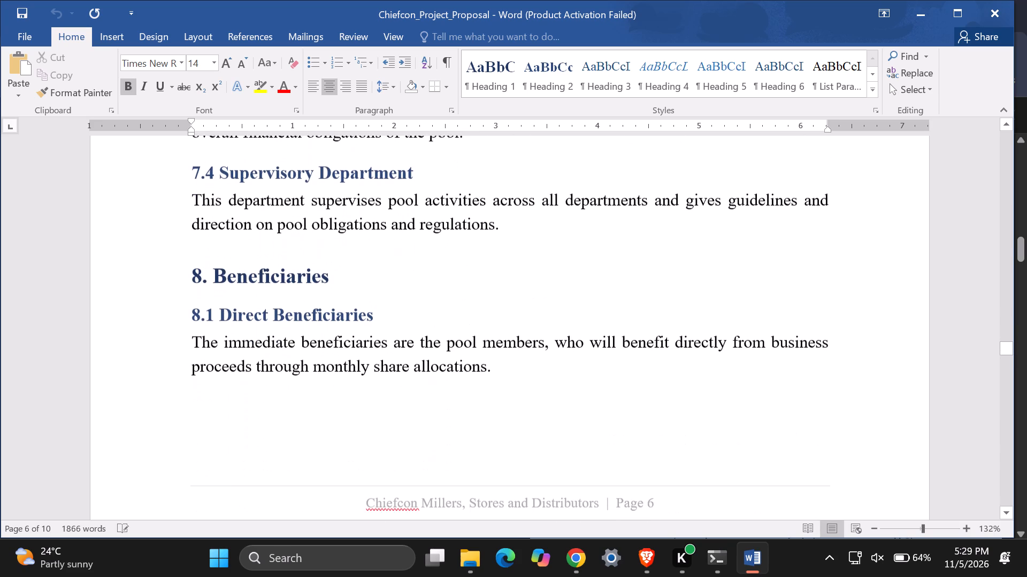
Read the Beneficiaries section from 8.1 Direct Beneficiaries to 8.5 The Vulnerable Sick, including the break between pages 6 and 7.
scroll(464, 354, down, 2)
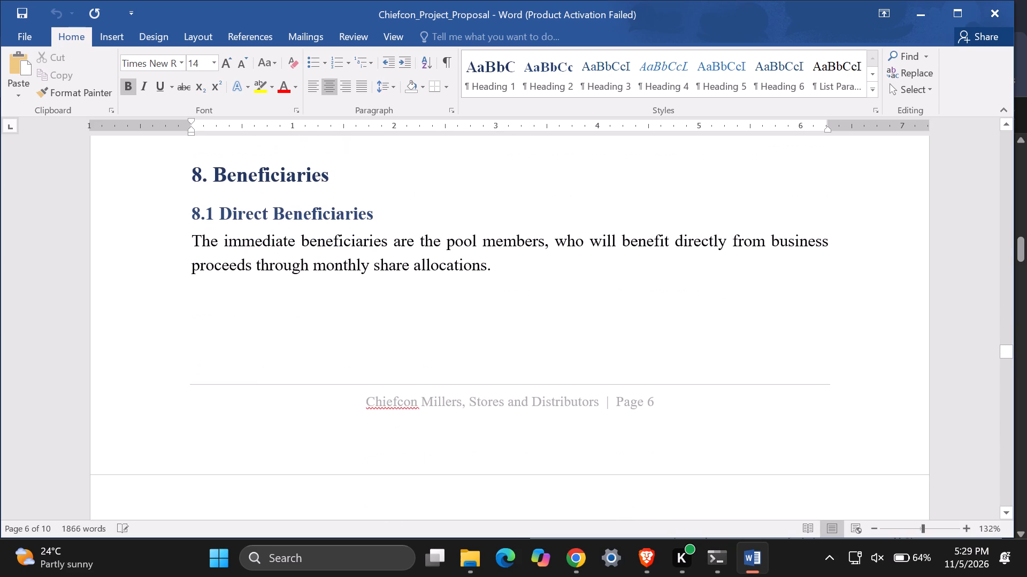
scroll(464, 354, down, 3)
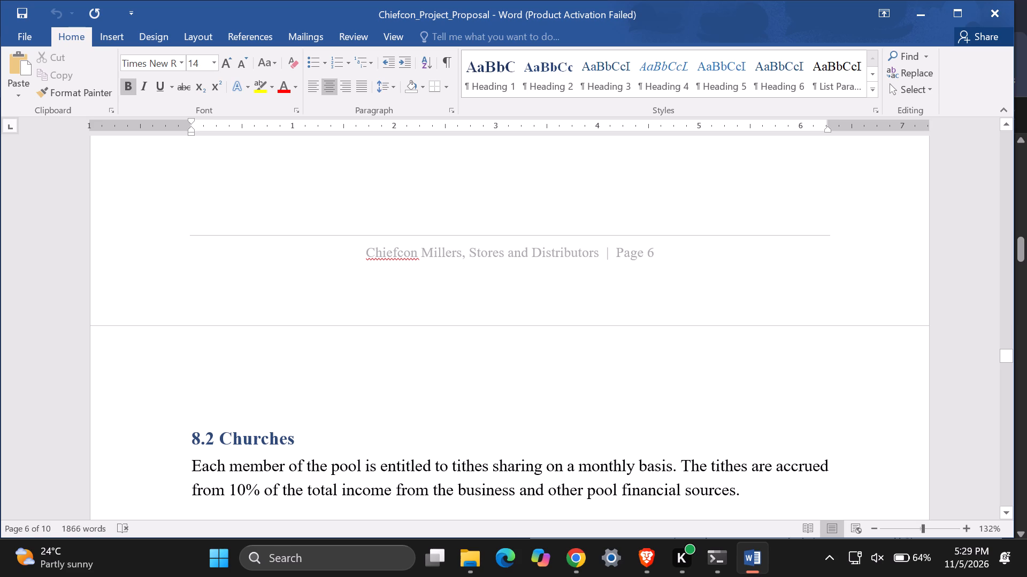
scroll(464, 354, up, 3)
scroll(464, 354, down, 3)
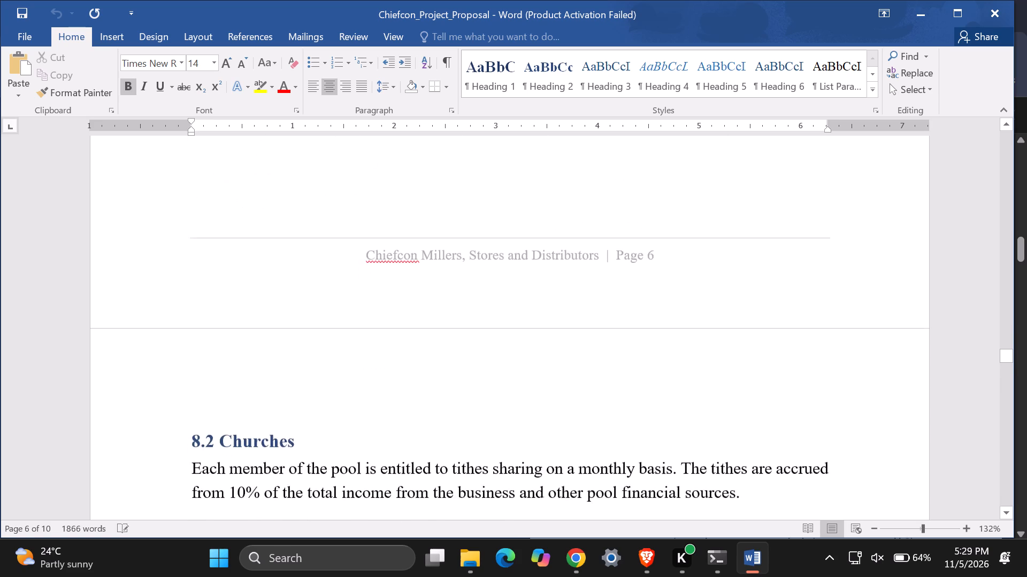
scroll(464, 354, down, 3)
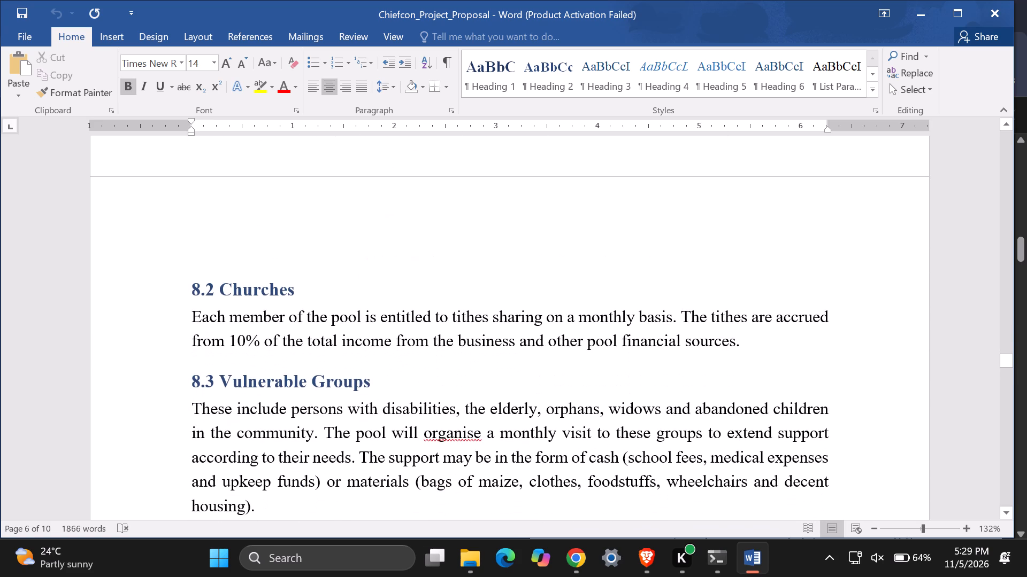
scroll(464, 354, down, 5)
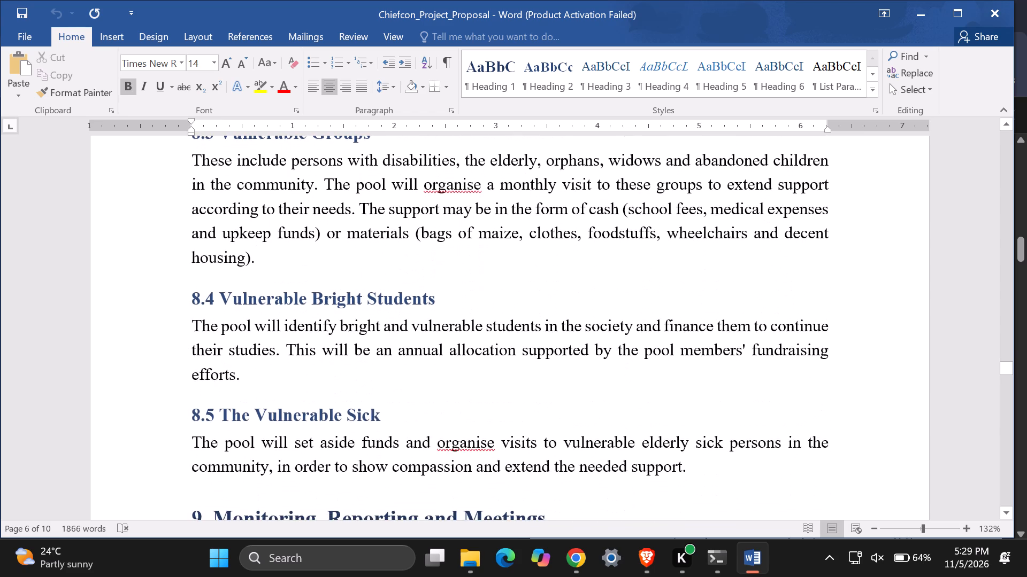
scroll(464, 354, down, 4)
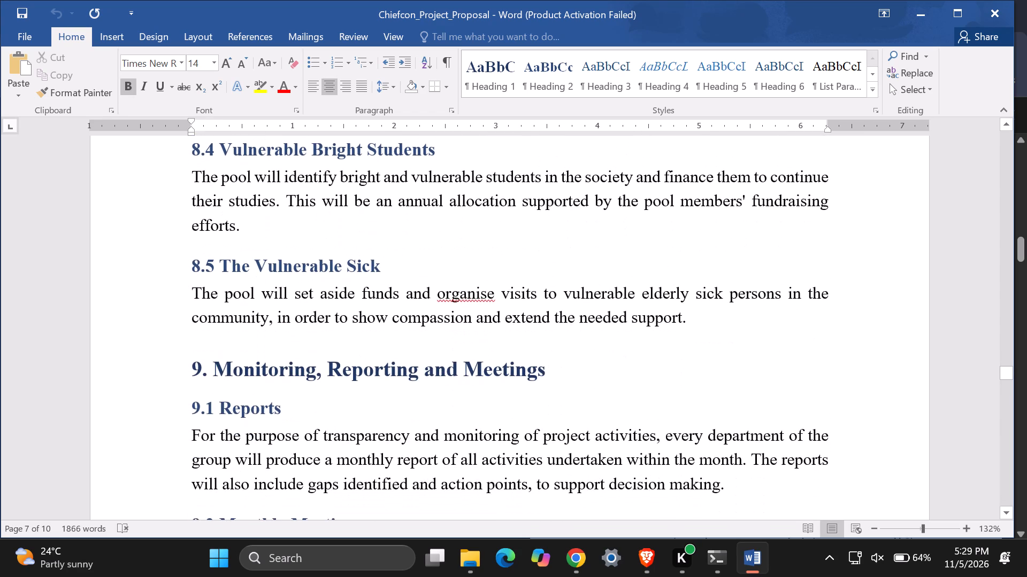
Read the Monitoring, Reporting and Meetings, Expected Benefits and Sustainability Plan sections on pages 7 and 8.
scroll(464, 354, down, 3)
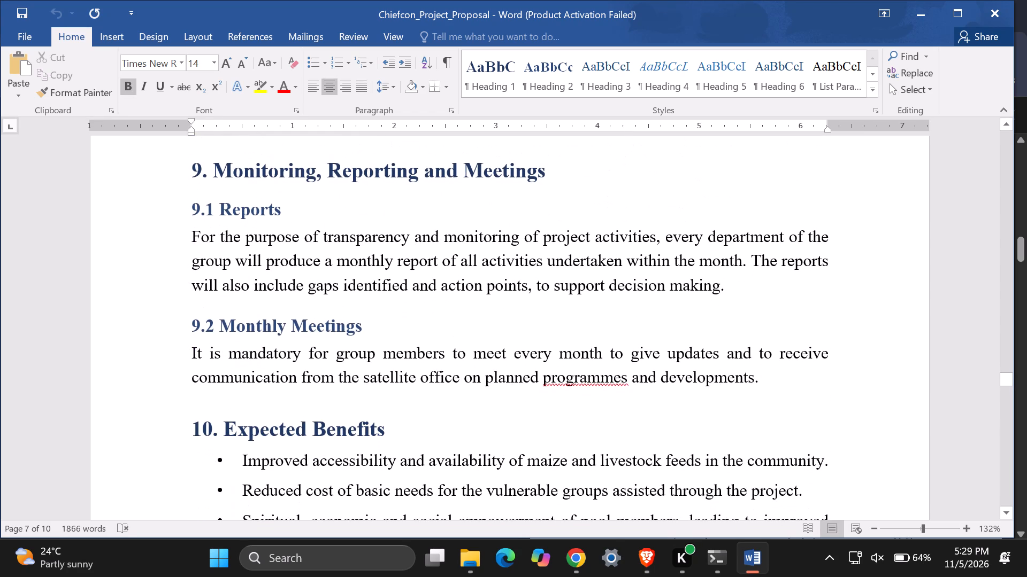
scroll(464, 354, down, 6)
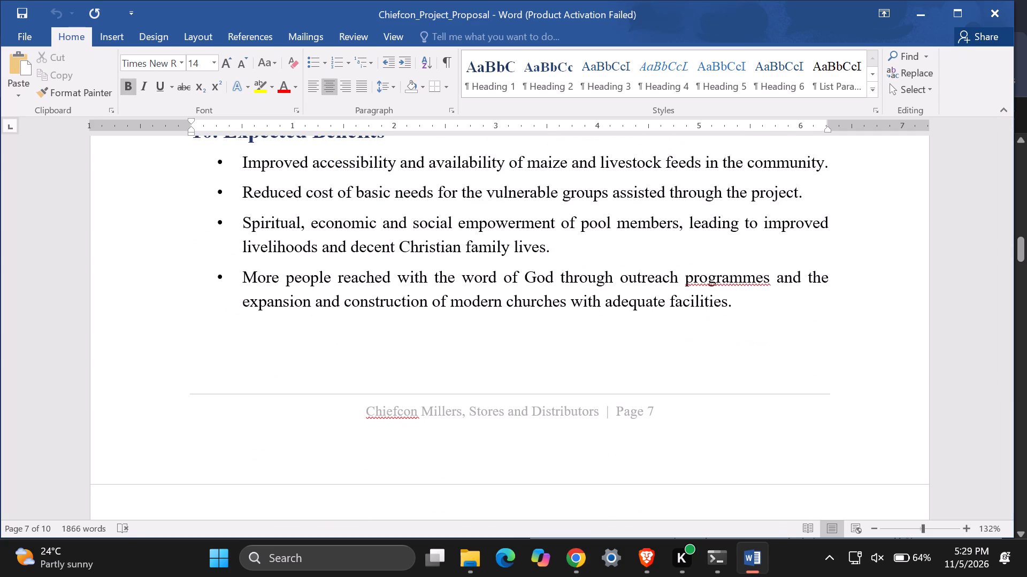
scroll(464, 354, down, 8)
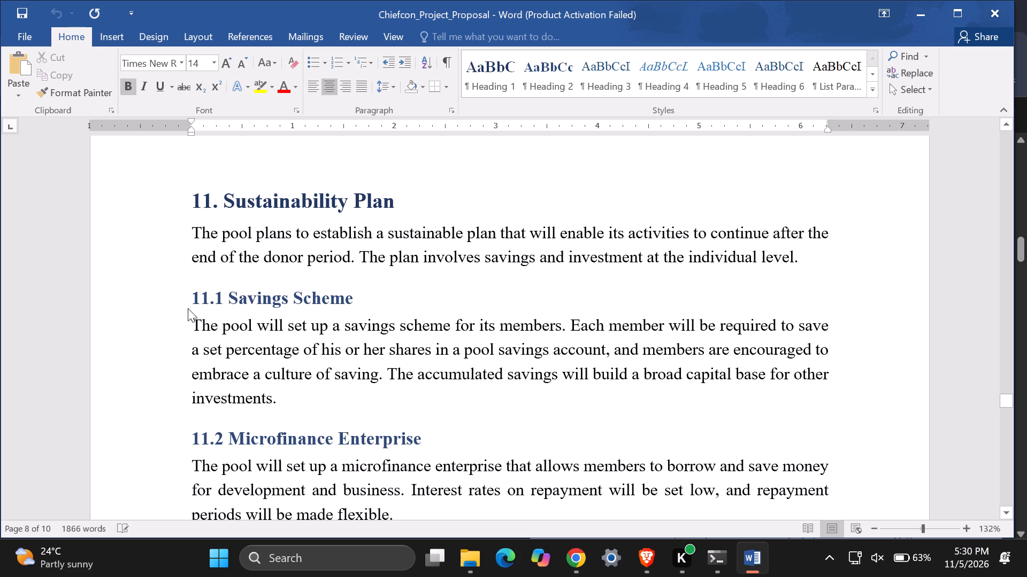
scroll(459, 467, down, 5)
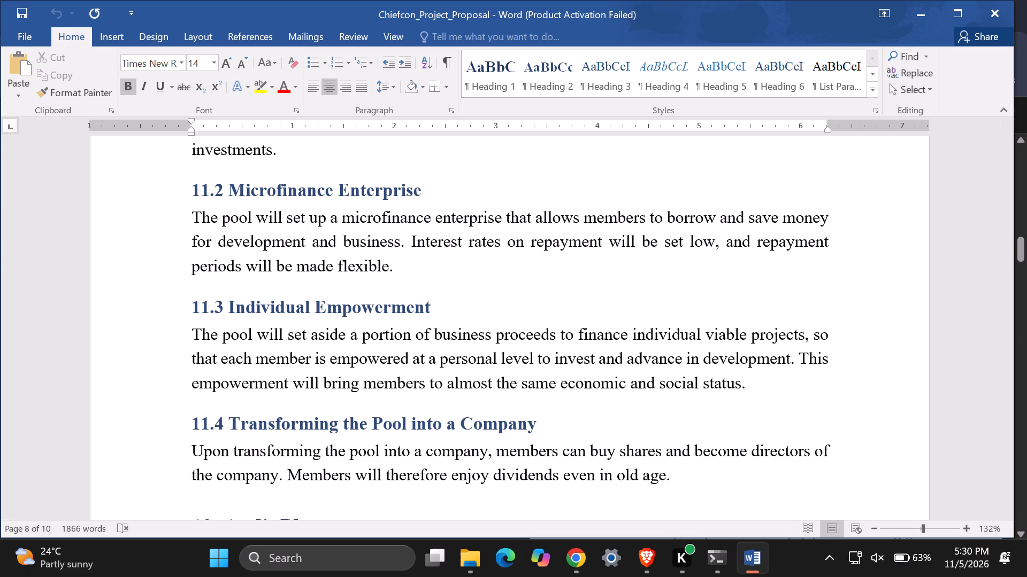
scroll(329, 389, up, 4)
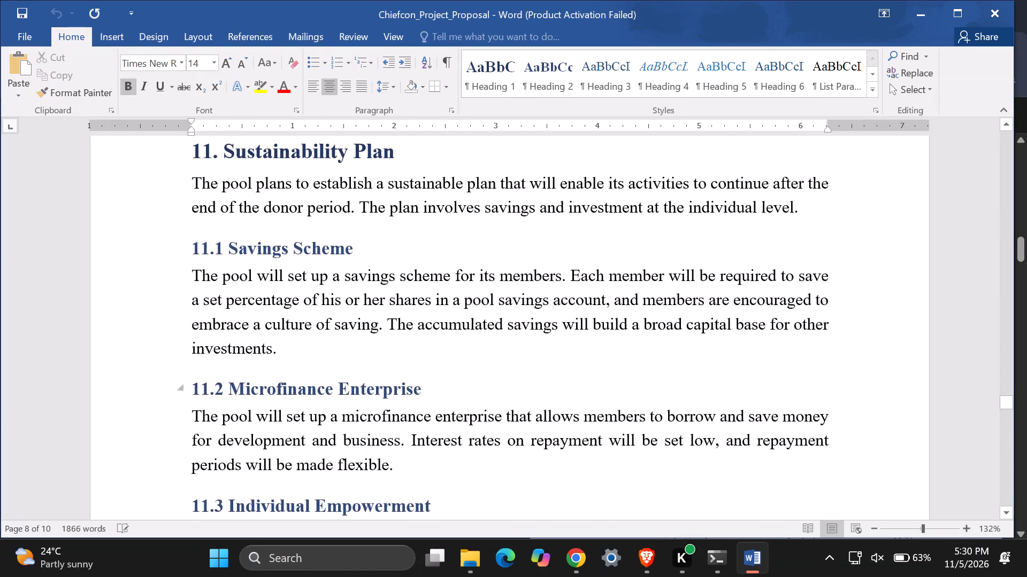
scroll(329, 389, down, 10)
Read the Audit Plan section and the Proposed Budget table through to its TOTAL row.
scroll(328, 389, down, 1)
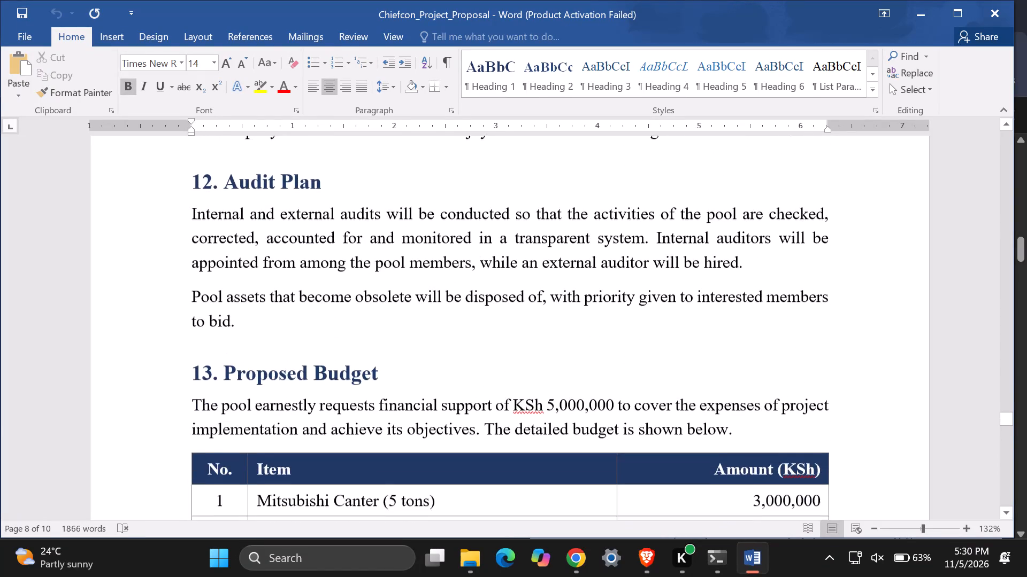
scroll(328, 389, down, 5)
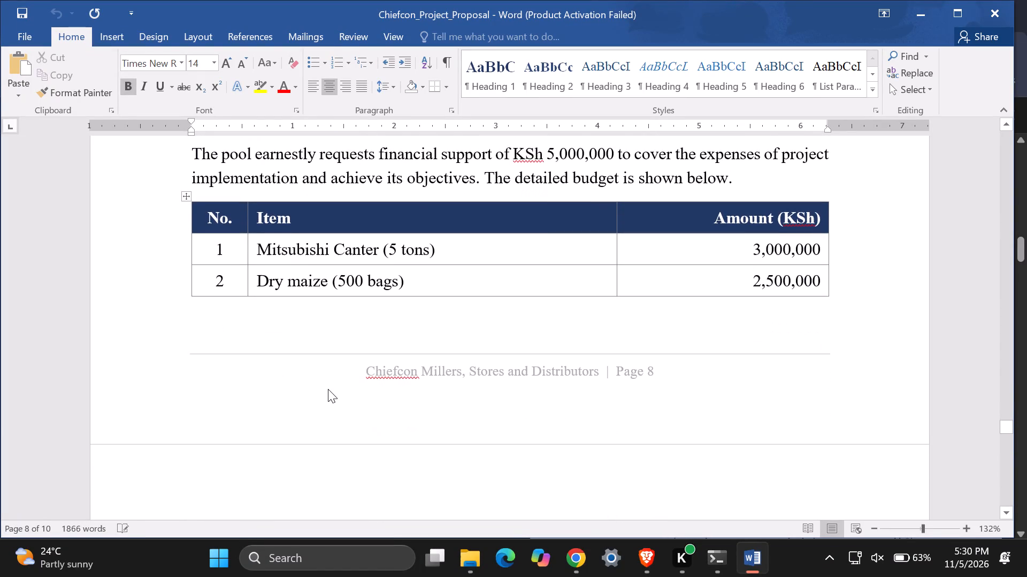
scroll(328, 389, down, 8)
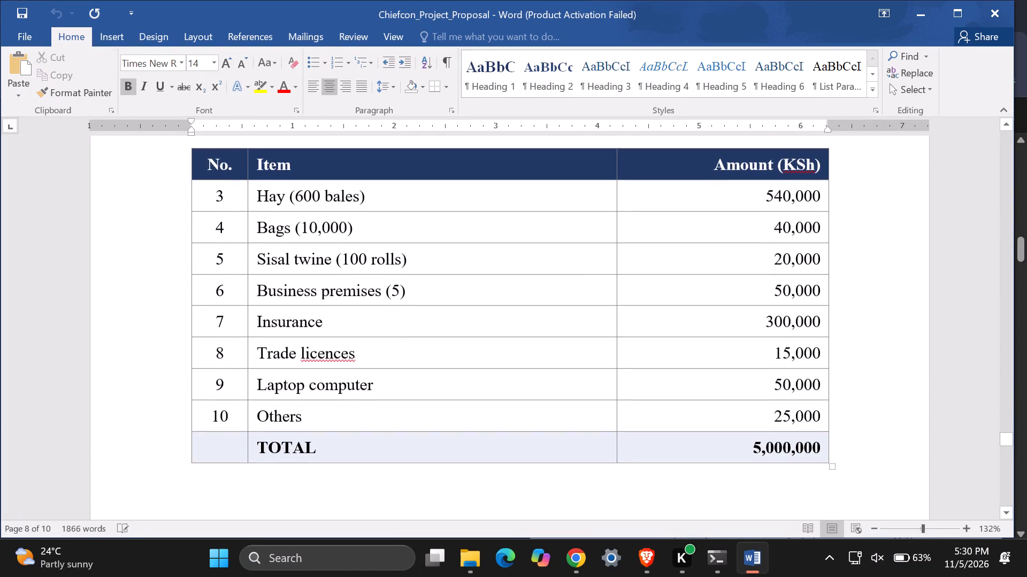
Examine how the budget table splits between pages 8 and 9 and the blank space beneath it on page 9.
scroll(328, 389, up, 2)
scroll(328, 389, down, 4)
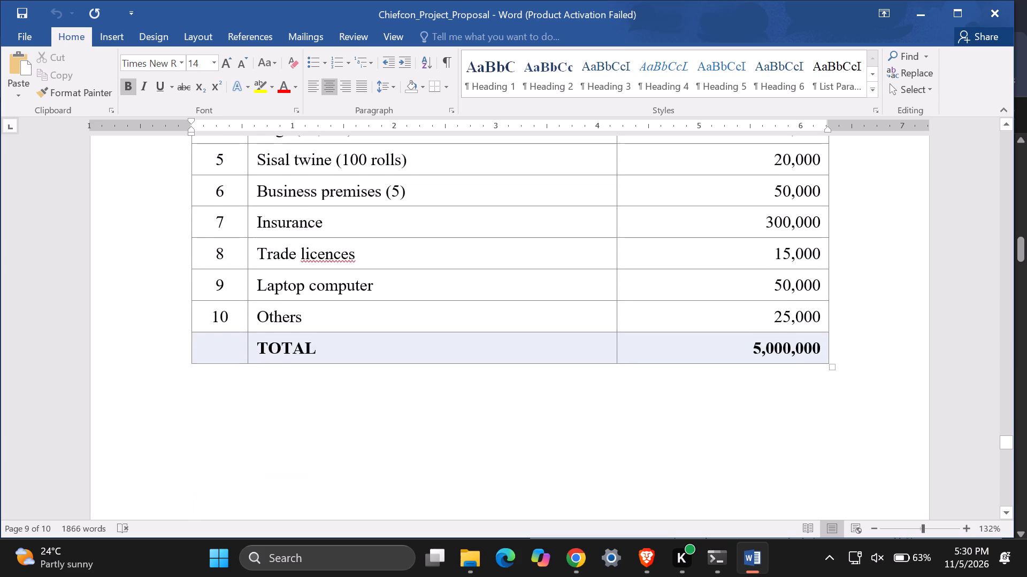
scroll(328, 389, up, 7)
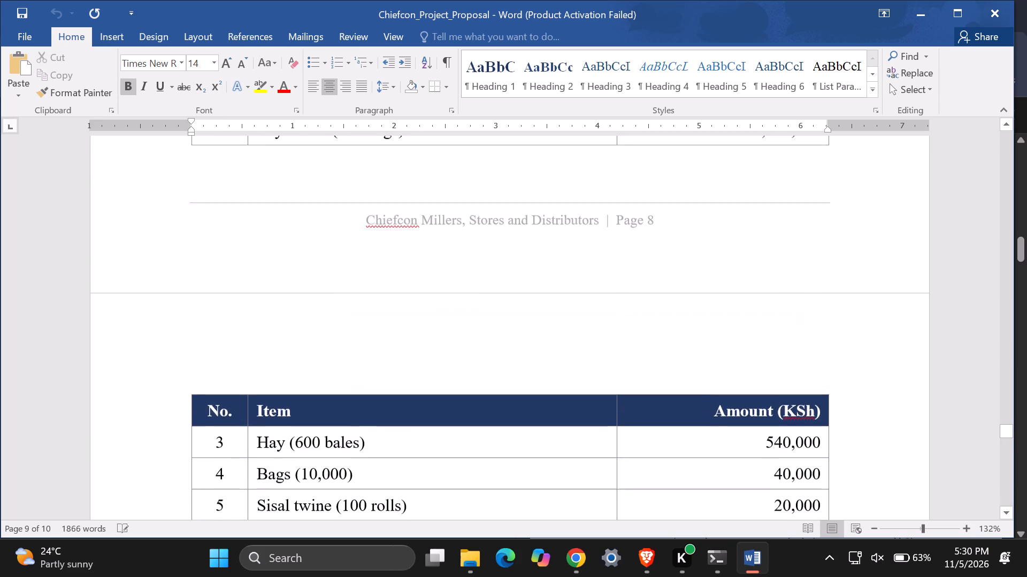
scroll(328, 389, up, 5)
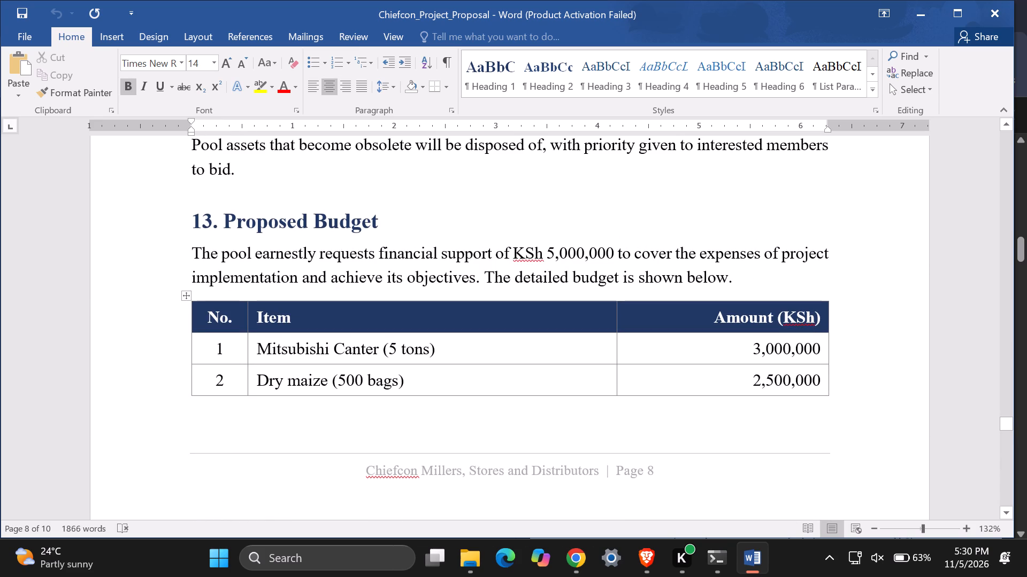
scroll(328, 389, up, 1)
scroll(328, 389, down, 6)
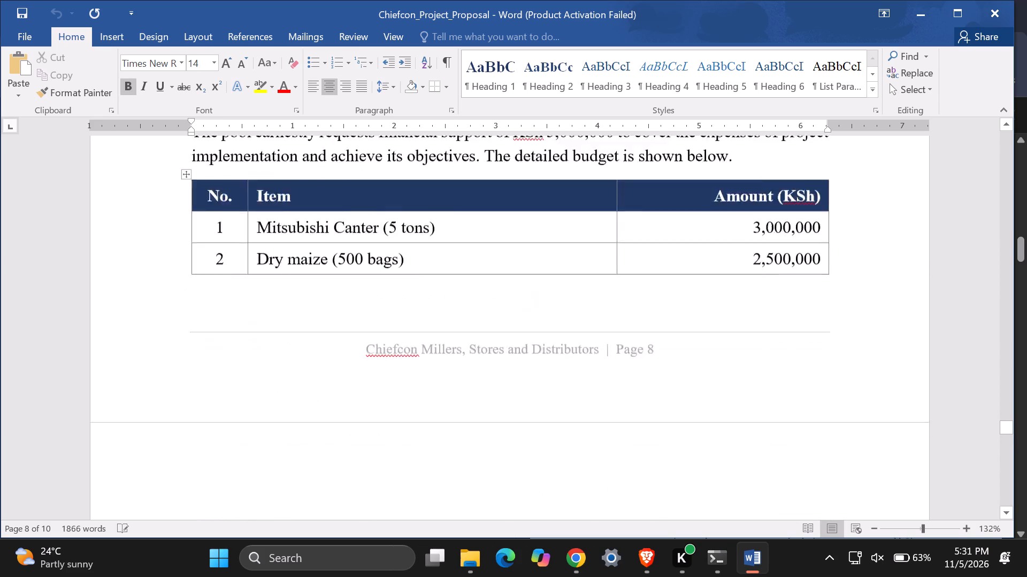
scroll(328, 389, down, 20)
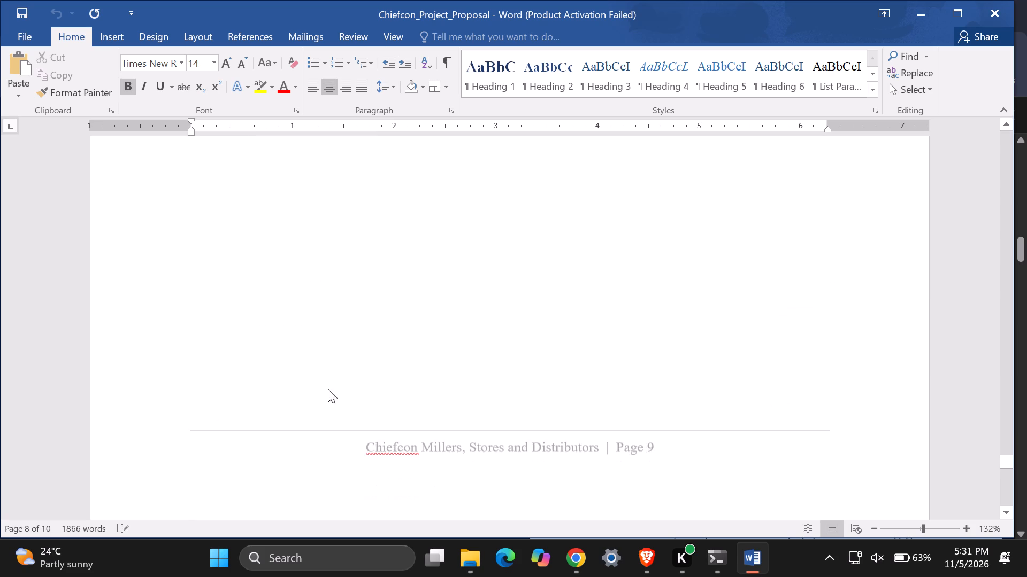
Read the Conclusion section and check the closing signature block on page 10.
scroll(328, 389, down, 9)
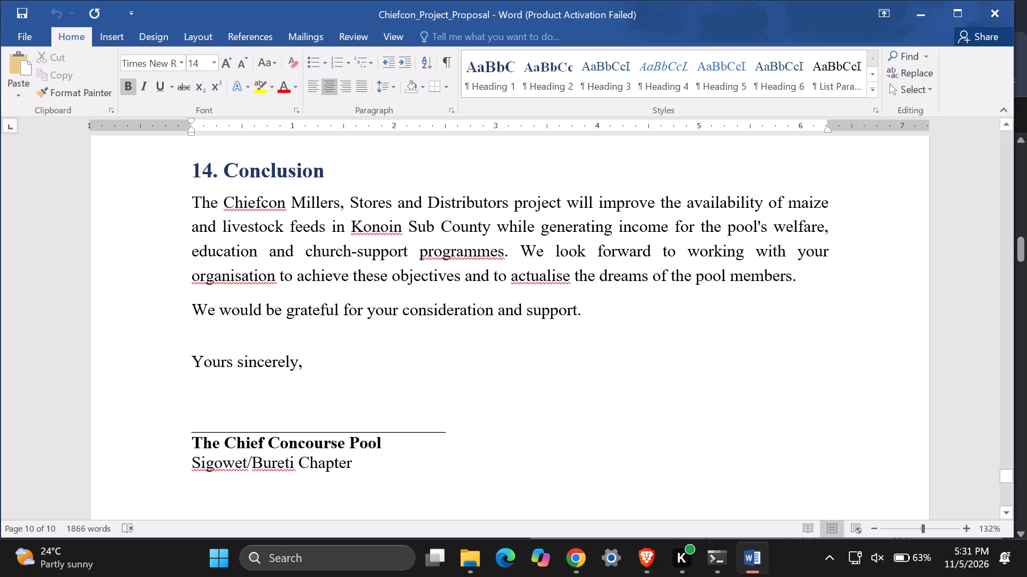
scroll(287, 405, down, 6)
scroll(287, 405, up, 2)
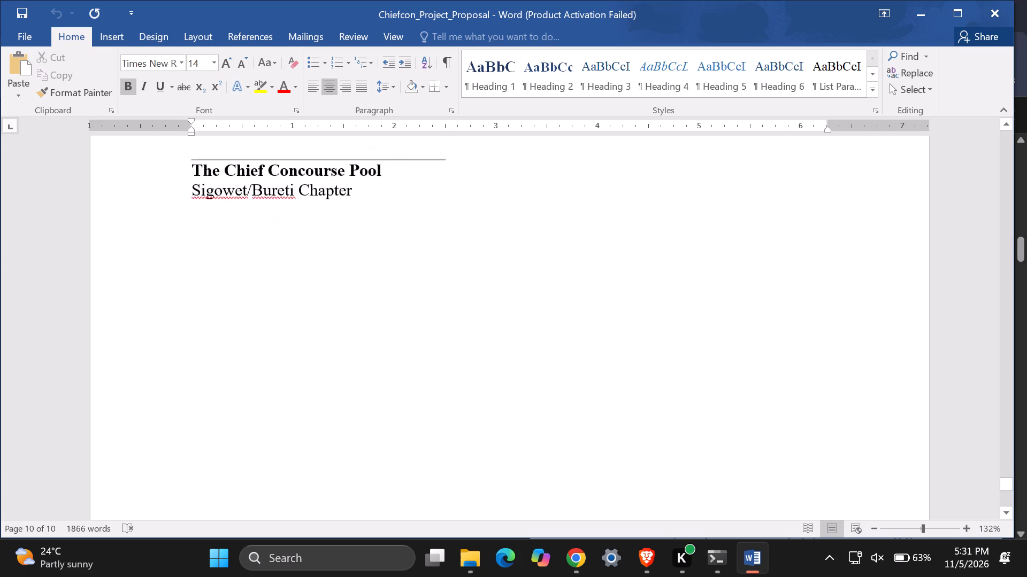
scroll(287, 405, down, 5)
Go back from the Conclusion to the Proposed Budget section and recheck the table's break across pages 8 and 9.
scroll(287, 405, up, 16)
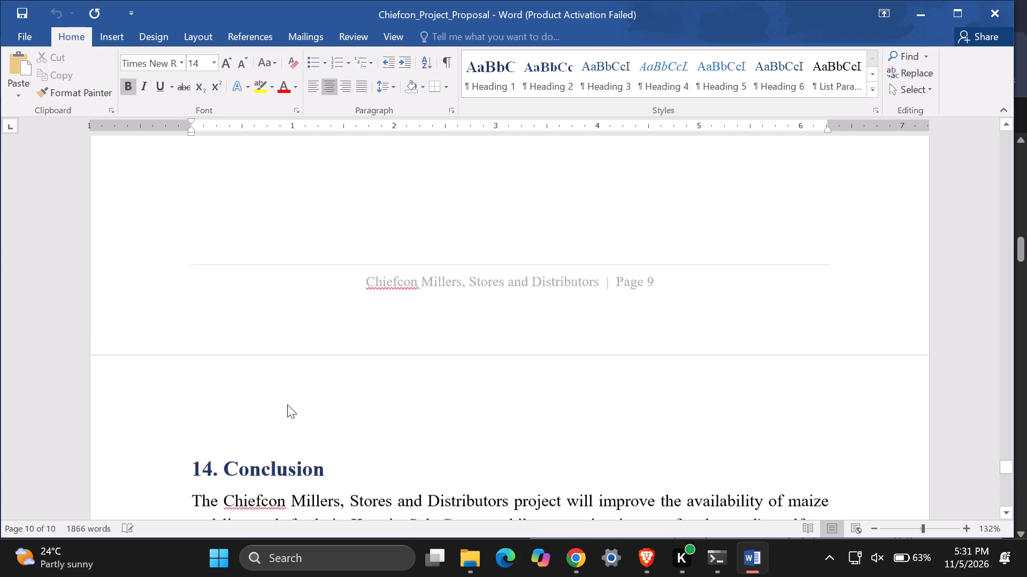
scroll(287, 404, up, 20)
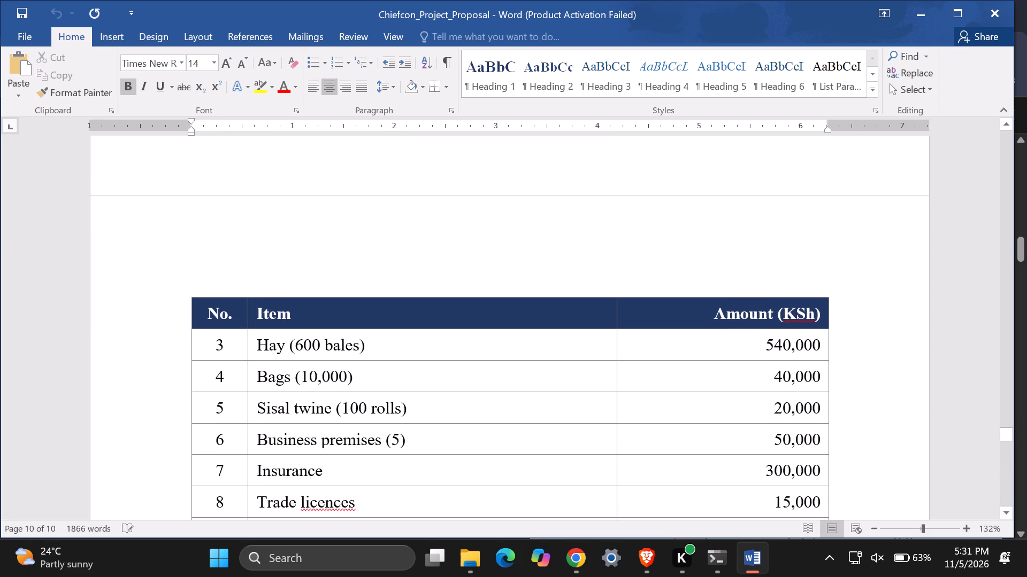
scroll(287, 403, up, 6)
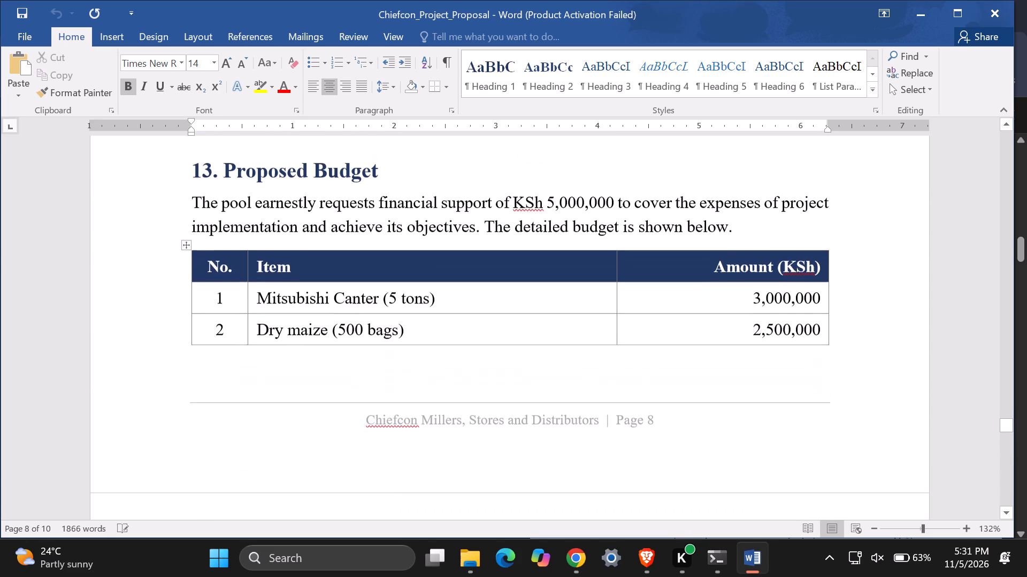
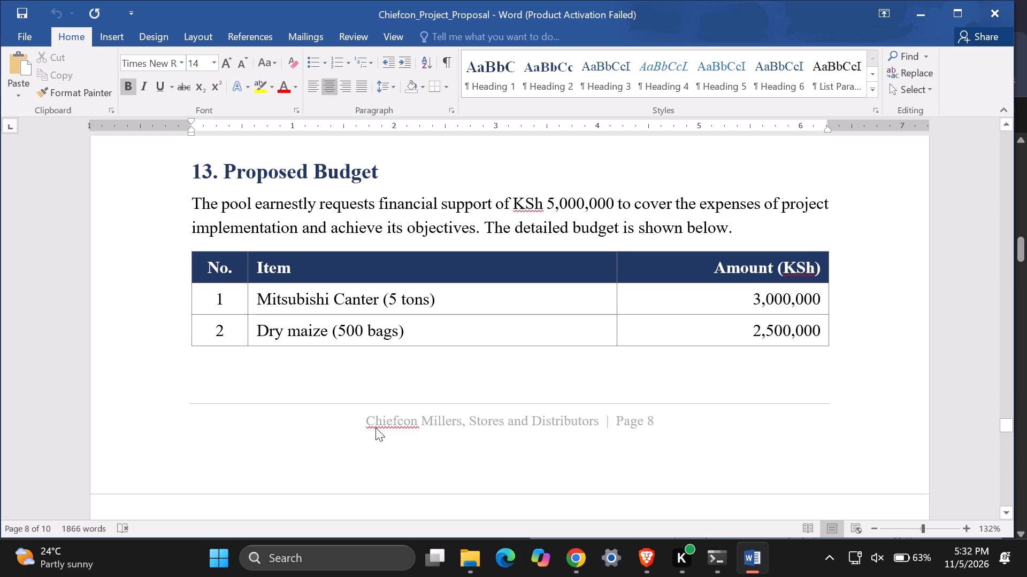
Recheck the Proposed Budget table's page break, and skim back through the preceding numbered sections to the Executive Summary.
scroll(394, 467, down, 7)
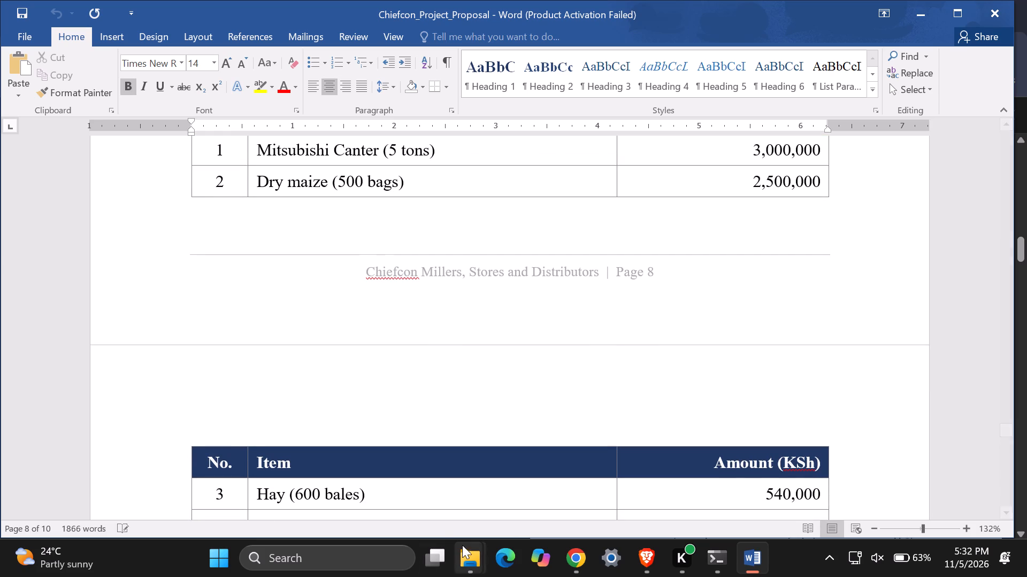
scroll(465, 549, up, 3)
scroll(524, 558, up, 2)
scroll(404, 243, up, 3)
scroll(404, 250, down, 1)
scroll(404, 250, up, 13)
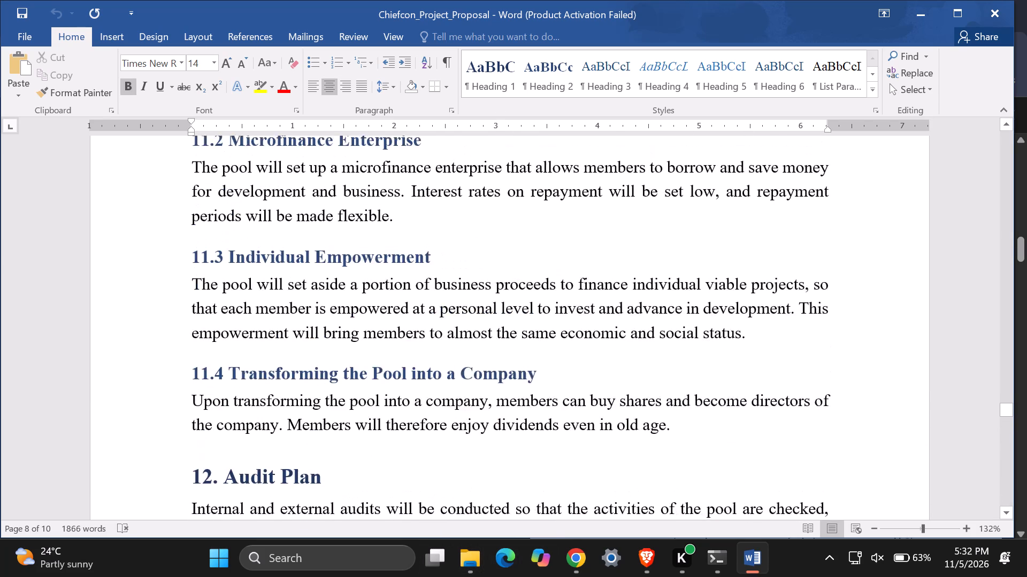
scroll(404, 250, up, 15)
scroll(411, 299, up, 6)
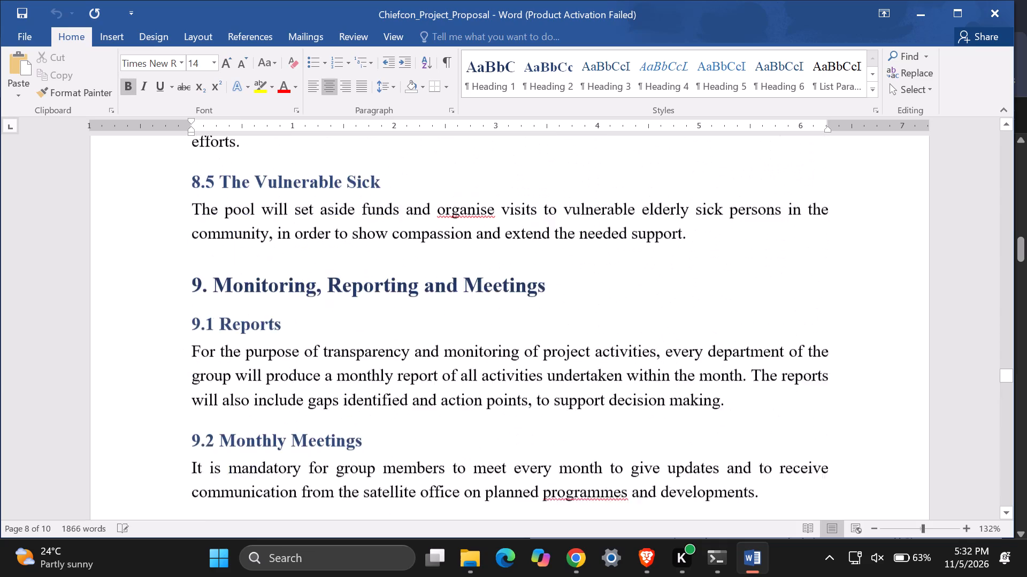
scroll(411, 305, up, 10)
scroll(411, 305, down, 1)
scroll(411, 319, up, 10)
scroll(389, 391, down, 1)
scroll(389, 391, up, 5)
scroll(389, 393, down, 1)
scroll(389, 393, up, 5)
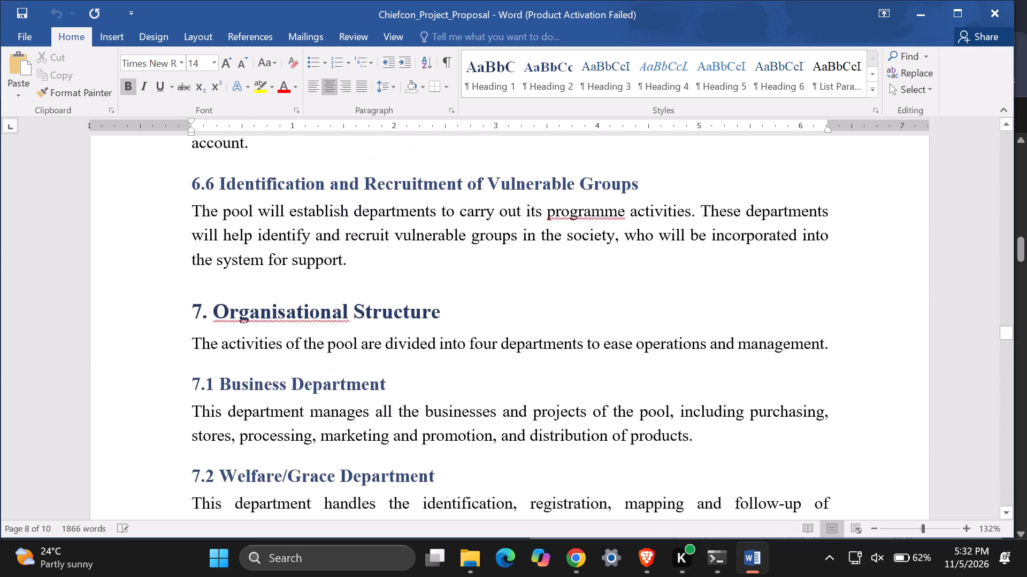
scroll(379, 424, up, 20)
scroll(377, 470, down, 1)
scroll(377, 470, up, 9)
scroll(378, 472, down, 1)
scroll(378, 472, up, 10)
scroll(378, 474, down, 1)
scroll(378, 475, up, 5)
scroll(369, 502, down, 1)
scroll(369, 502, up, 13)
scroll(375, 503, down, 1)
scroll(375, 504, up, 5)
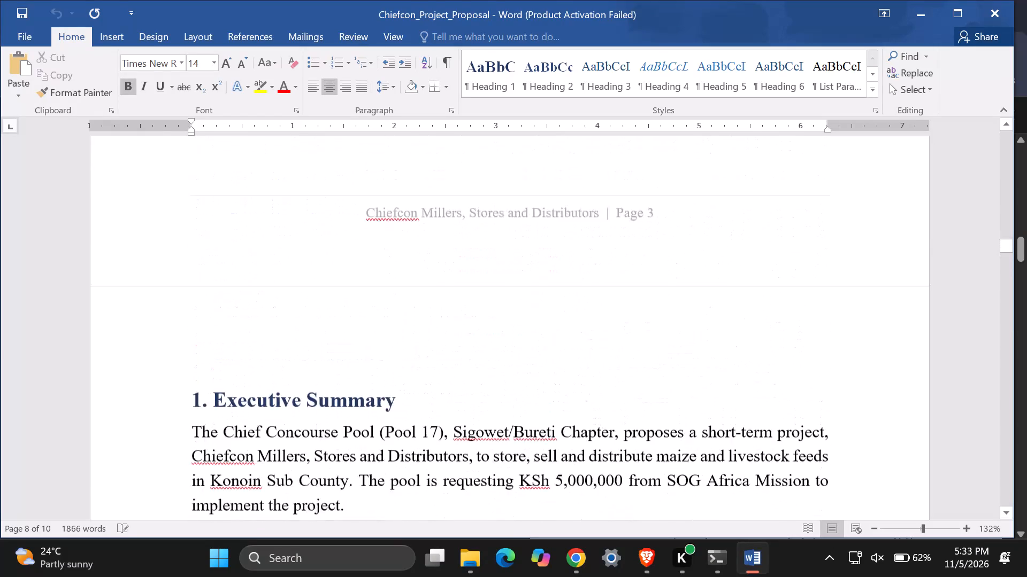
Examine page 3 and the layout between the end of the table of contents and the Executive Summary heading.
scroll(373, 513, down, 1)
scroll(373, 513, up, 3)
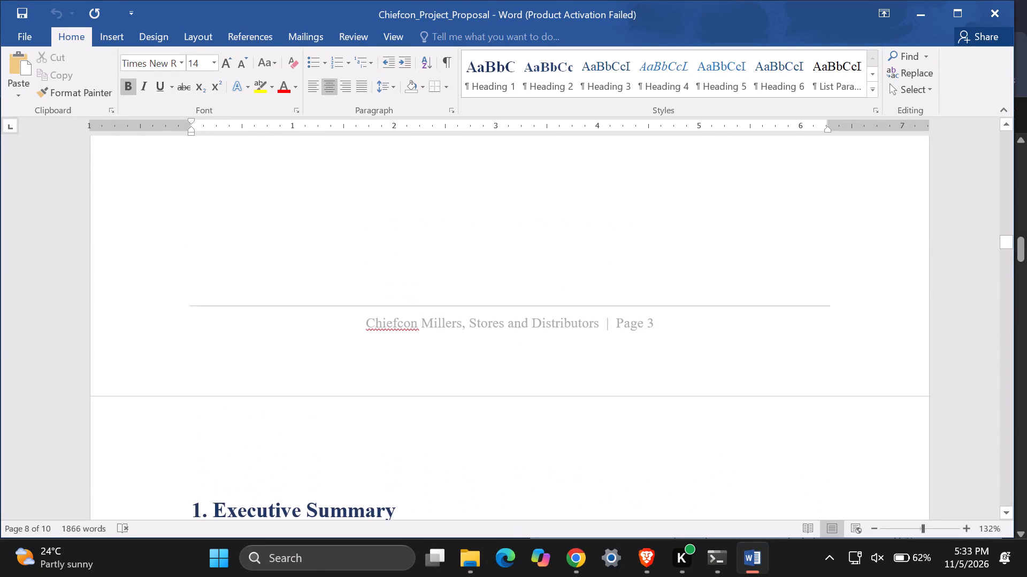
scroll(423, 403, up, 1)
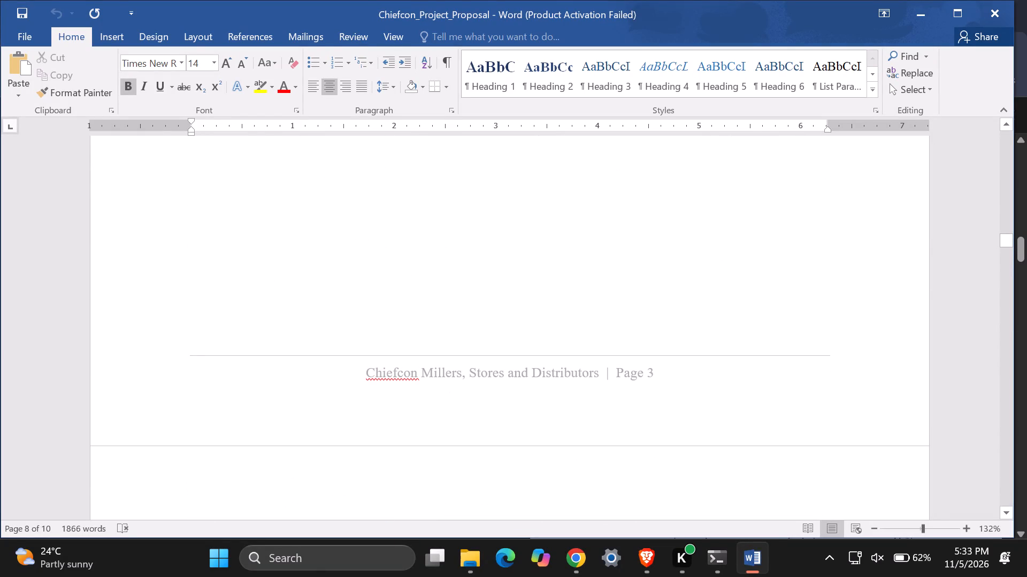
scroll(564, 280, down, 5)
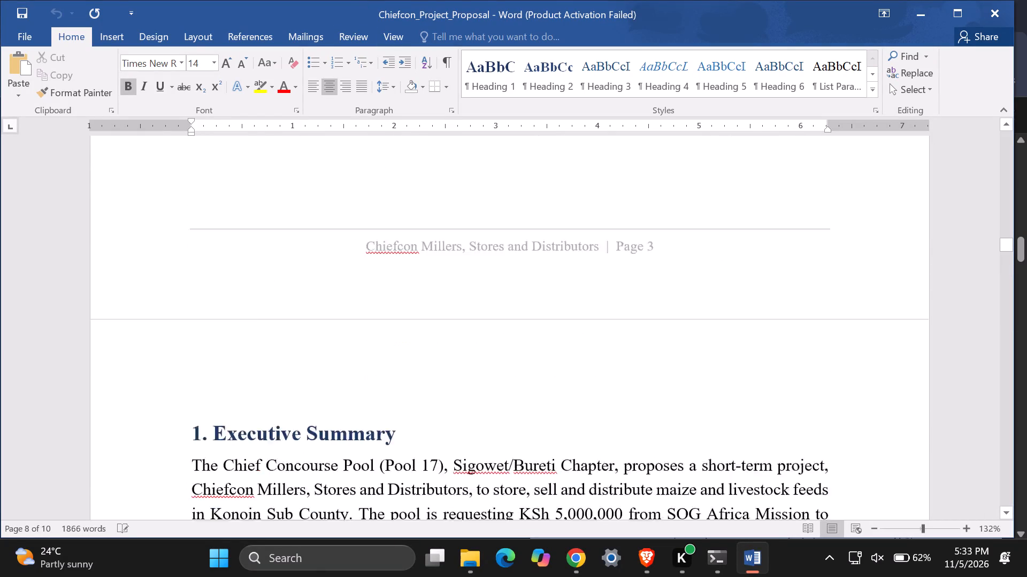
scroll(564, 282, down, 1)
scroll(566, 282, up, 19)
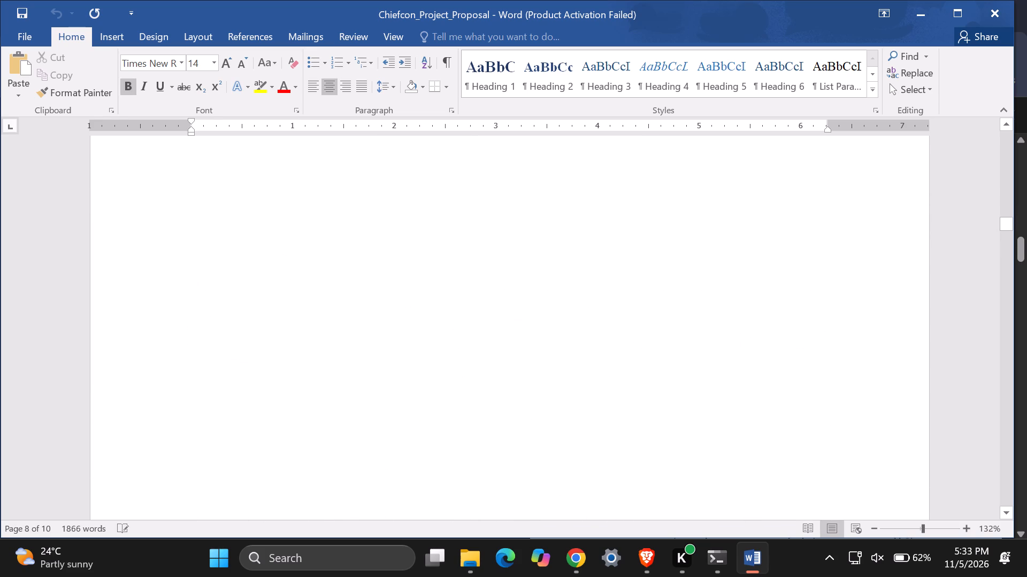
scroll(567, 285, up, 12)
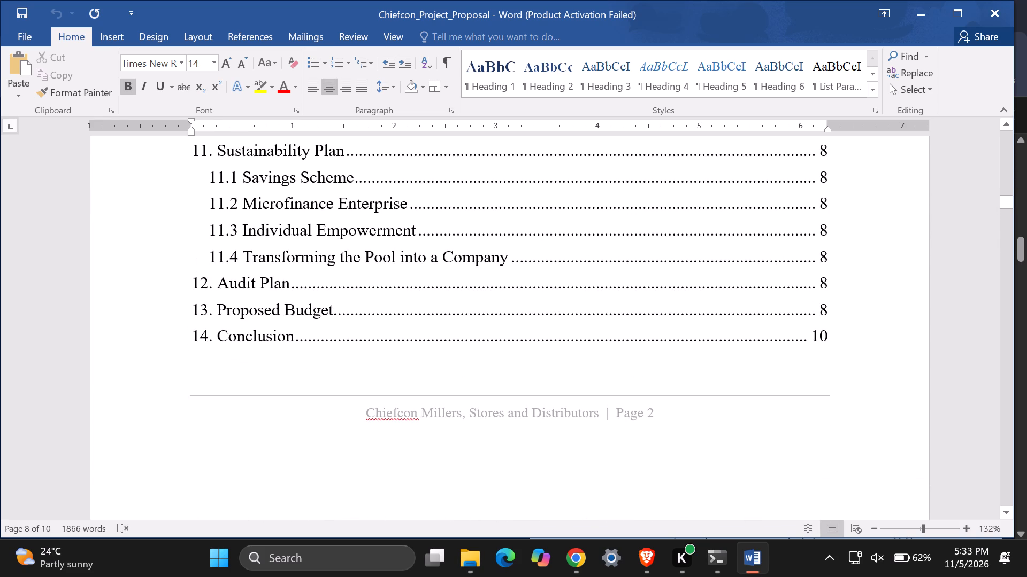
scroll(567, 288, down, 20)
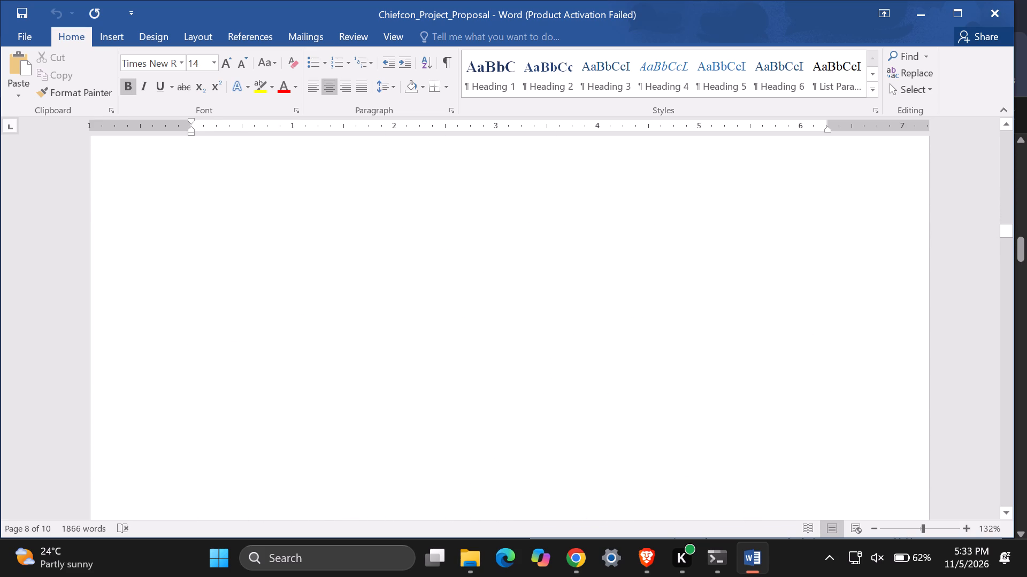
scroll(567, 288, down, 6)
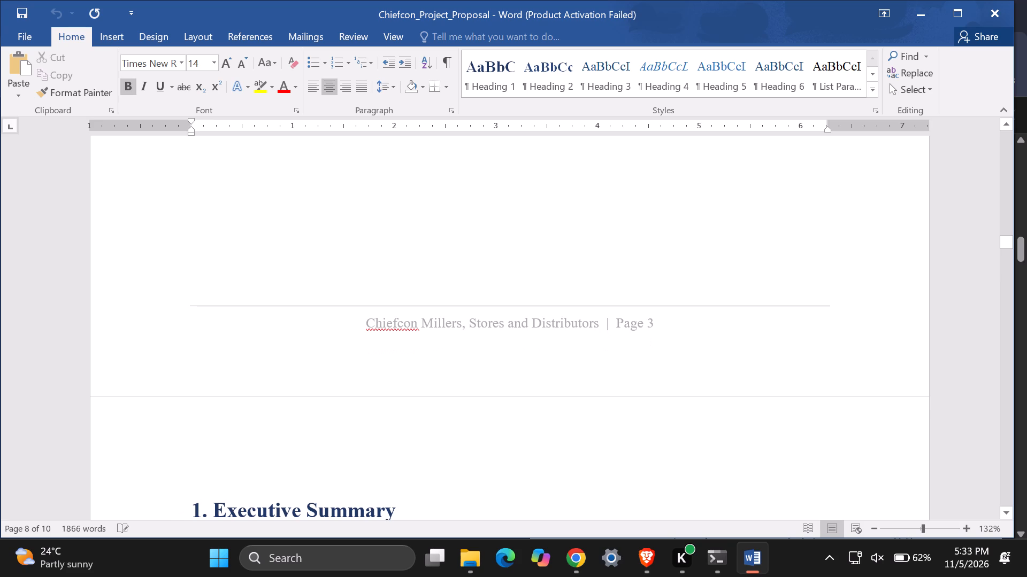
scroll(504, 220, down, 4)
scroll(504, 220, up, 11)
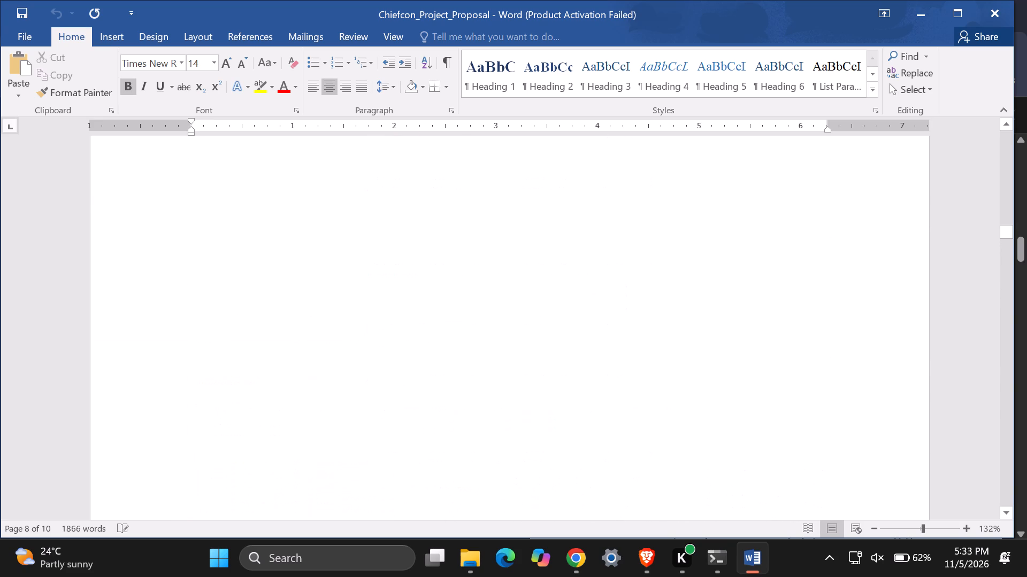
Skim back through the table of contents and check the project details table and remaining space on the cover page.
scroll(504, 220, up, 18)
scroll(504, 222, up, 7)
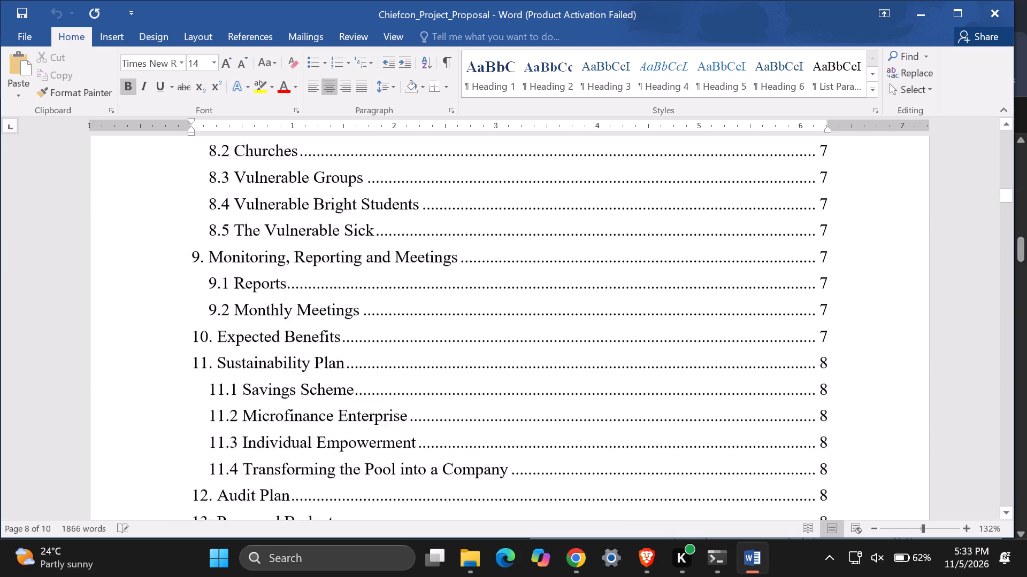
scroll(504, 222, up, 20)
scroll(504, 222, up, 7)
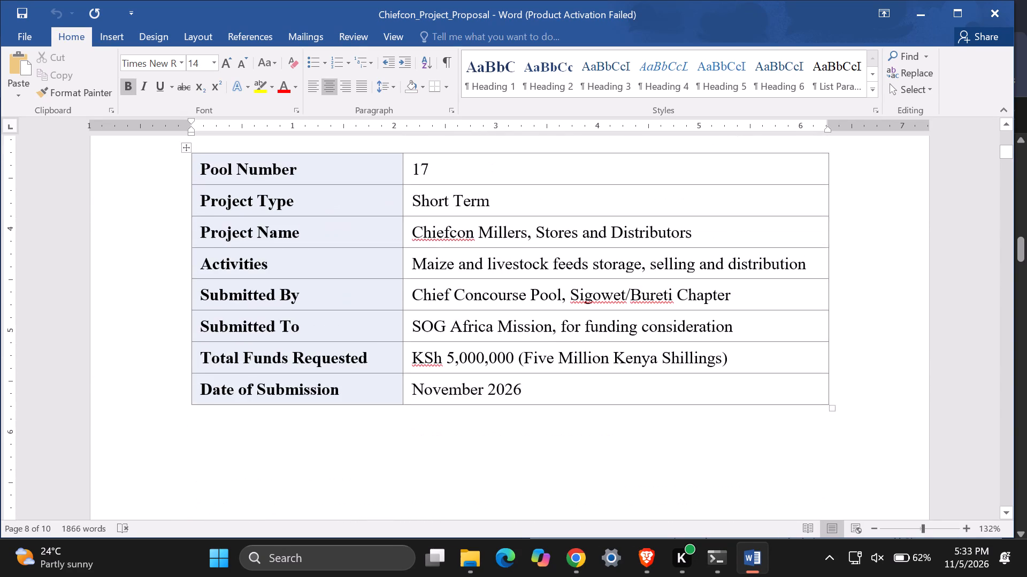
scroll(504, 223, up, 1)
scroll(504, 223, down, 5)
scroll(504, 223, up, 4)
scroll(504, 223, down, 3)
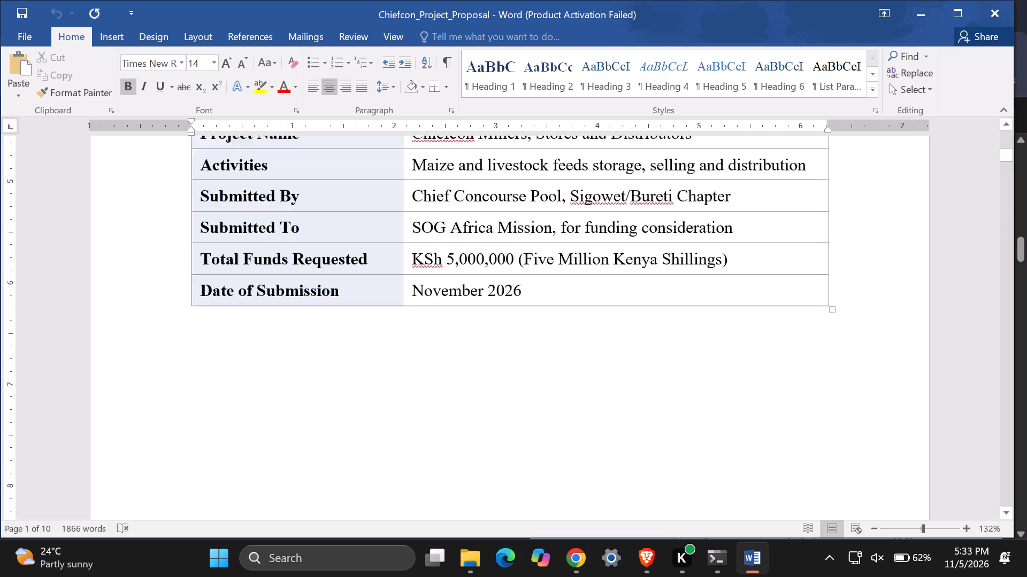
scroll(504, 223, down, 6)
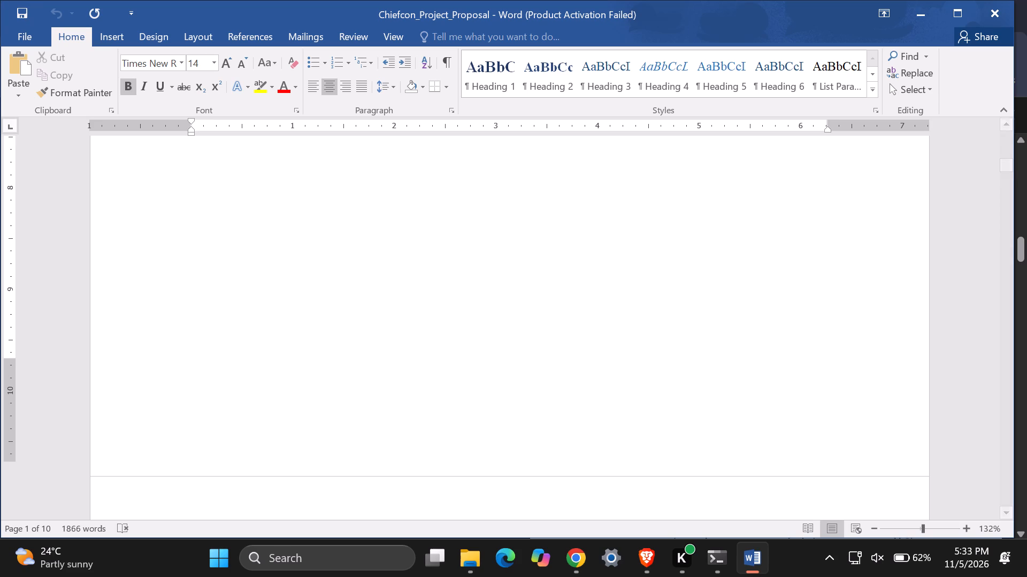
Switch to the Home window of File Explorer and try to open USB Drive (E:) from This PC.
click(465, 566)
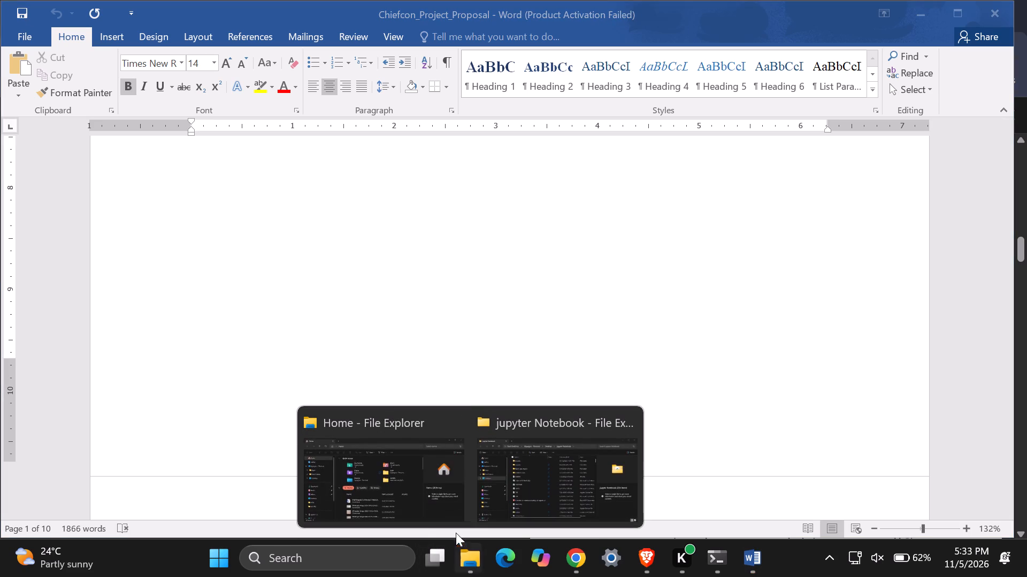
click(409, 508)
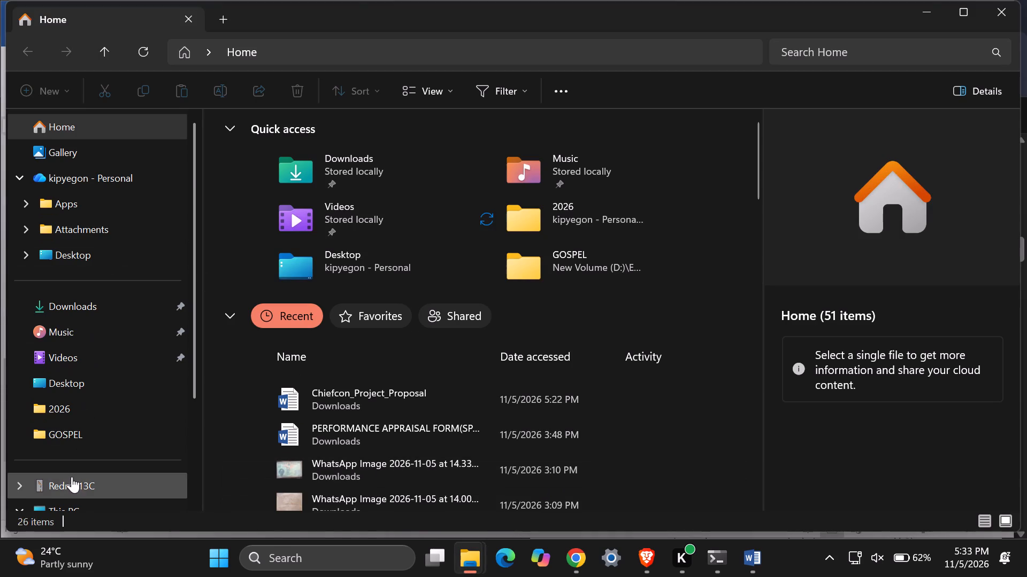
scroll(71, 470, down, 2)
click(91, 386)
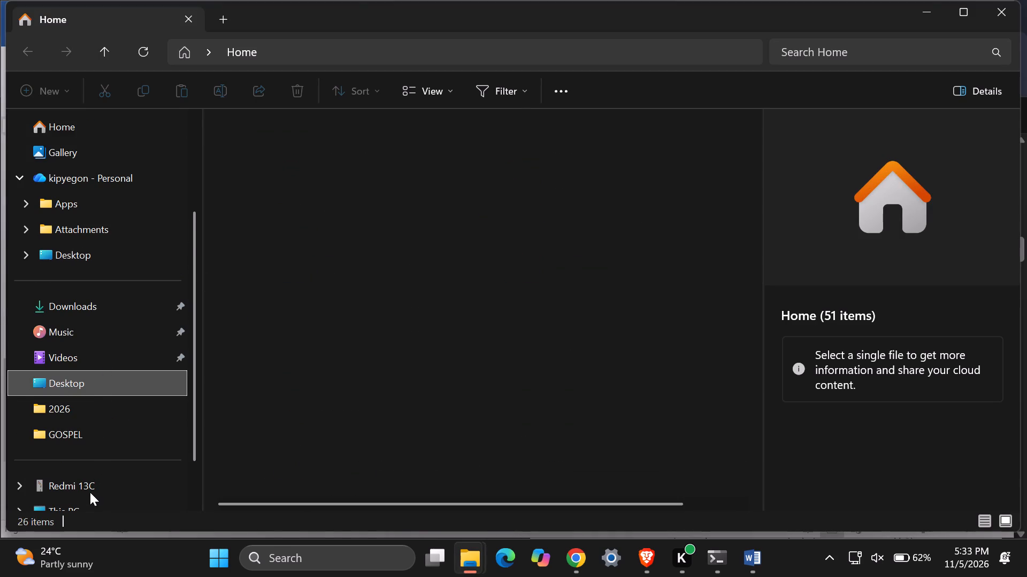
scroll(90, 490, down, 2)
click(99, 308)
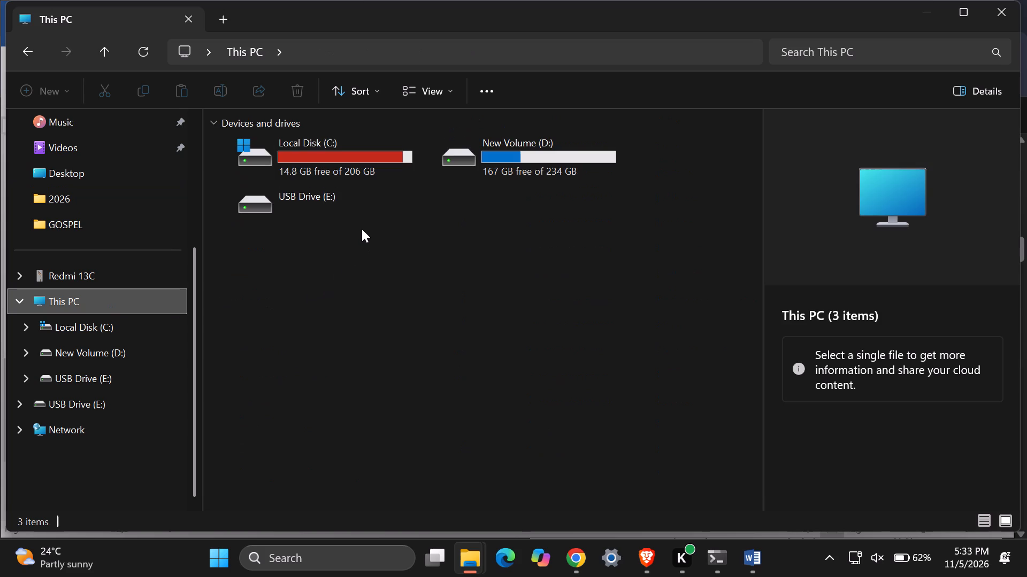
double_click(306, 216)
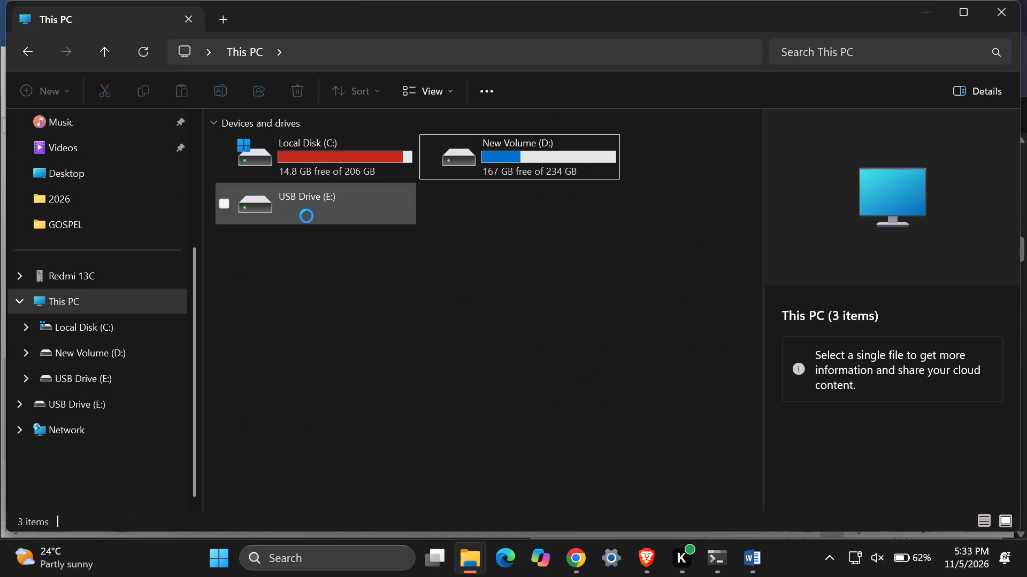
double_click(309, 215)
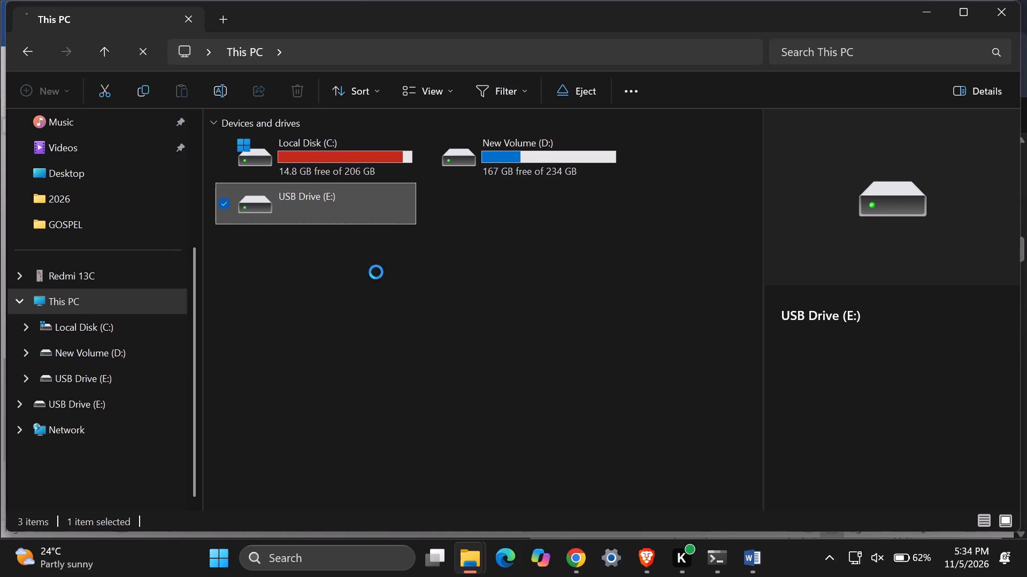
Safely eject the mass storage device for USB Drive (E:) and close the disk prompt.
click(837, 560)
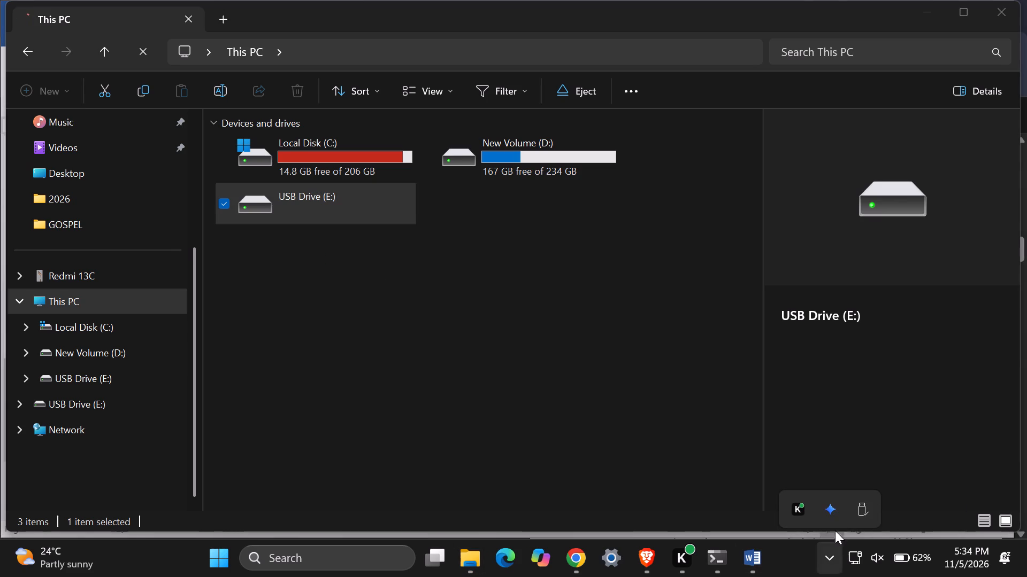
click(856, 503)
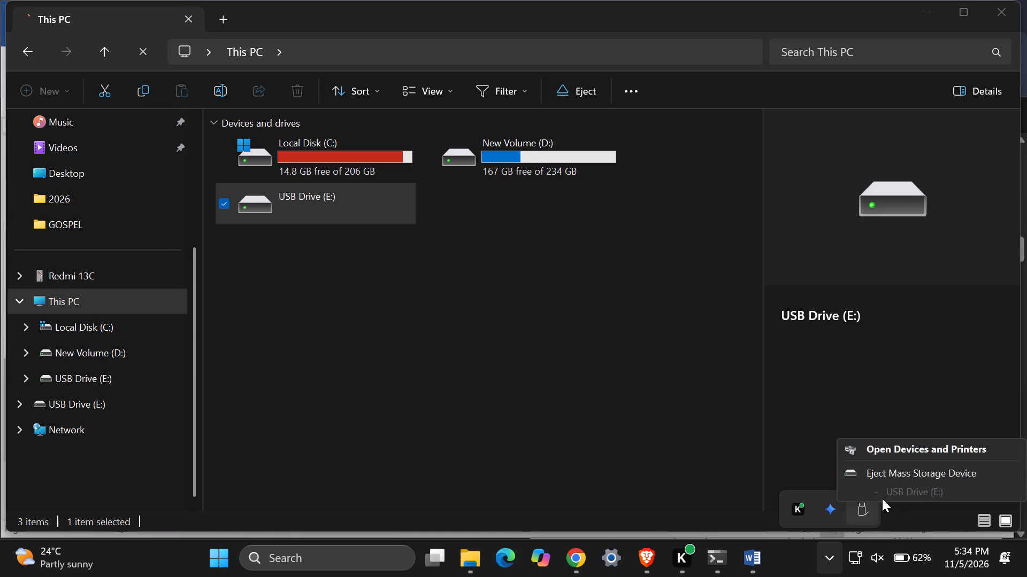
click(891, 474)
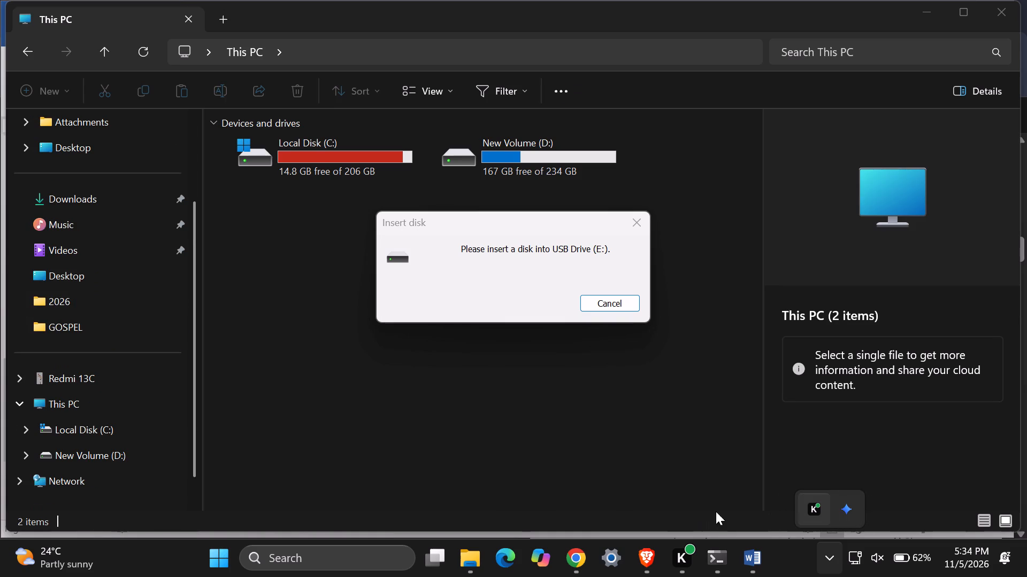
click(611, 303)
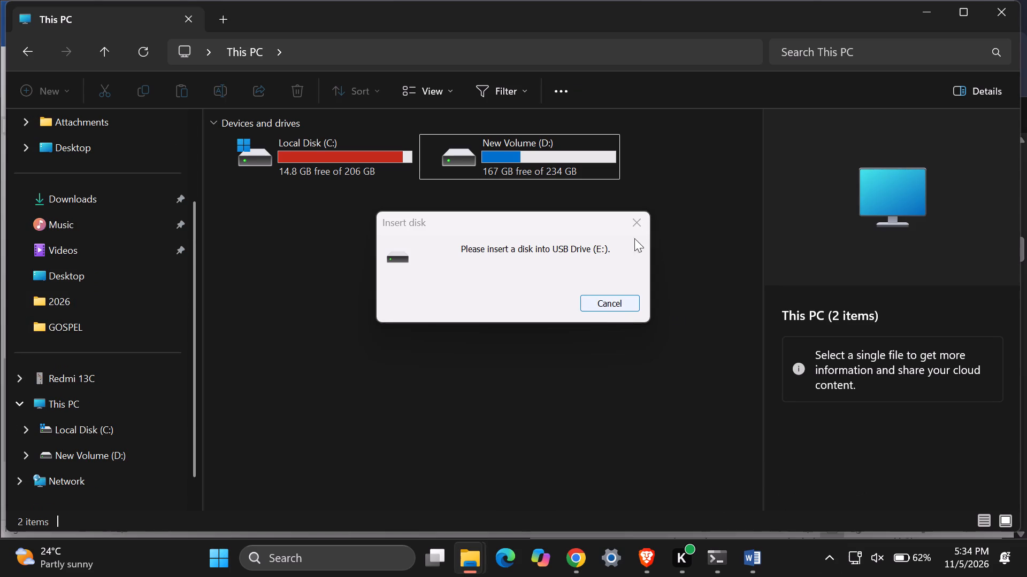
click(640, 217)
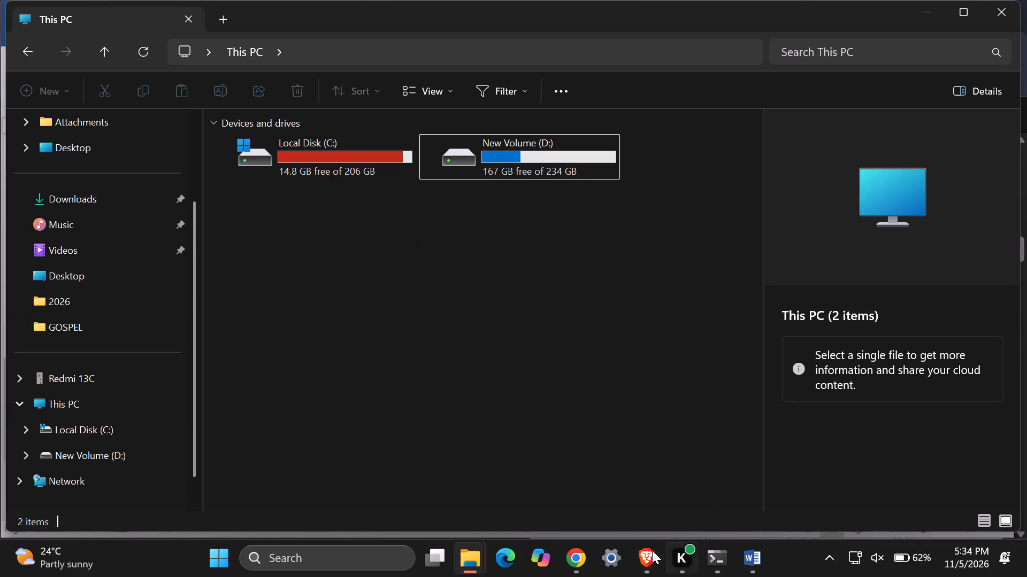
Switch to Chrome with the Claude chat and the Chiefcon project proposal preview.
click(565, 555)
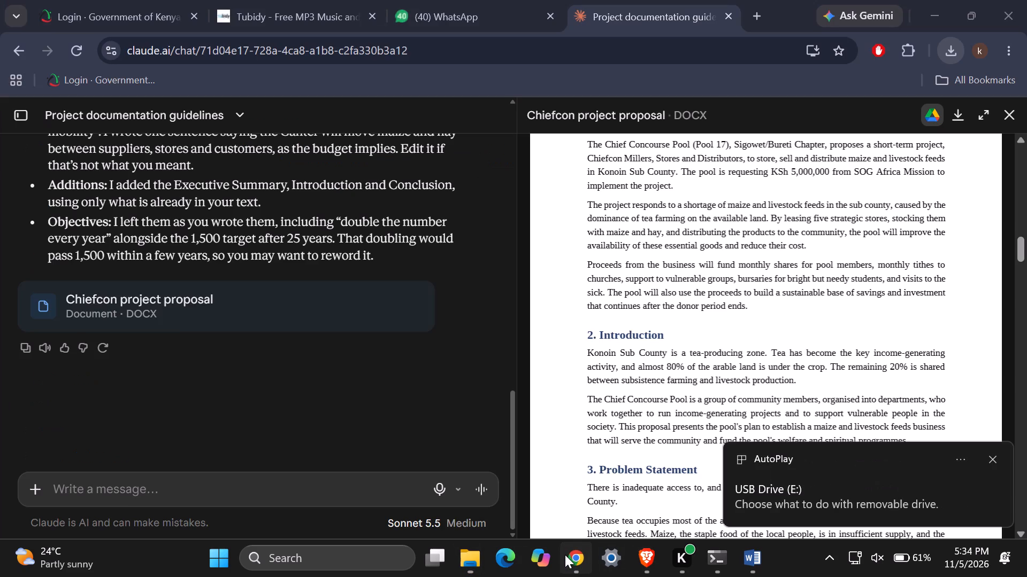
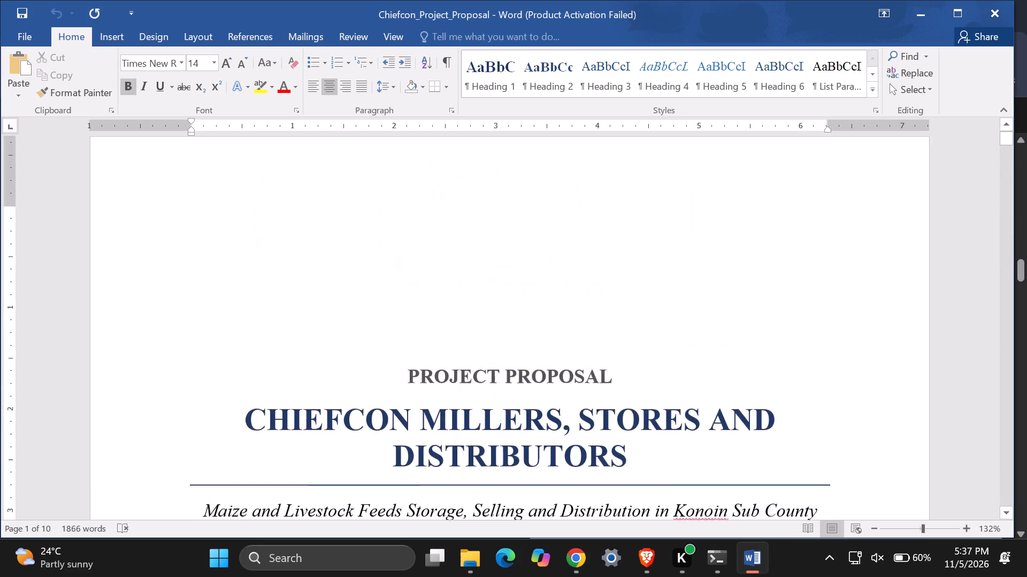
scroll(593, 337, down, 10)
click(389, 303)
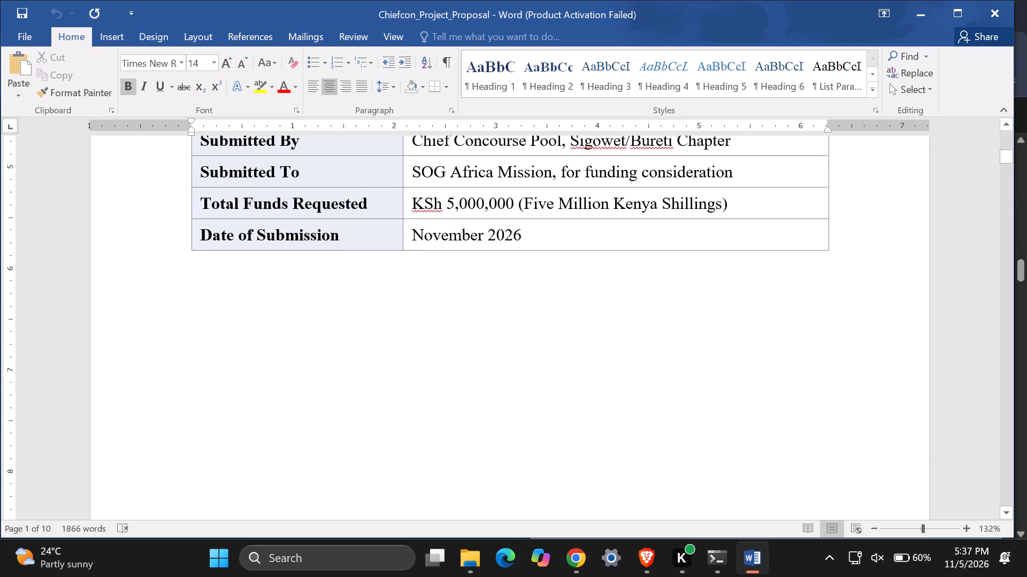
double_click(351, 321)
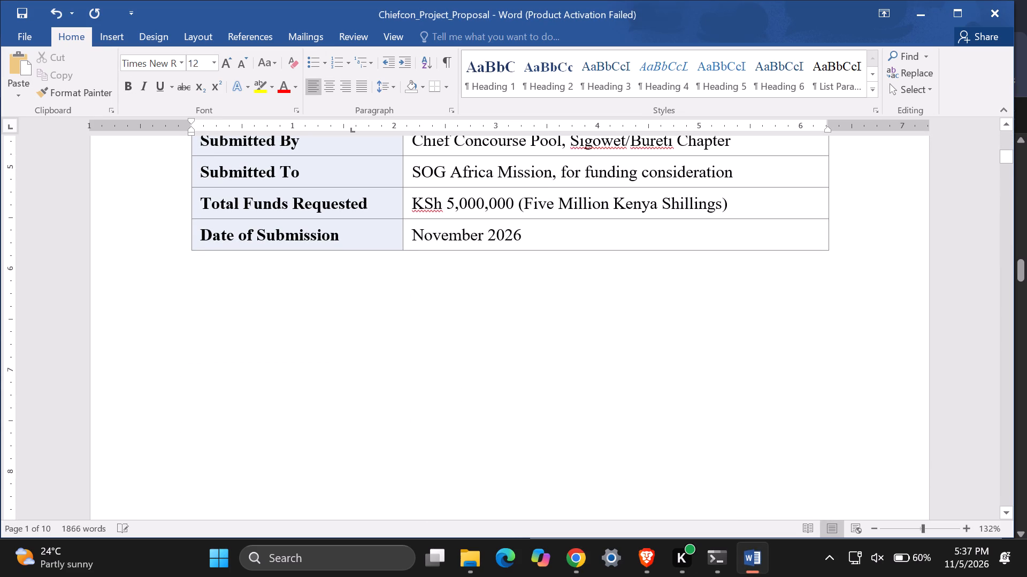
key(ctrl+v)
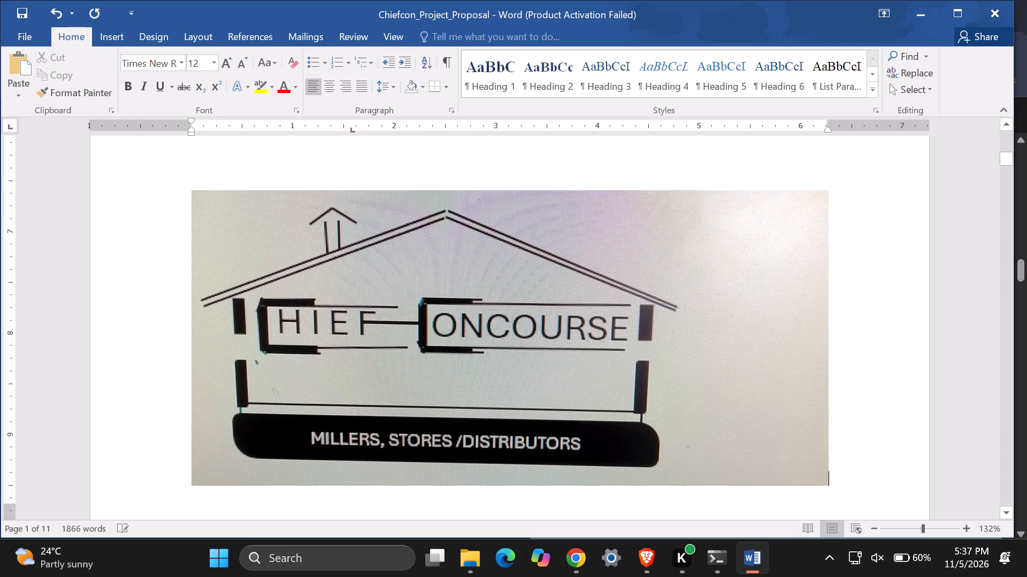
Centre the pasted logo picture horizontally on the cover page.
scroll(451, 353, down, 3)
scroll(451, 353, up, 7)
scroll(451, 353, down, 7)
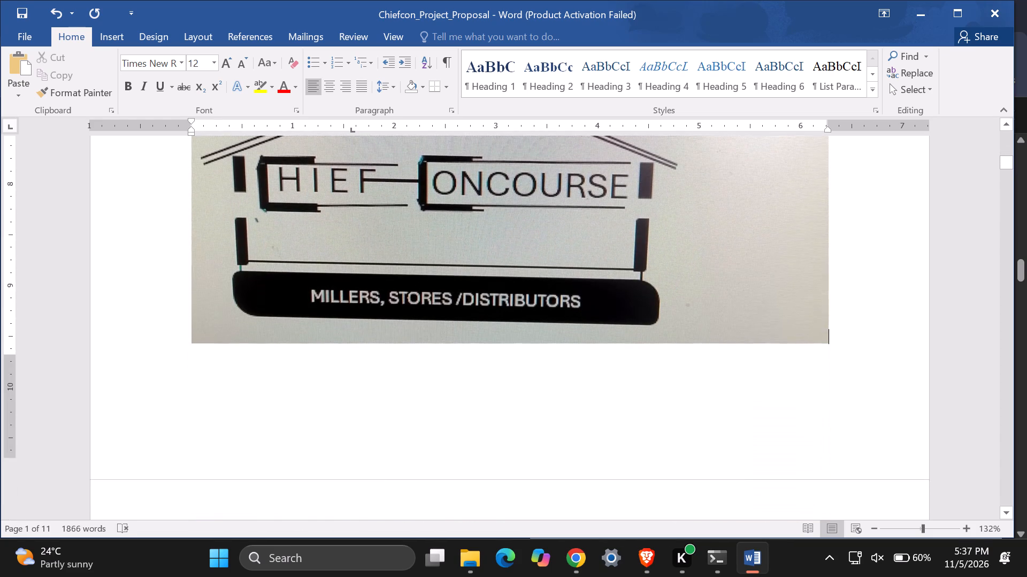
scroll(463, 292, down, 1)
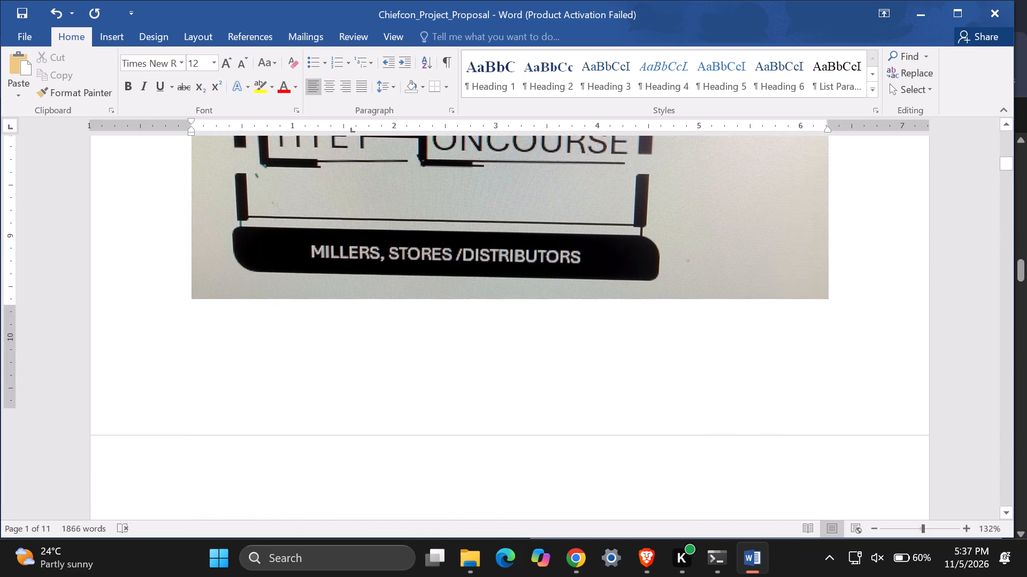
click(485, 239)
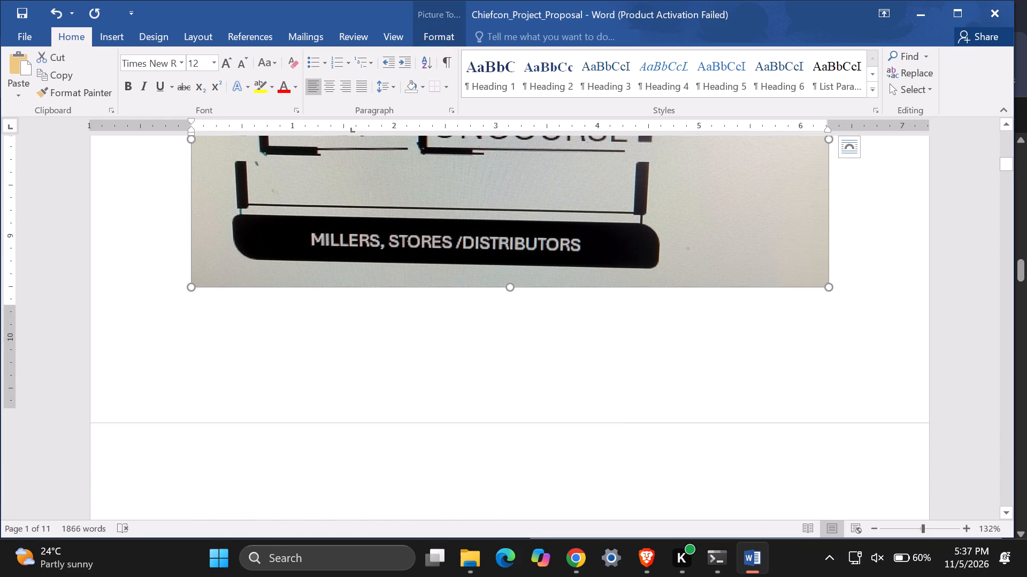
click(331, 86)
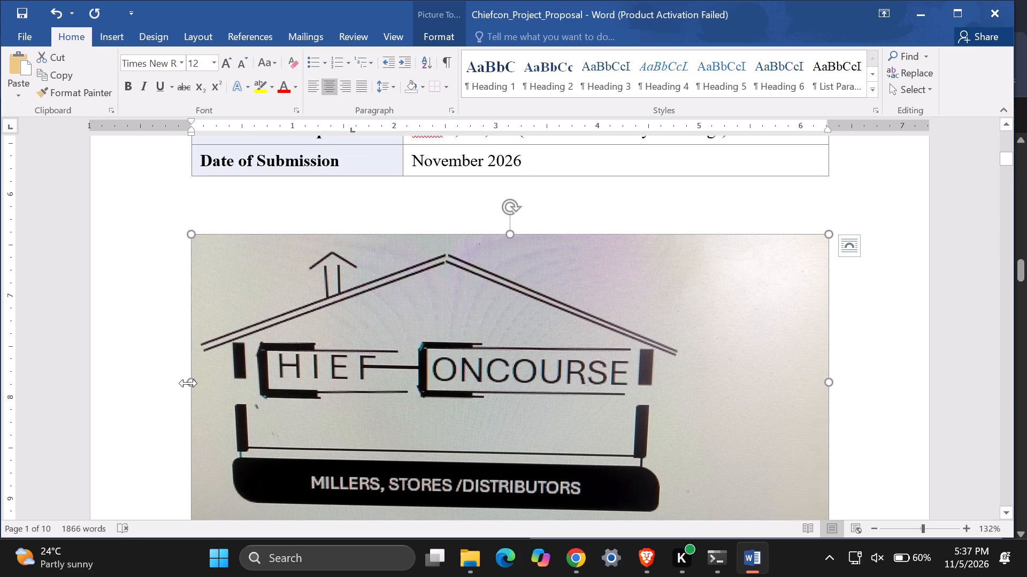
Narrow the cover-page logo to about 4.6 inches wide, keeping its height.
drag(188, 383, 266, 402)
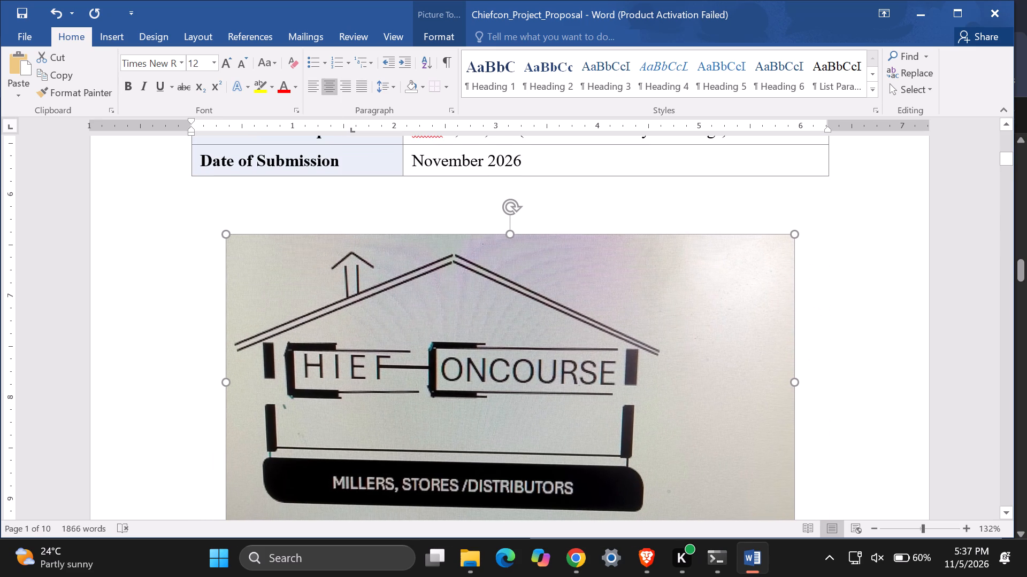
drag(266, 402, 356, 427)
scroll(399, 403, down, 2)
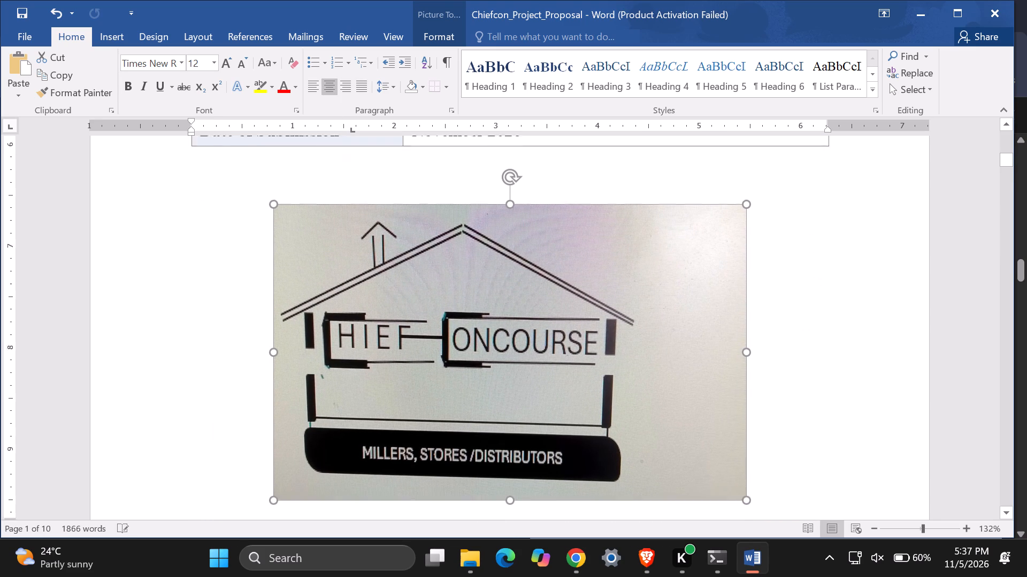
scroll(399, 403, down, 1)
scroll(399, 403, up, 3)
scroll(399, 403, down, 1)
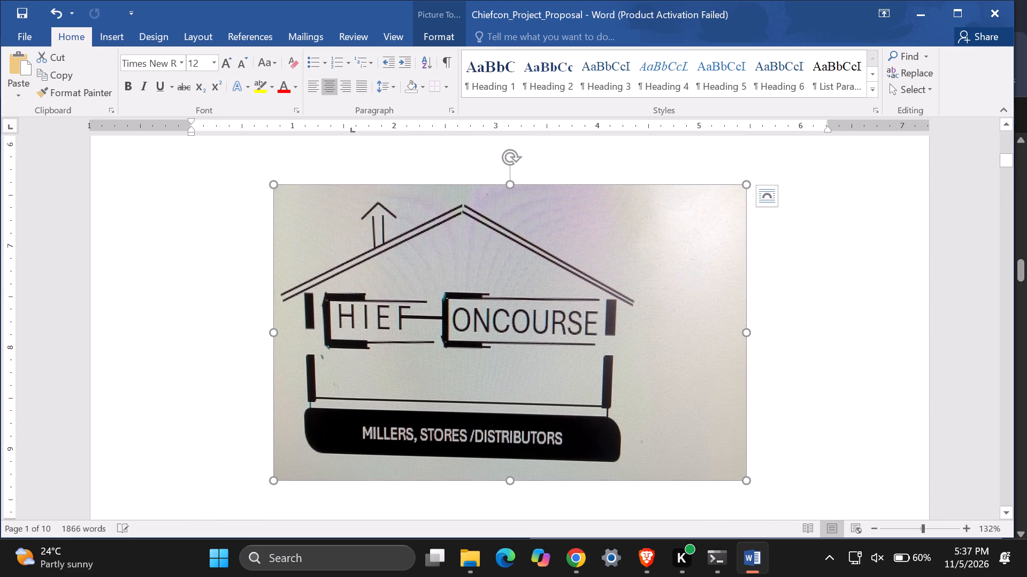
Widen the cover-page logo to about 6.5 inches, keeping its height, and deselect it.
drag(274, 334, 201, 346)
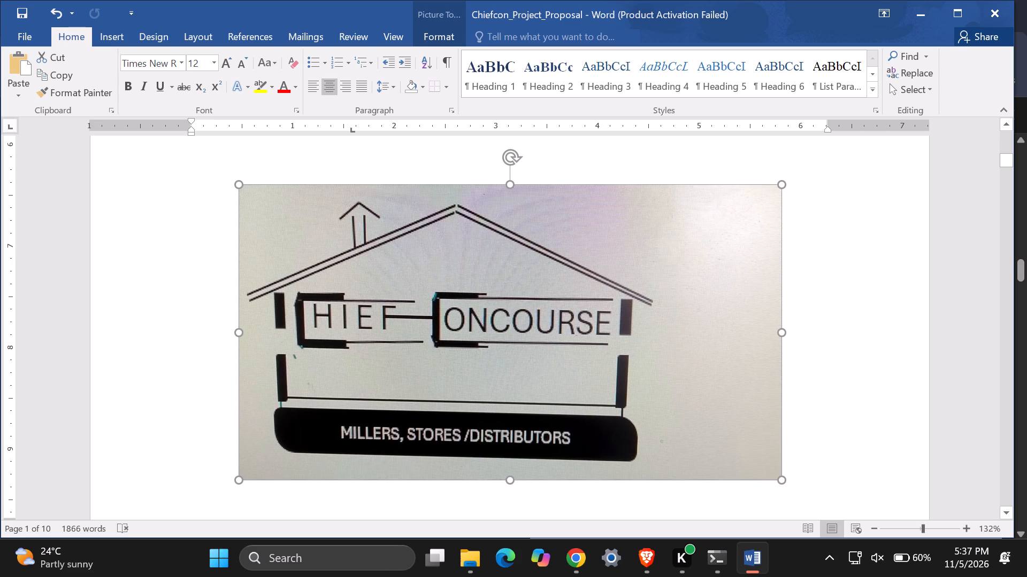
drag(201, 346, 121, 366)
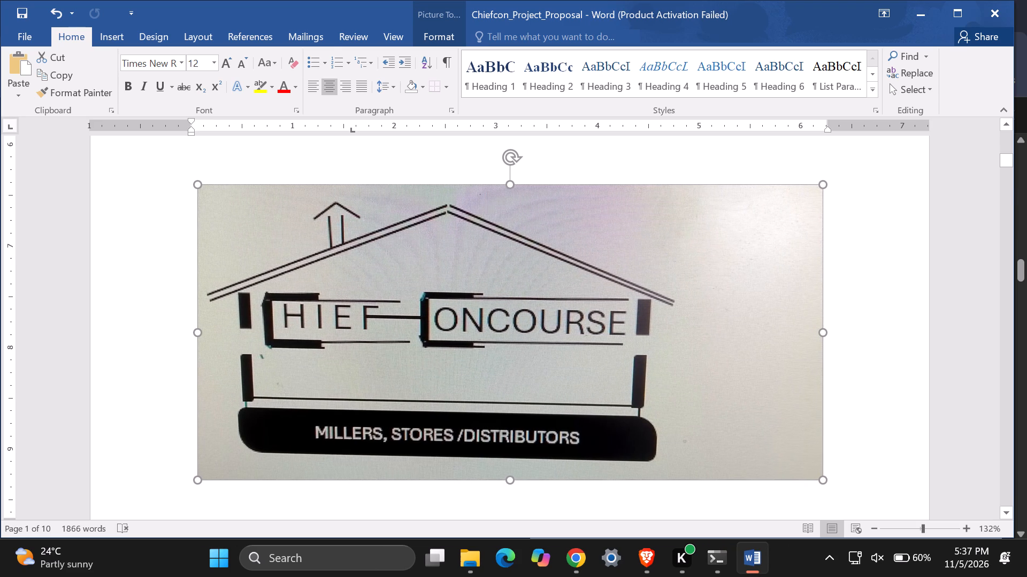
drag(121, 366, 87, 370)
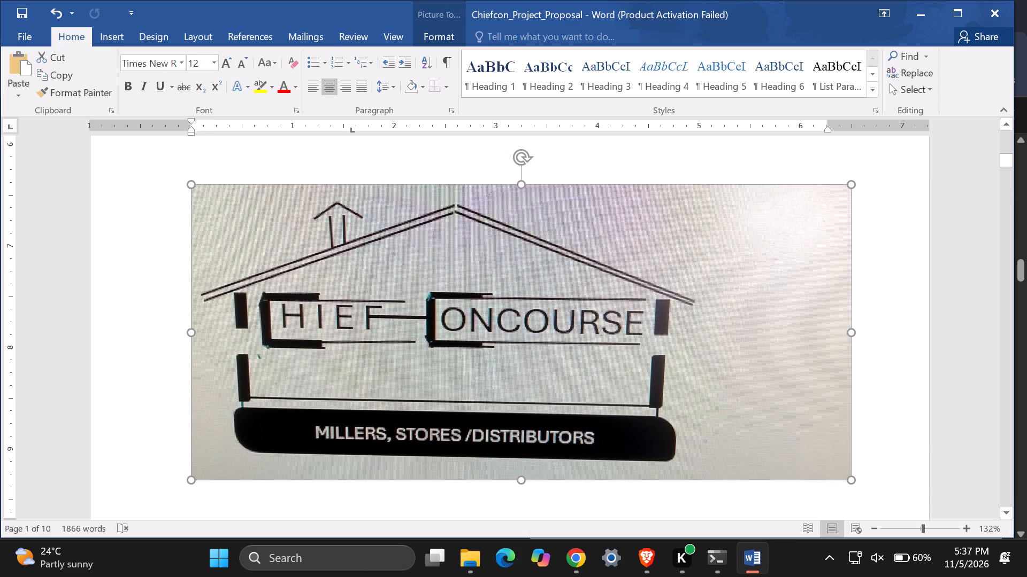
click(99, 352)
click(114, 369)
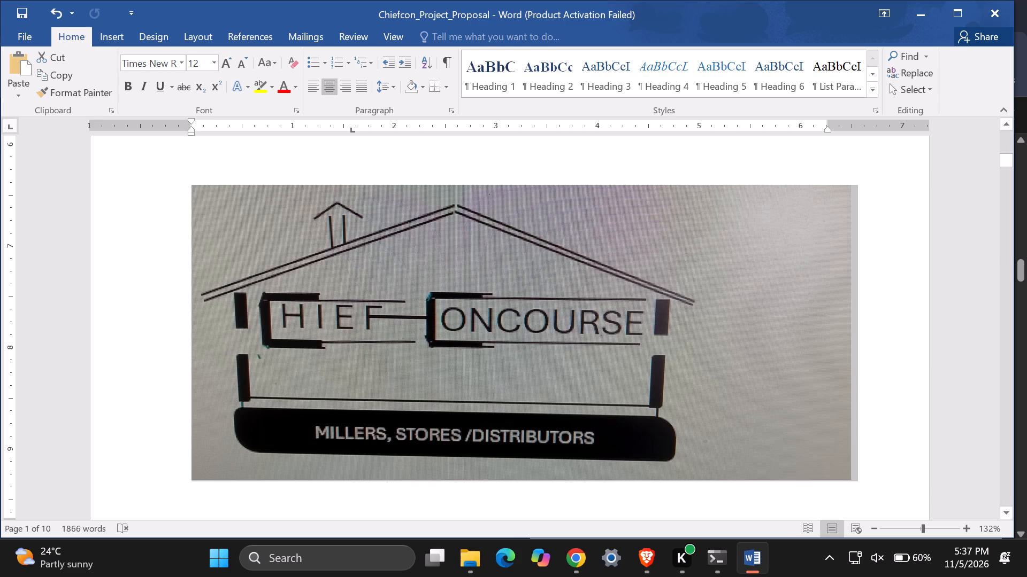
Snip the cover-page logo without the blank area to the right of its drawing, and copy the capture.
click(748, 420)
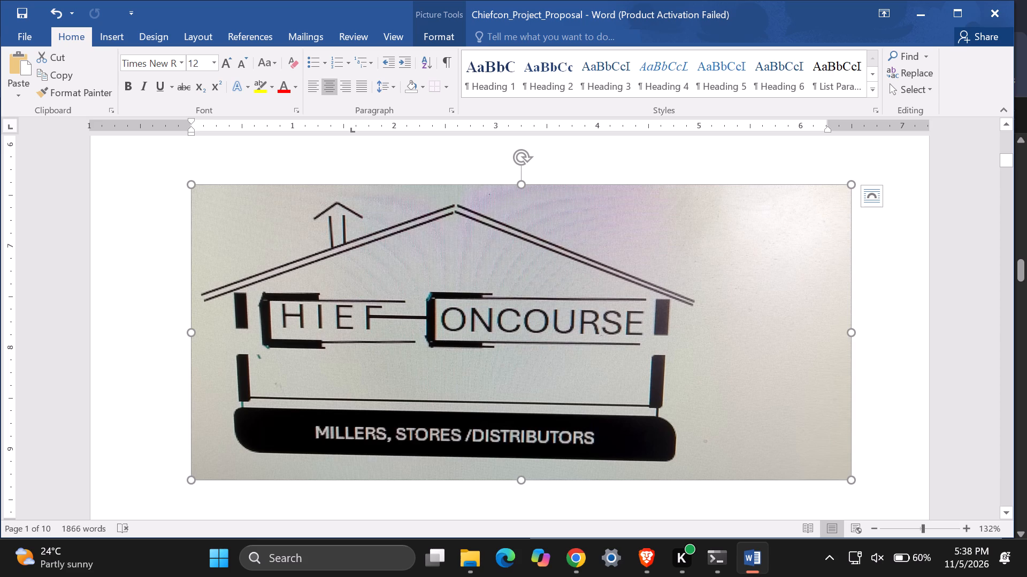
key(shift+super+s)
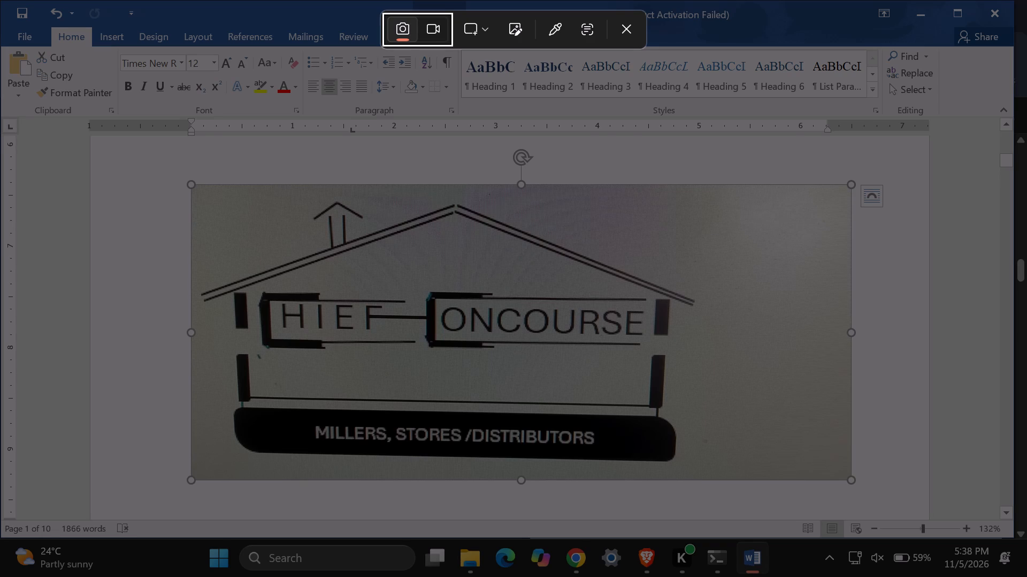
drag(199, 190, 306, 375)
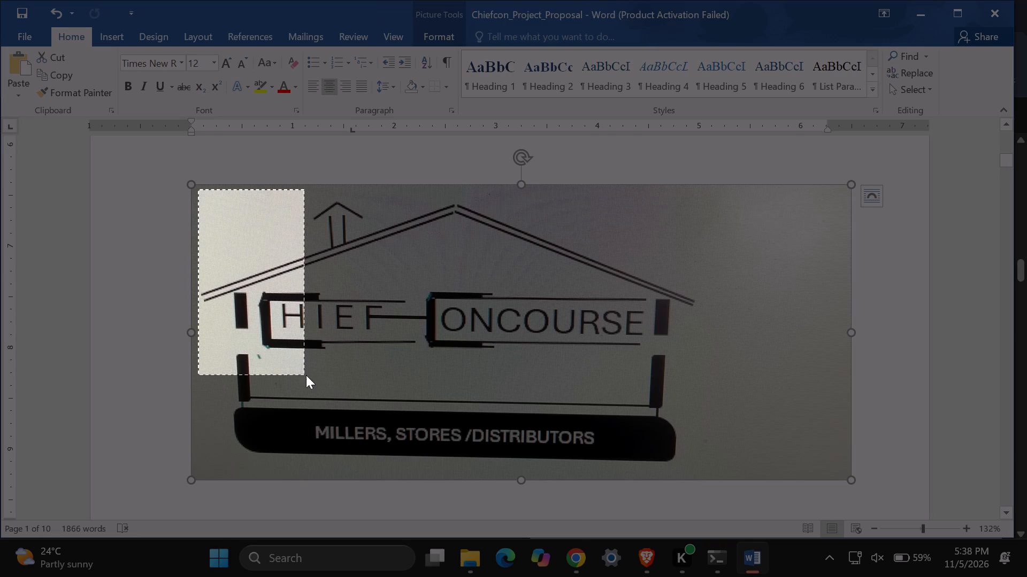
drag(306, 375, 514, 471)
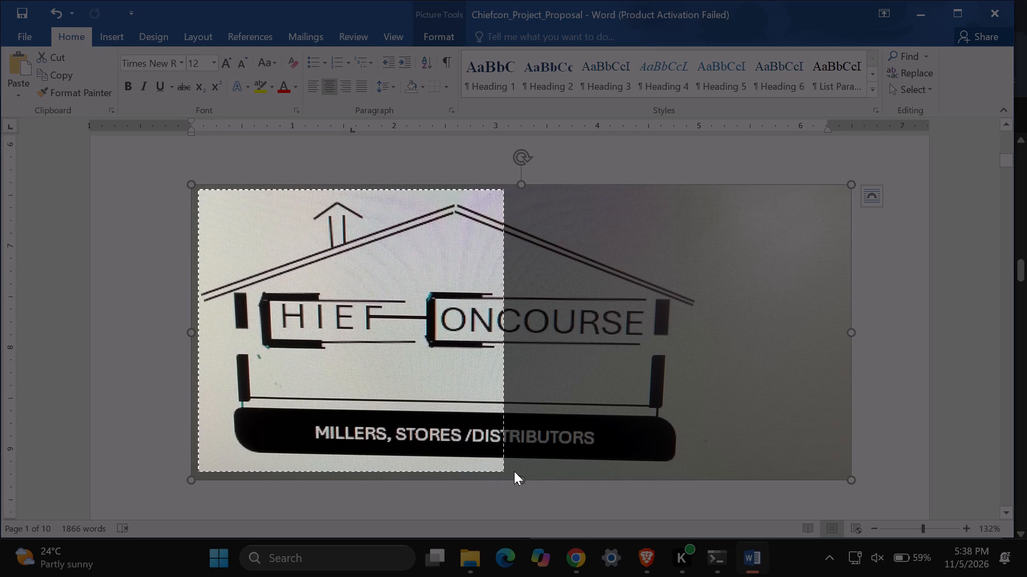
drag(514, 471, 672, 467)
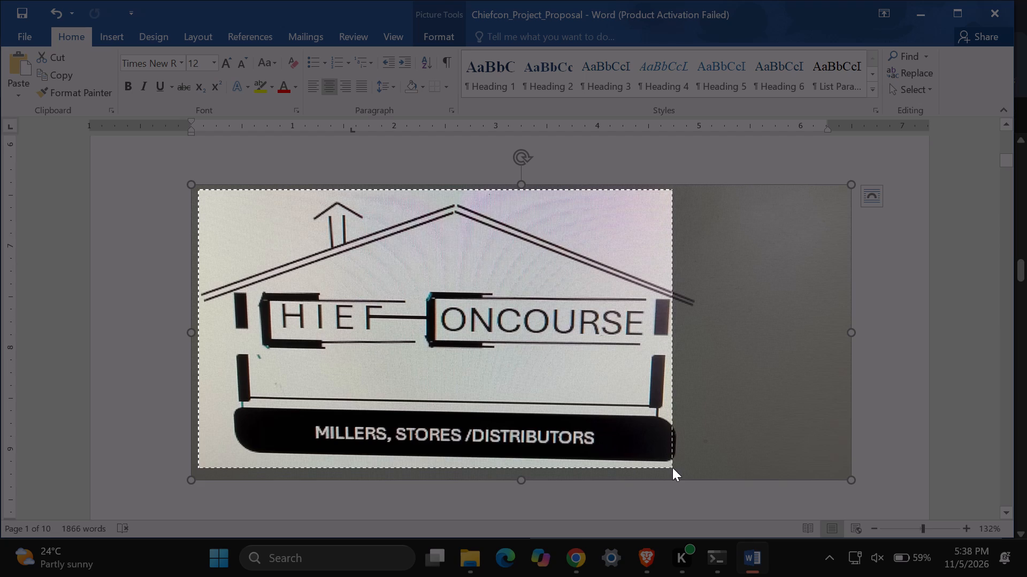
drag(672, 467, 695, 467)
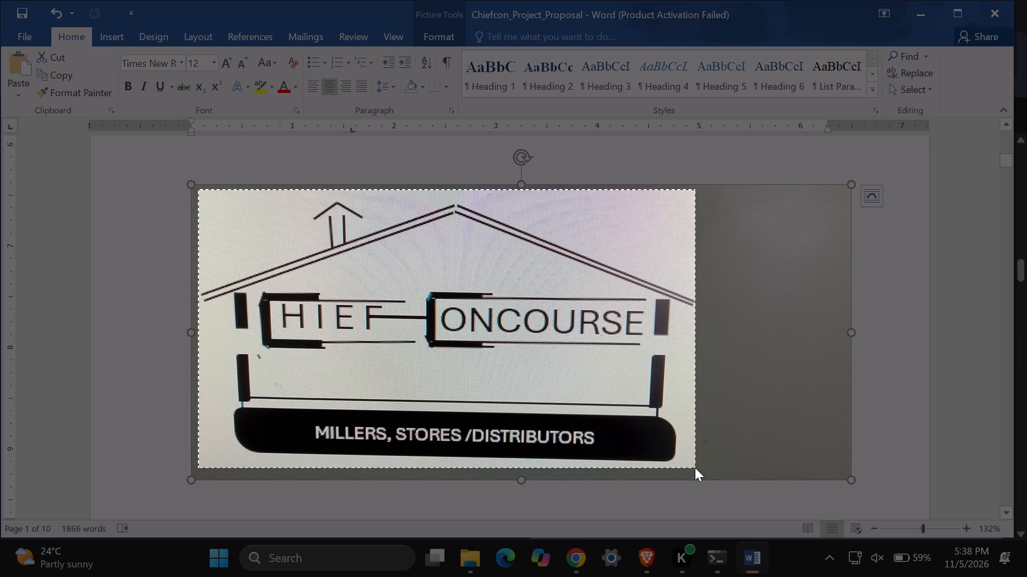
drag(695, 467, 701, 467)
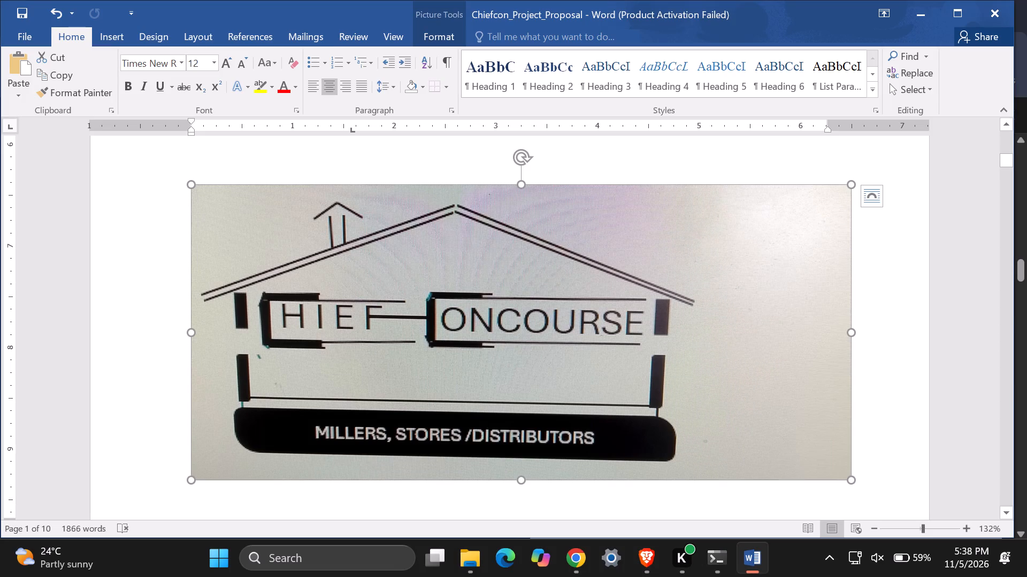
click(811, 427)
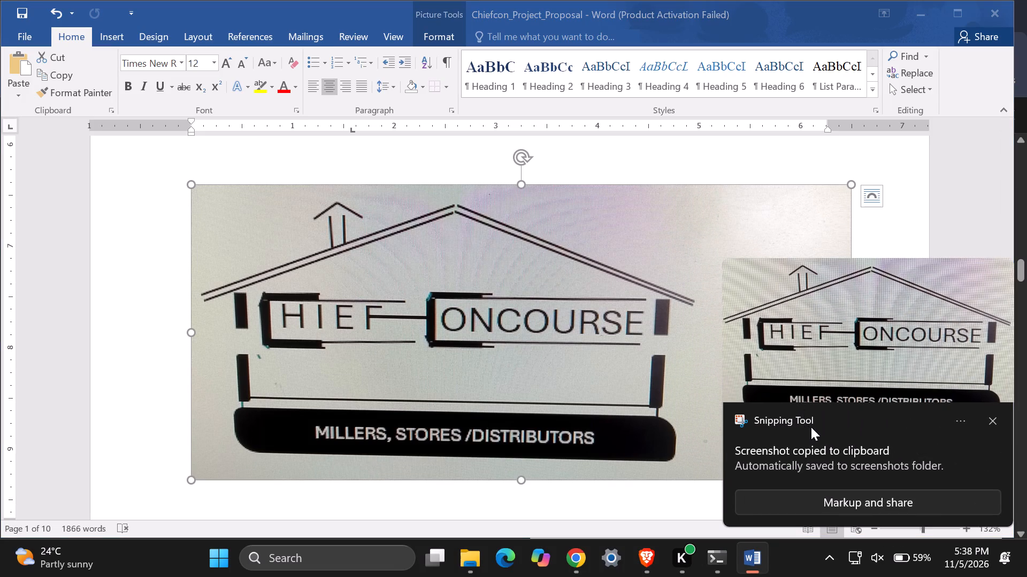
click(843, 346)
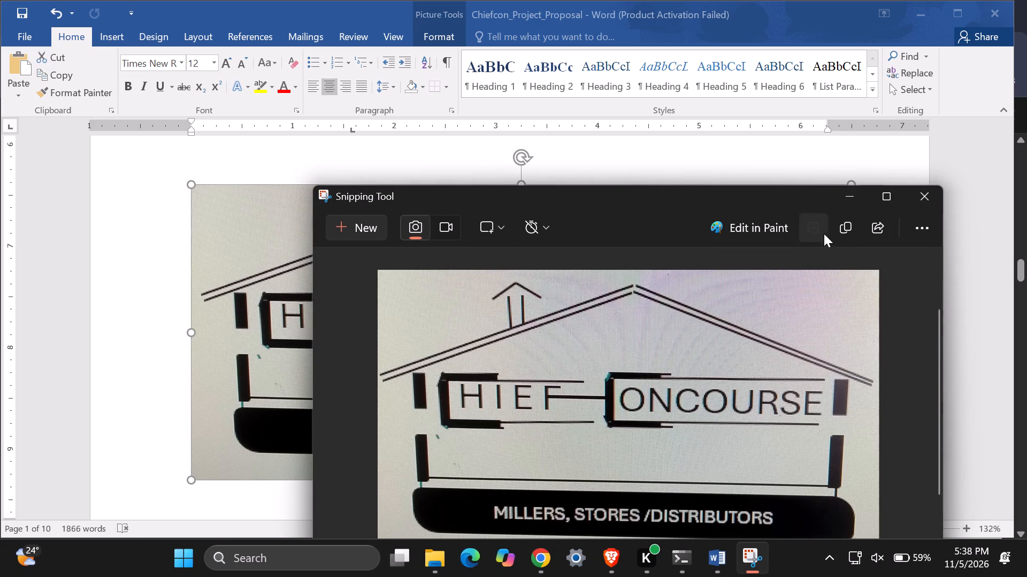
click(840, 230)
click(850, 198)
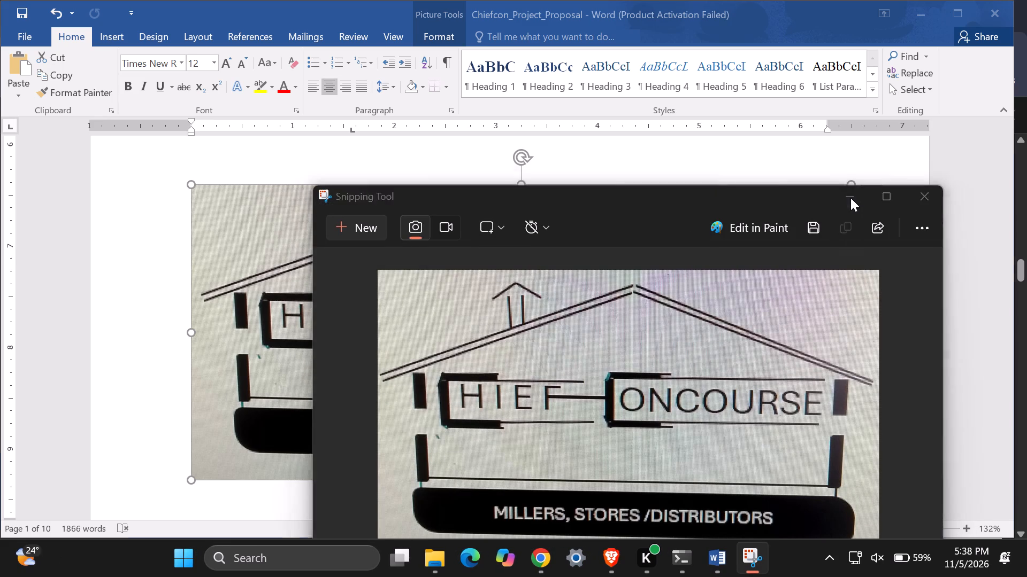
Delete the existing logo picture from the cover page and paste the tightly cropped capture in its place.
click(624, 265)
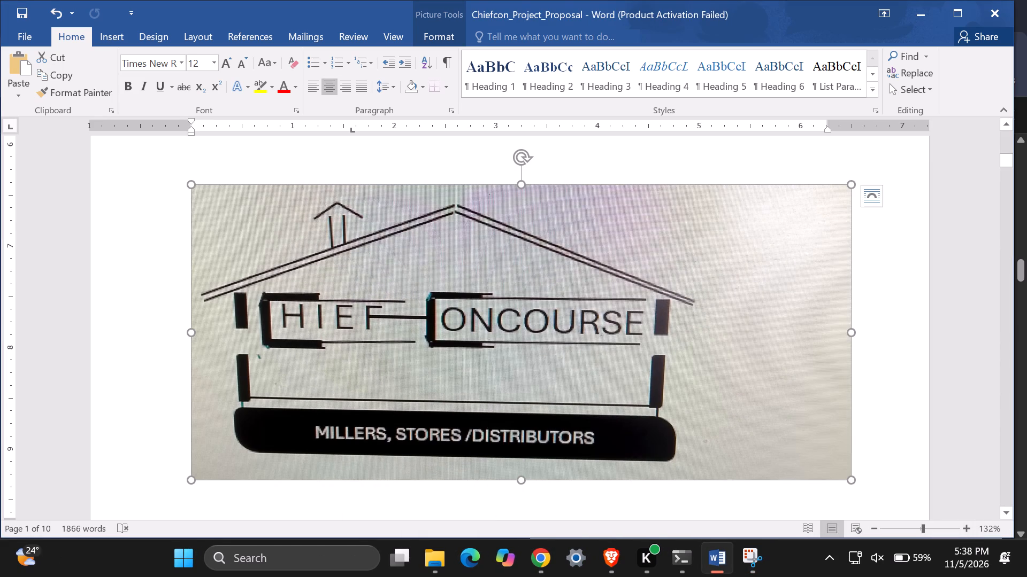
key(BackSpace)
scroll(575, 278, up, 4)
scroll(575, 278, down, 2)
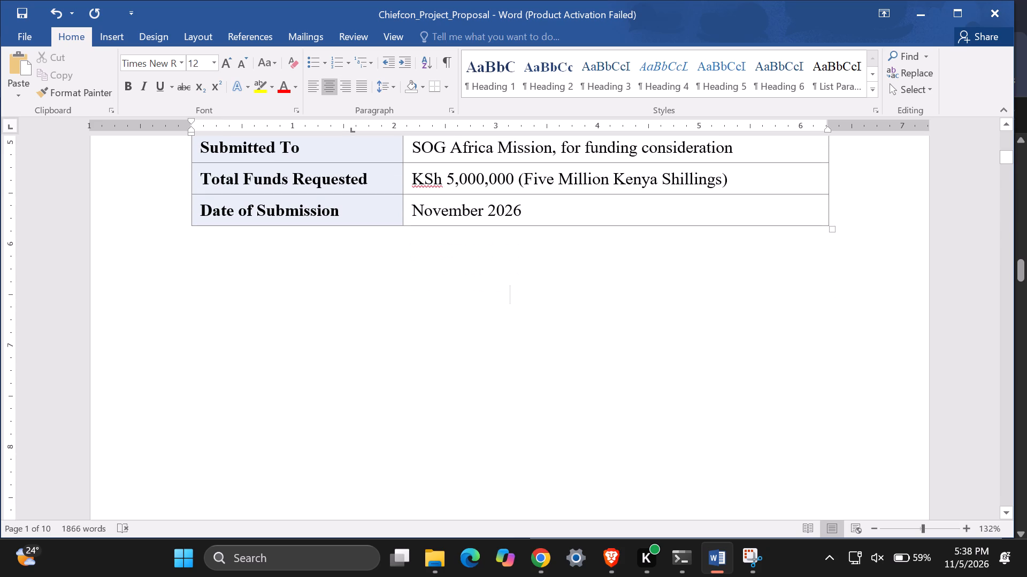
key(ctrl+v)
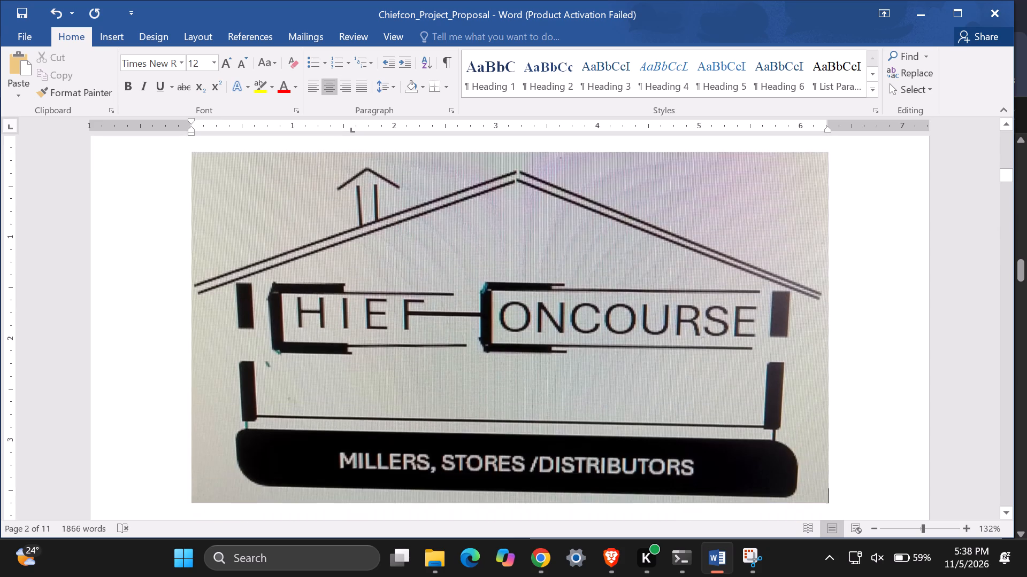
Widen the newly pasted logo to about 6.8 inches, keeping its height.
scroll(575, 278, up, 3)
scroll(575, 278, down, 2)
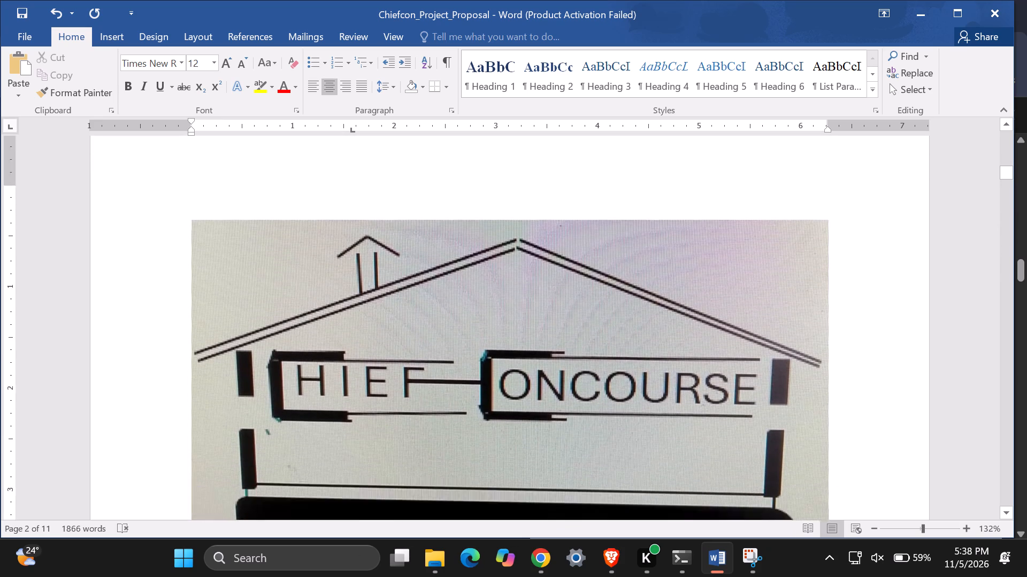
scroll(575, 278, down, 3)
scroll(575, 278, up, 4)
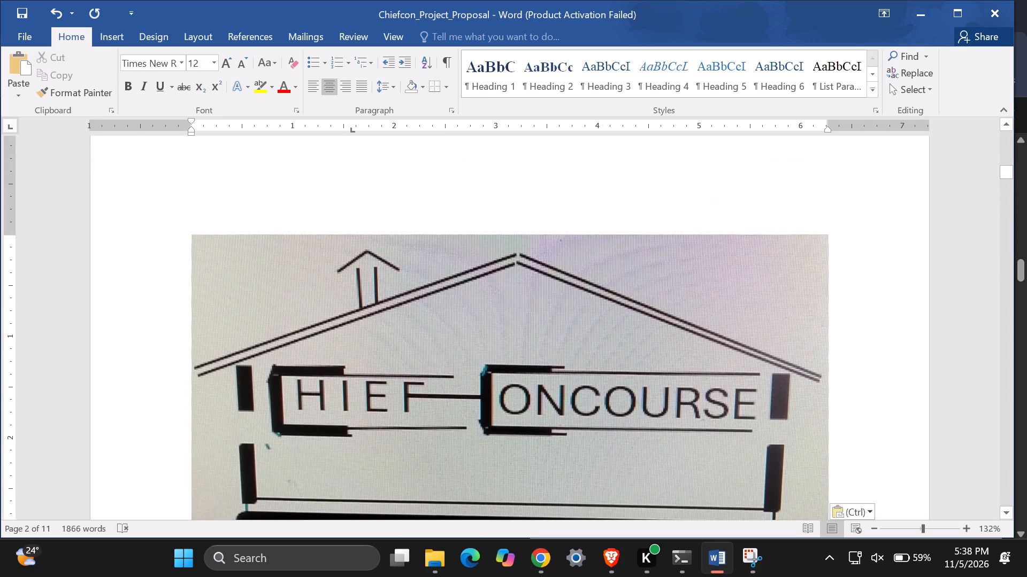
scroll(575, 280, up, 4)
scroll(575, 282, down, 1)
scroll(575, 282, up, 6)
scroll(575, 282, down, 7)
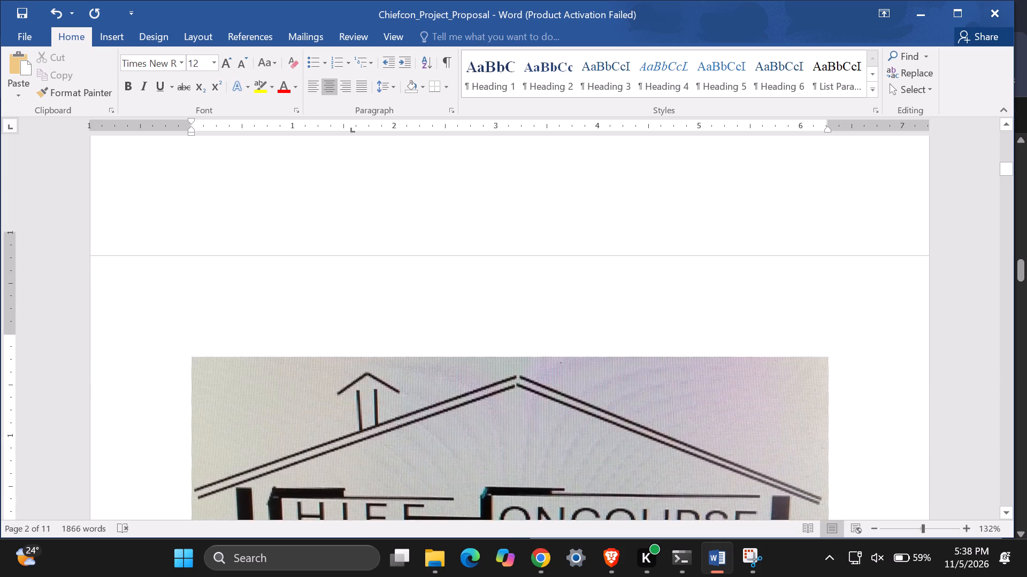
scroll(575, 282, down, 4)
click(575, 282)
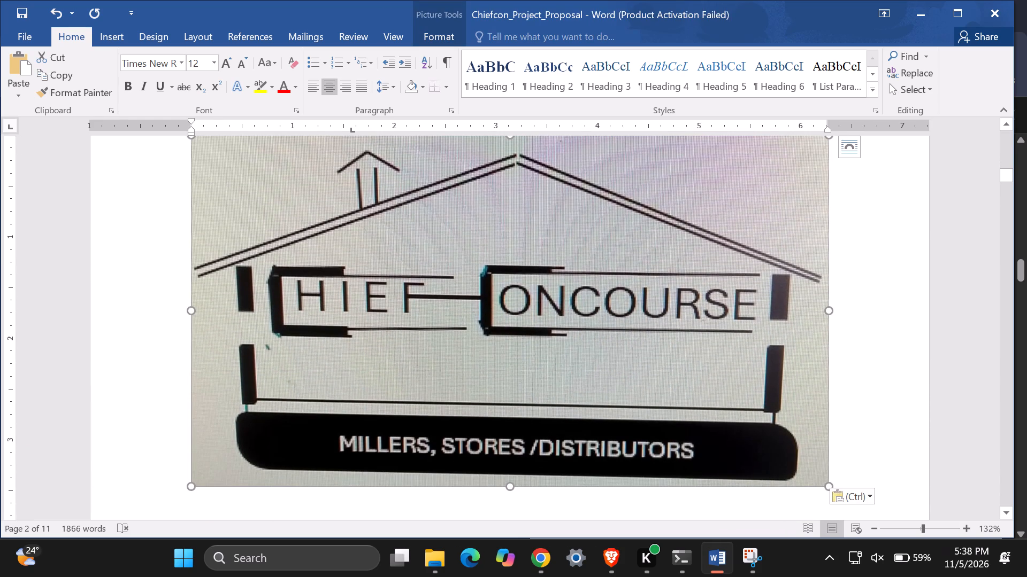
drag(831, 307, 837, 313)
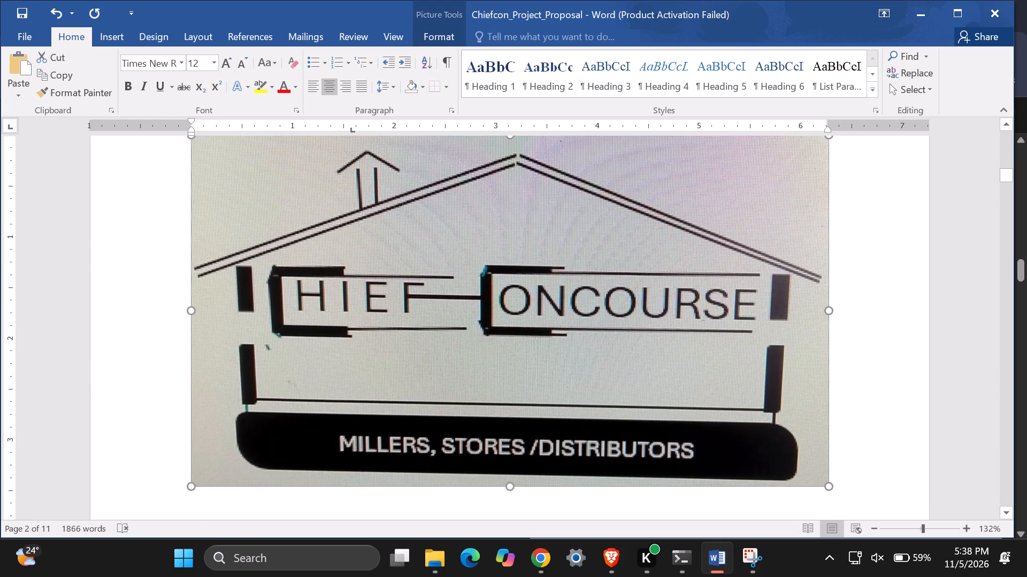
drag(837, 313, 886, 336)
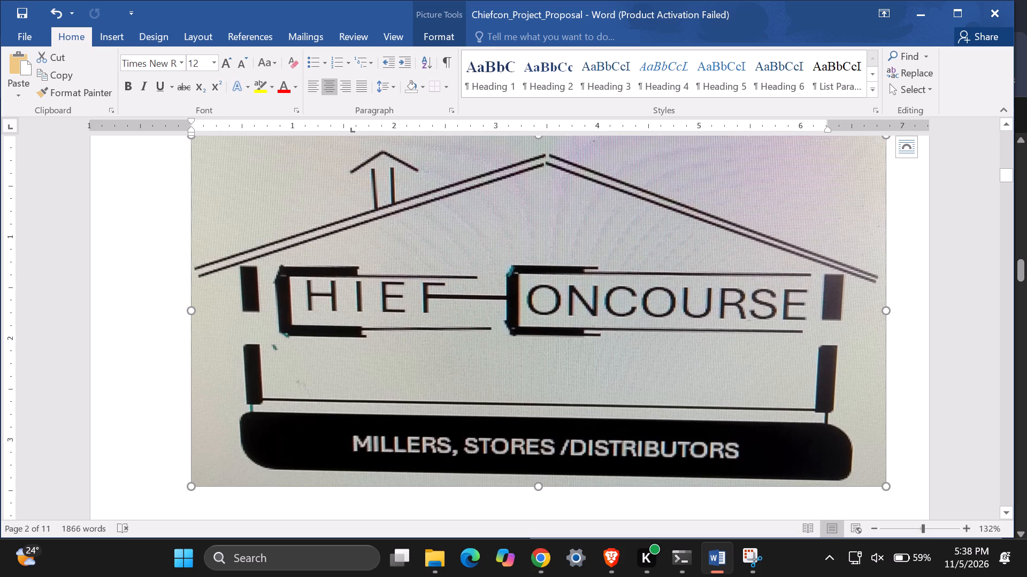
Reduce the logo's height to about 3 inches so that it fits beneath the details table on the cover page.
scroll(380, 389, down, 14)
scroll(379, 380, up, 7)
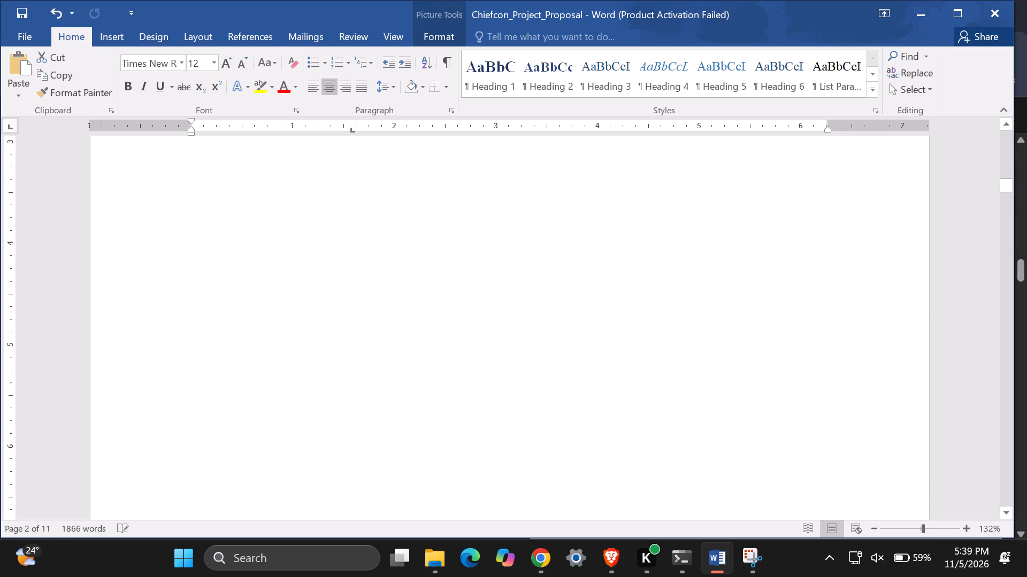
scroll(379, 380, up, 14)
scroll(379, 372, up, 10)
scroll(379, 372, down, 2)
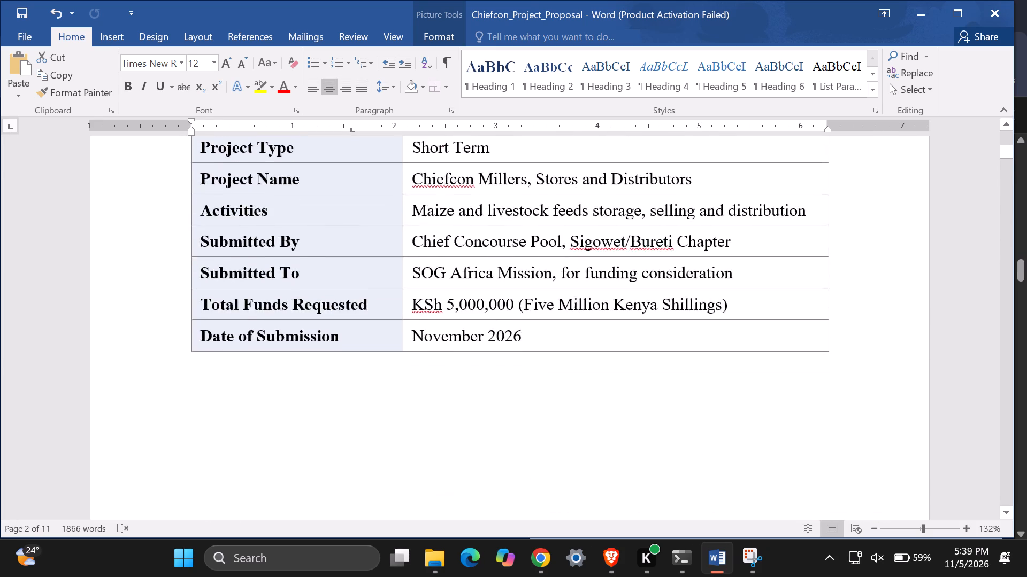
scroll(379, 372, down, 1)
scroll(379, 372, up, 1)
scroll(379, 372, down, 6)
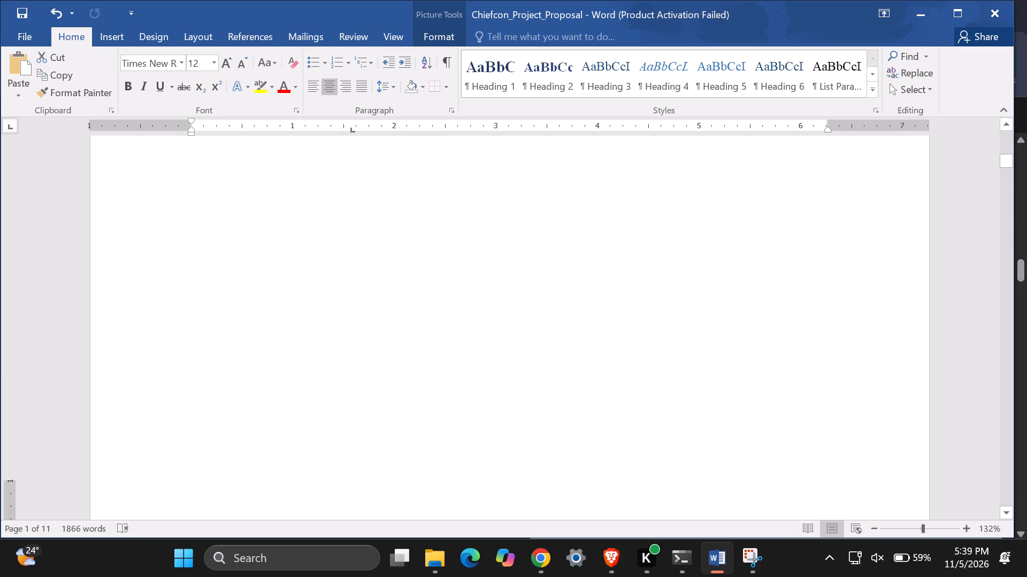
scroll(379, 372, down, 6)
scroll(476, 337, down, 5)
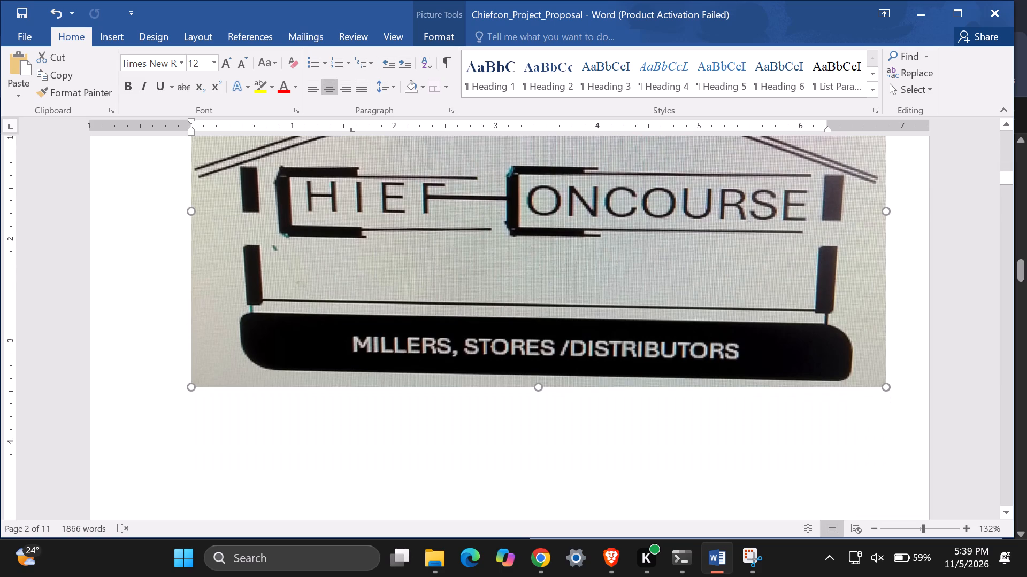
click(533, 388)
drag(538, 389, 547, 352)
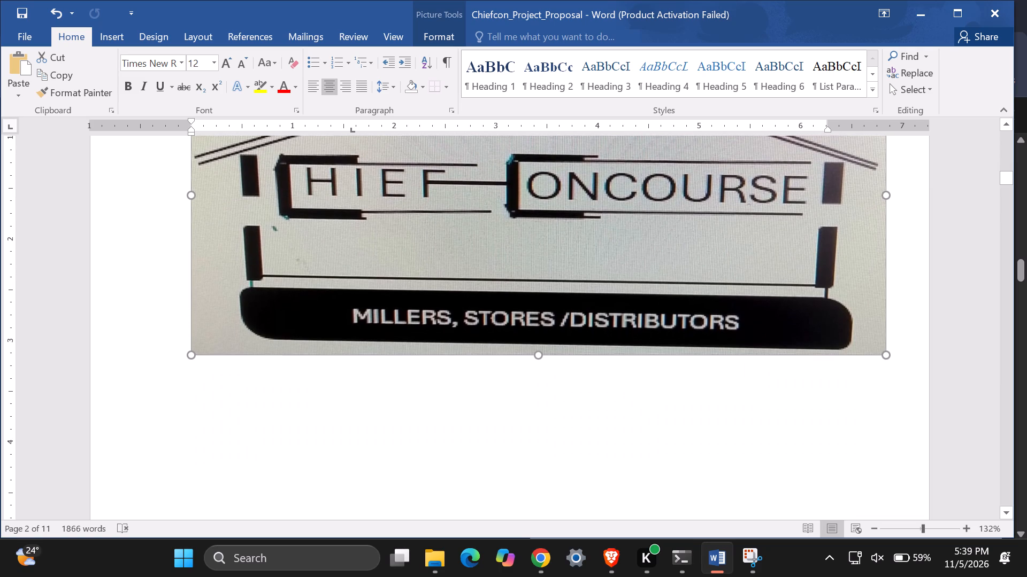
drag(547, 352, 553, 339)
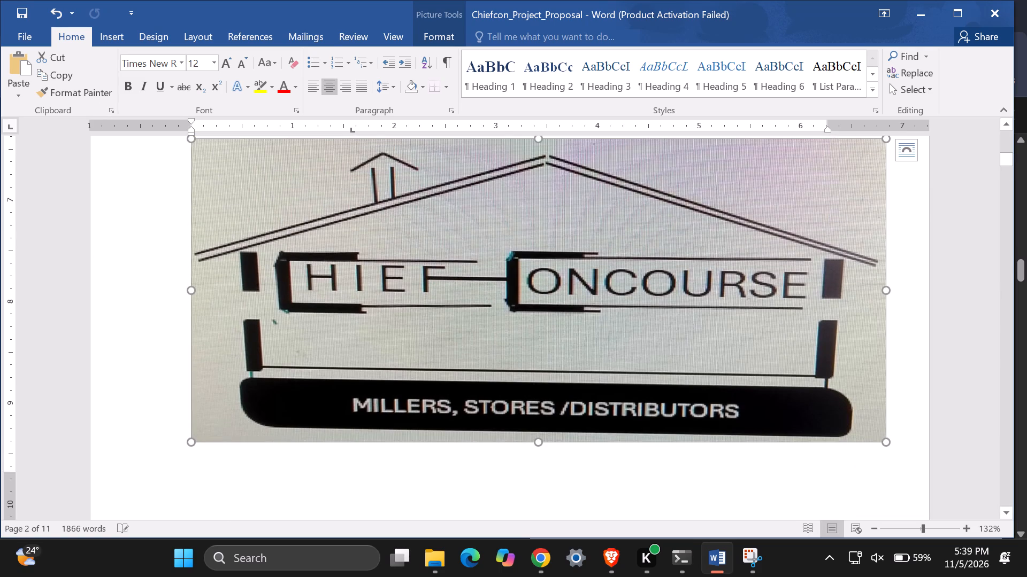
Widen the cover-page logo slightly to about 6.9 inches, keeping its height.
scroll(257, 303, up, 3)
scroll(257, 303, down, 3)
drag(191, 291, 182, 293)
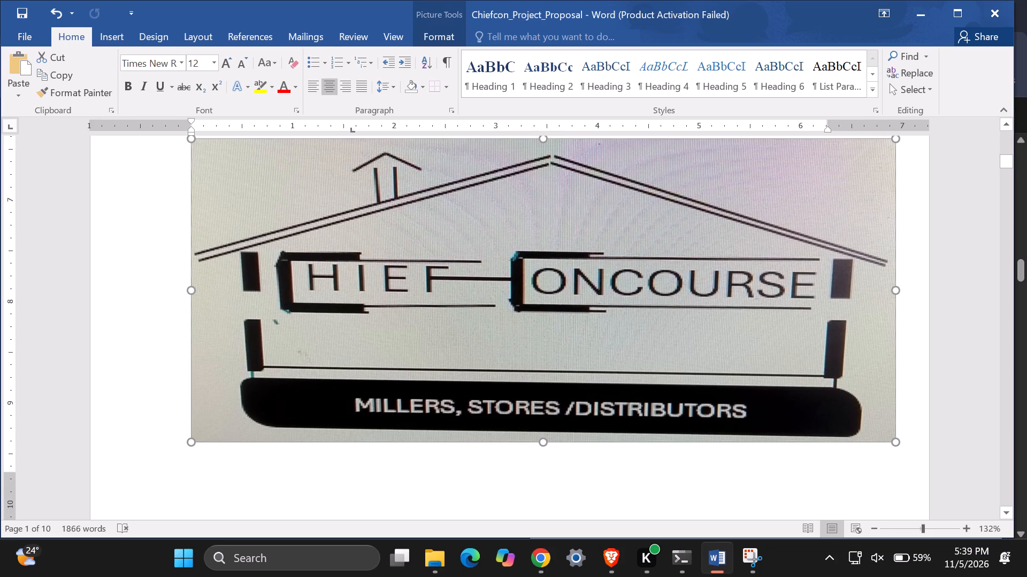
drag(182, 293, 185, 296)
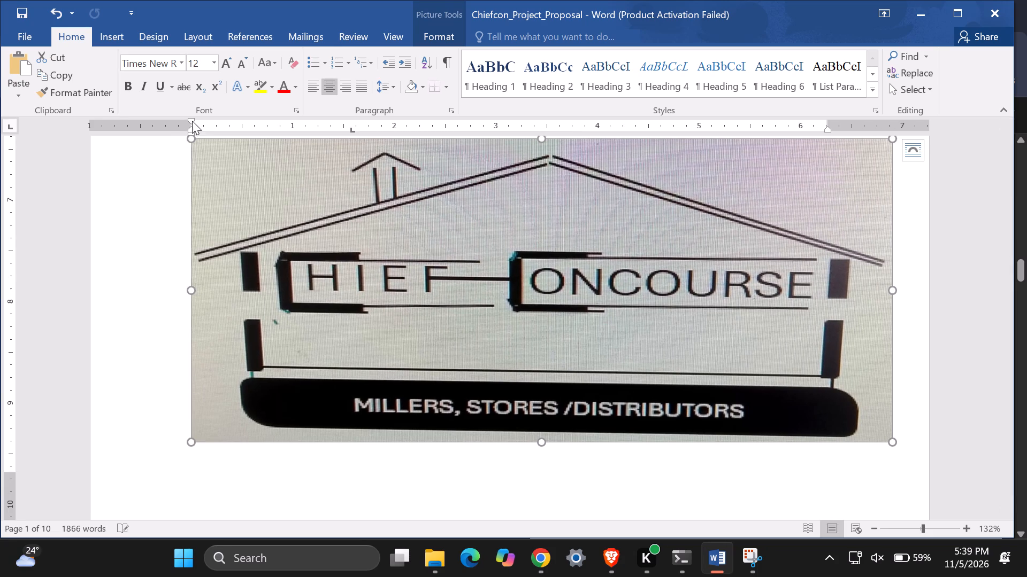
Move the hanging indent of the blank line just above the logo about 0.4 inch outside the left margin.
scroll(206, 222, up, 2)
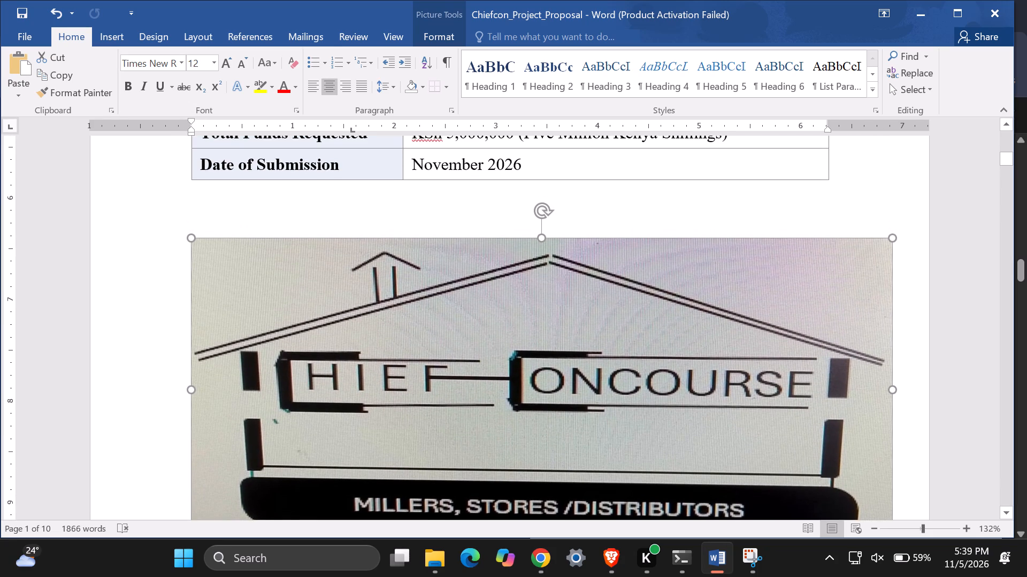
click(126, 190)
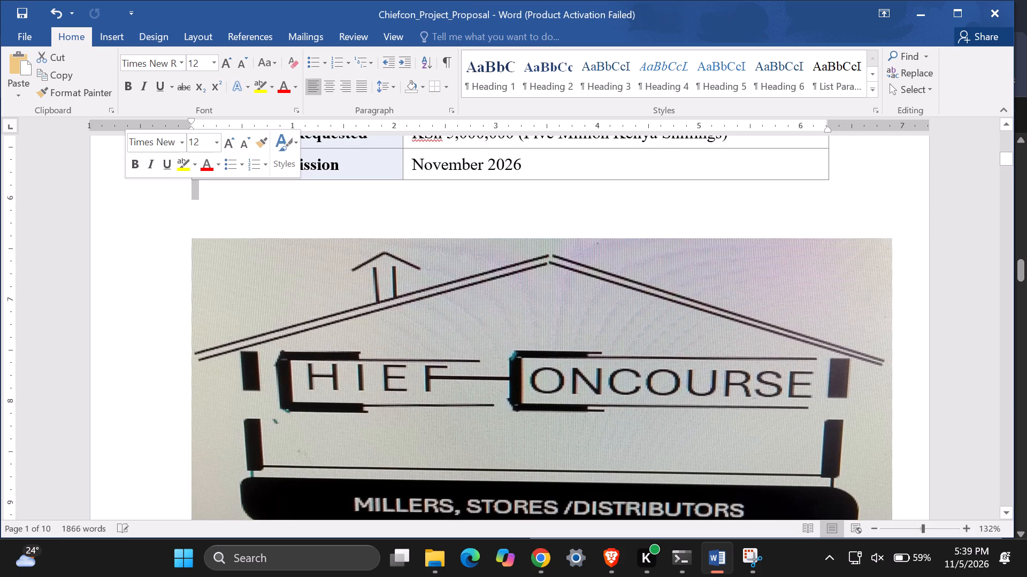
click(138, 235)
drag(191, 128, 190, 128)
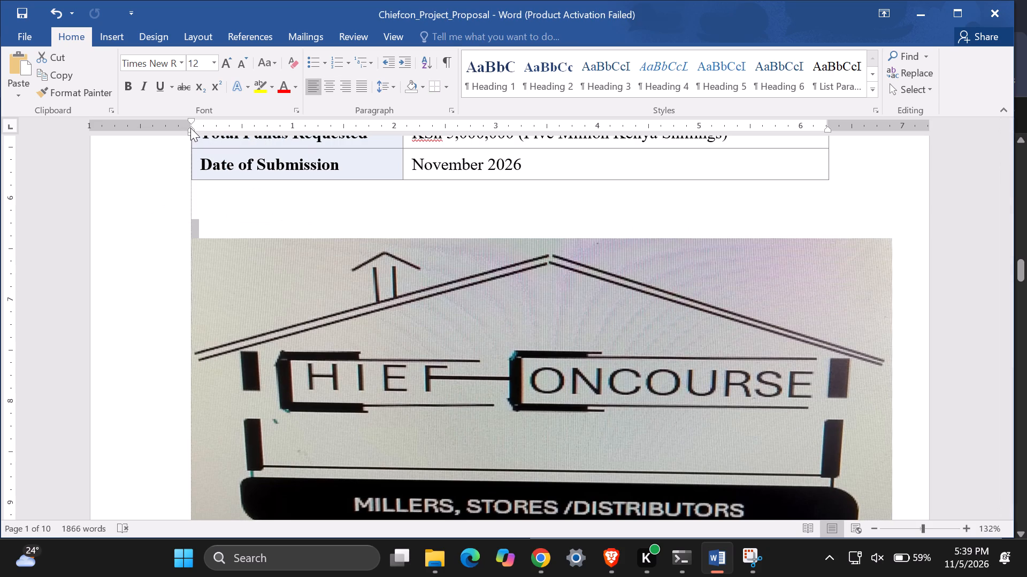
drag(190, 128, 154, 139)
Widen the cover-page logo to about 7 inches, keeping its height.
click(214, 267)
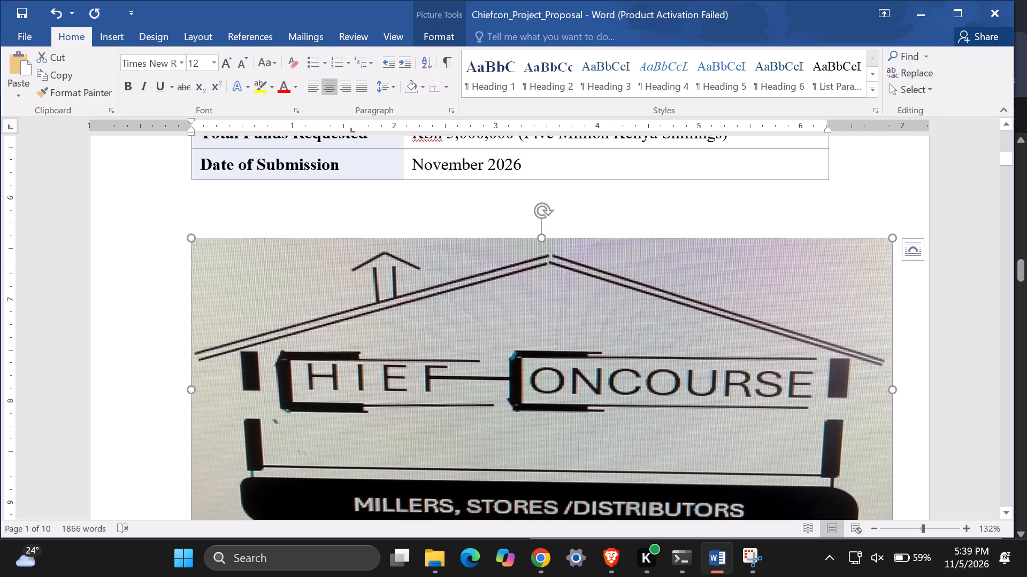
drag(191, 389, 185, 391)
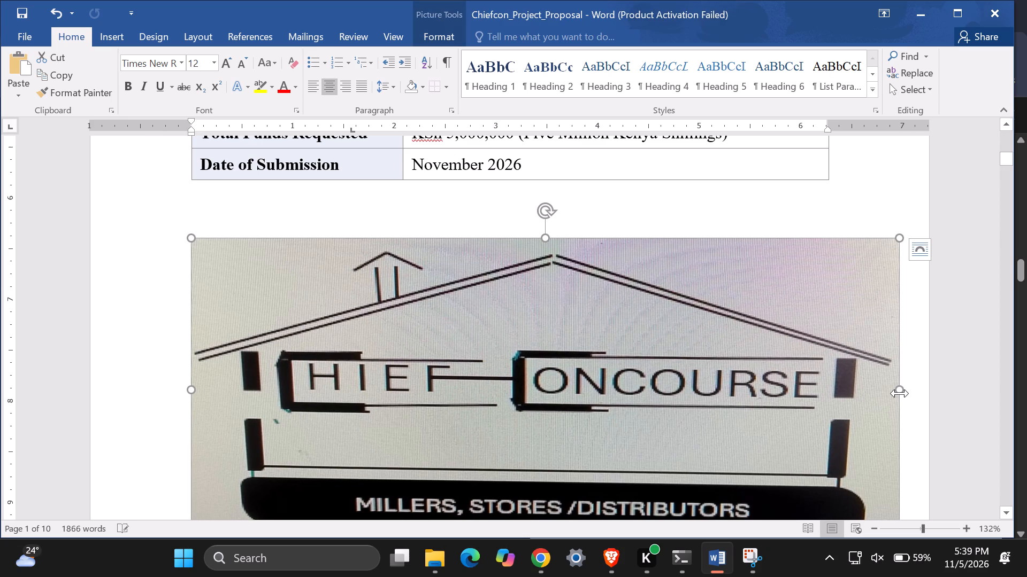
Narrow the cover-page logo to about 6.8 inches wide, keeping its height.
drag(900, 393, 885, 393)
click(929, 428)
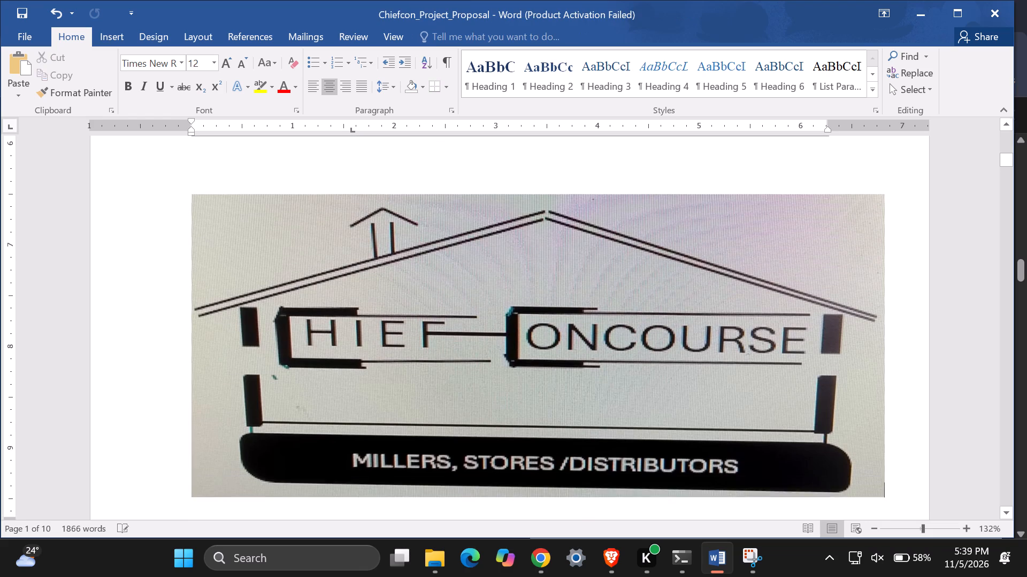
Check the resized logo's placement between the details table and the end of the cover page.
scroll(929, 428, up, 2)
scroll(929, 428, down, 7)
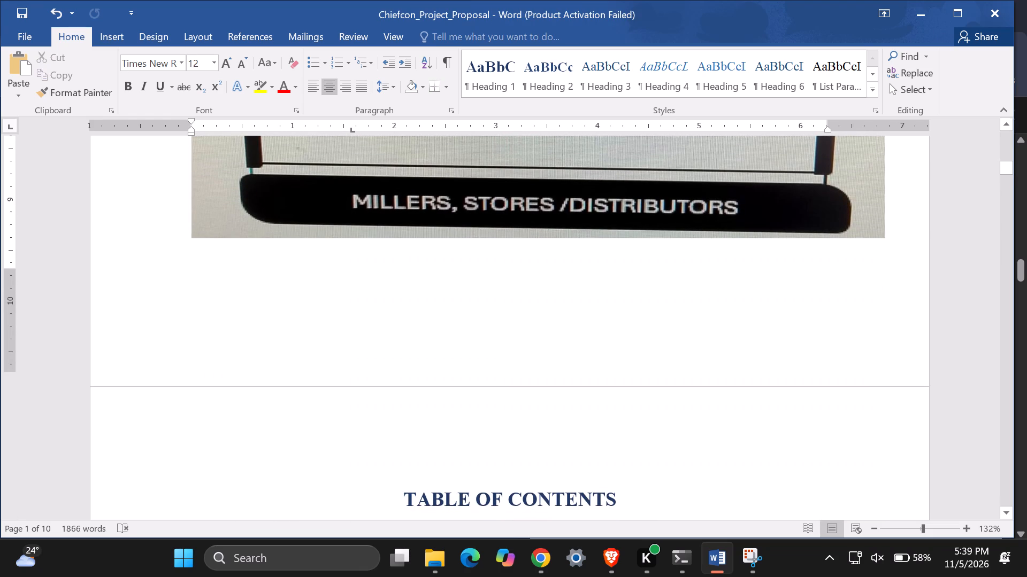
click(717, 378)
scroll(717, 378, down, 3)
scroll(717, 378, up, 10)
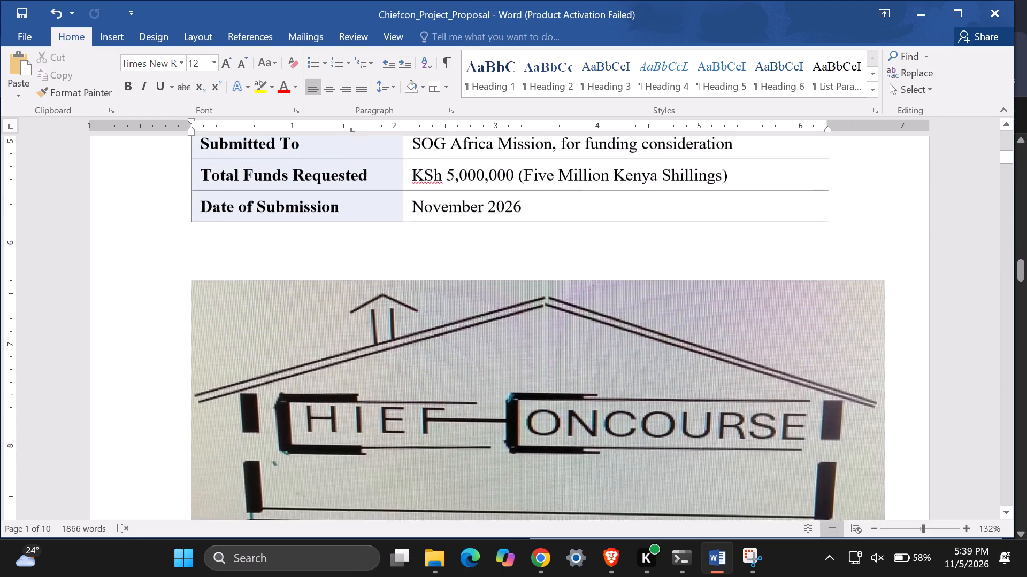
scroll(717, 378, down, 5)
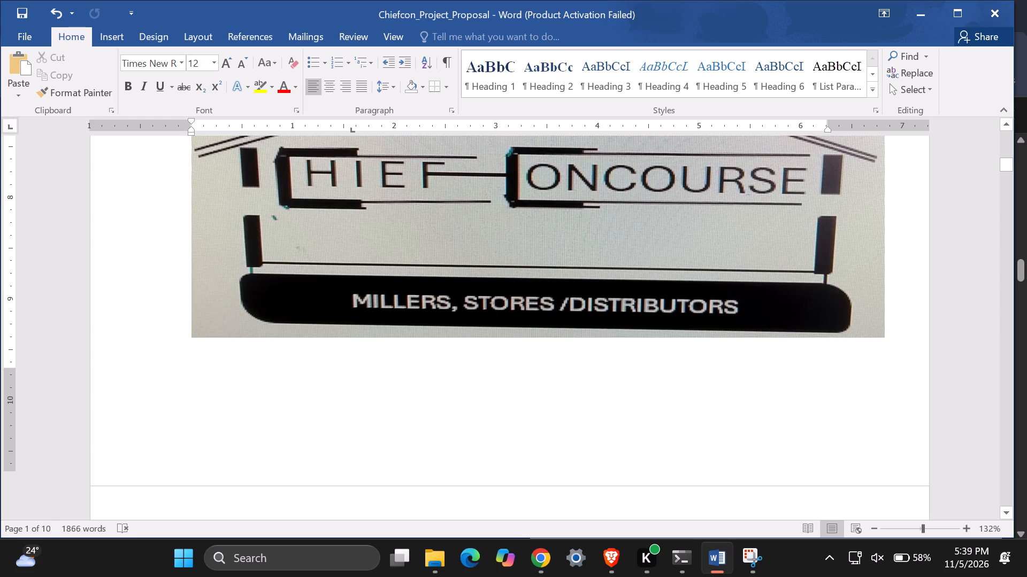
scroll(272, 316, up, 5)
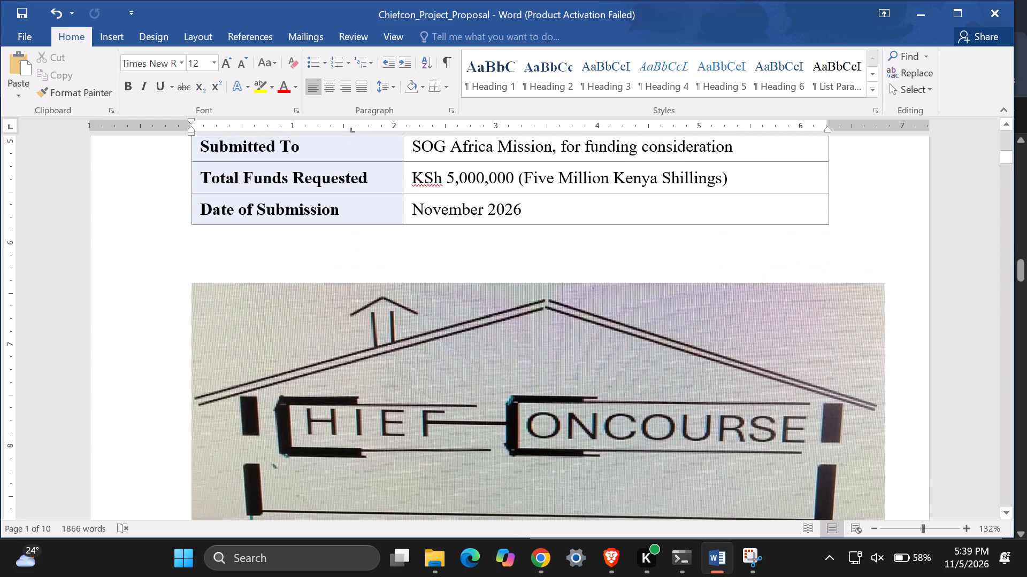
Start a screen snip with the whole cover-page logo in view.
scroll(272, 316, down, 3)
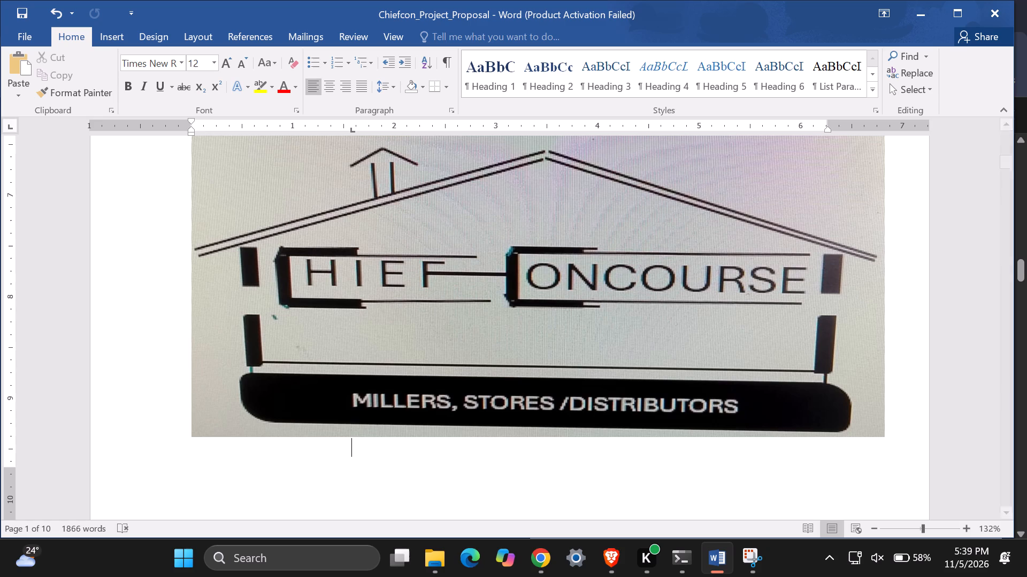
key(shift+super+s)
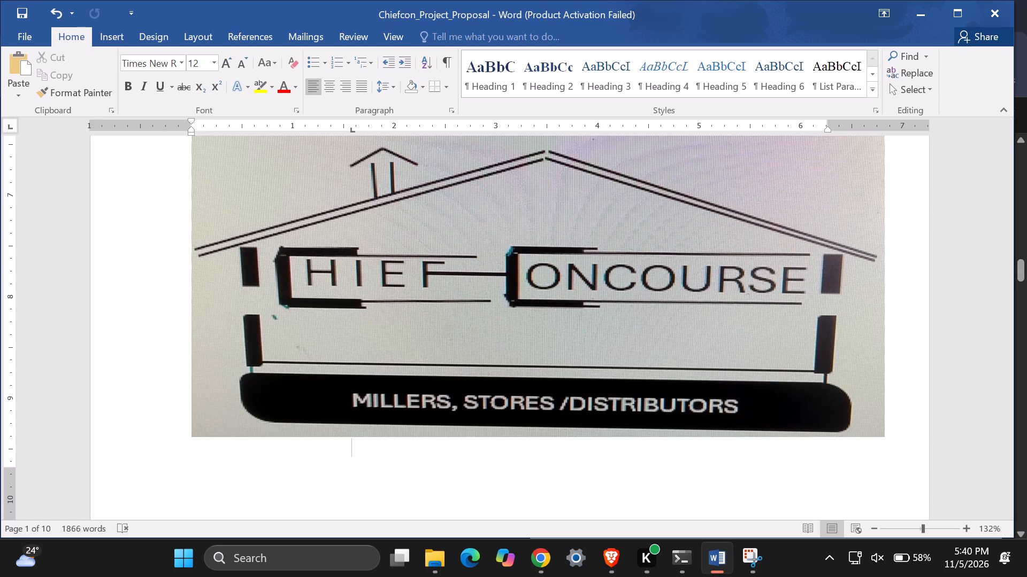
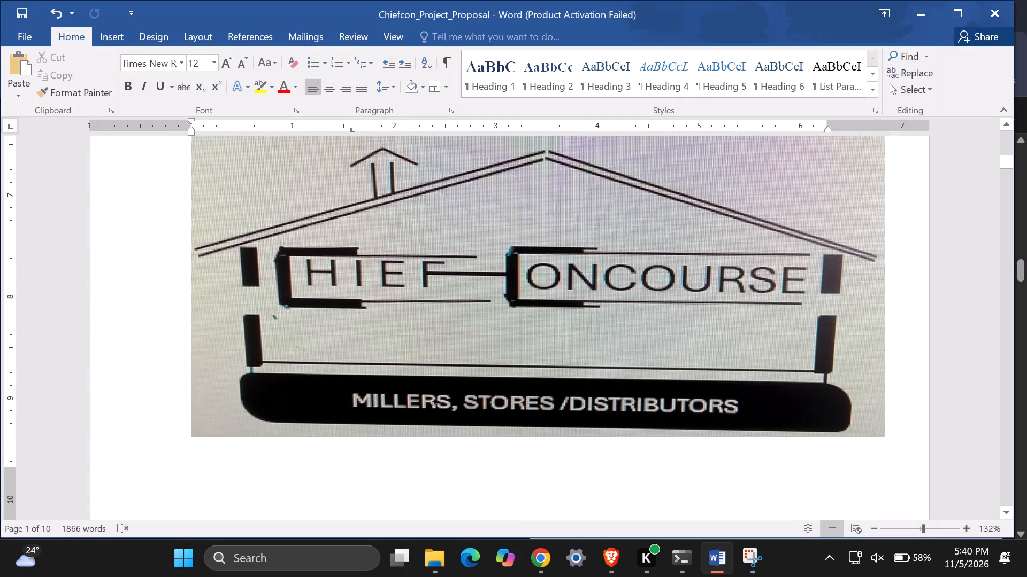
Enlarge the cover-page logo to about 7.26 inches wide and 3.23 inches high.
click(208, 435)
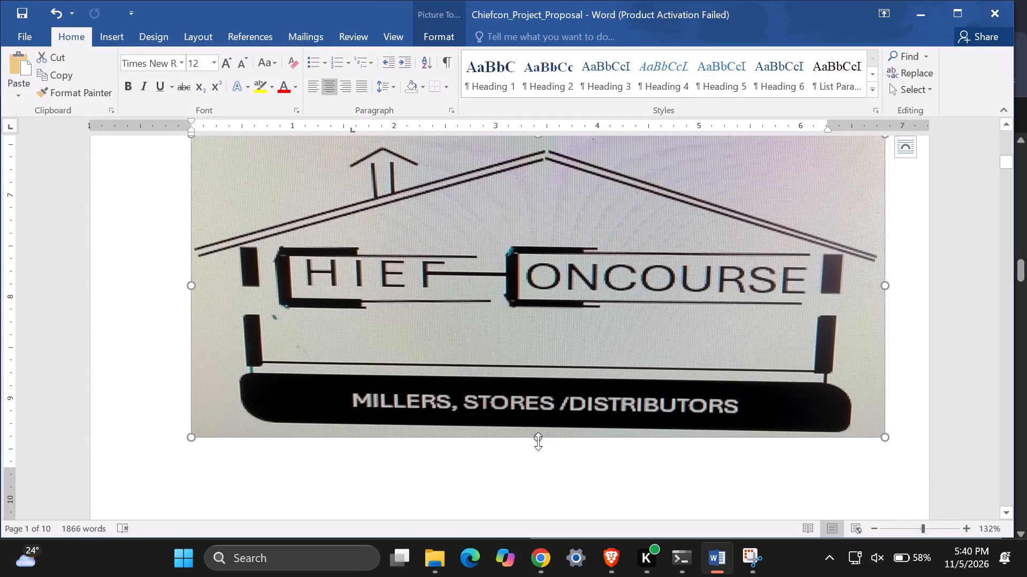
click(538, 439)
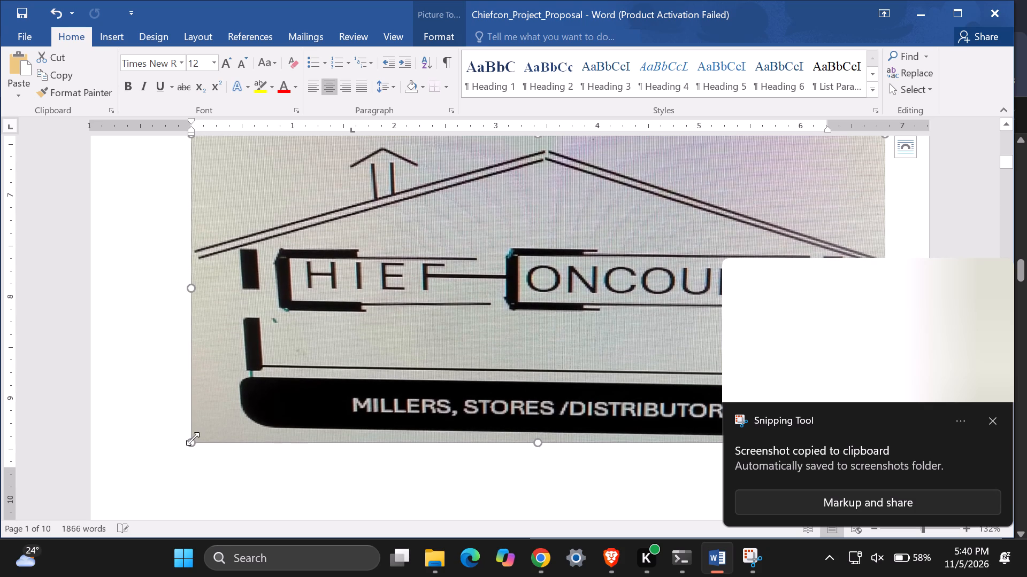
drag(191, 443, 207, 438)
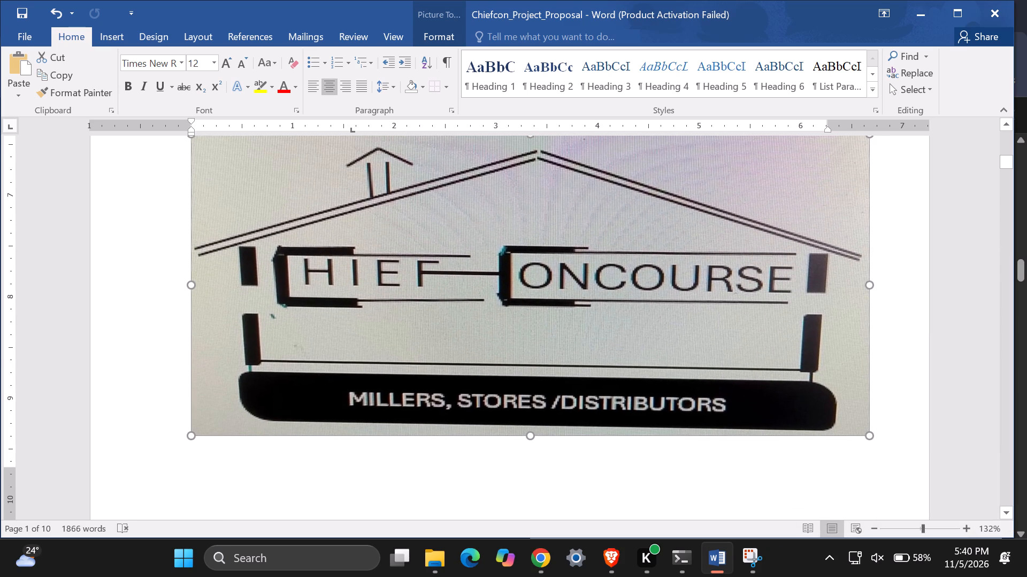
drag(207, 438, 197, 455)
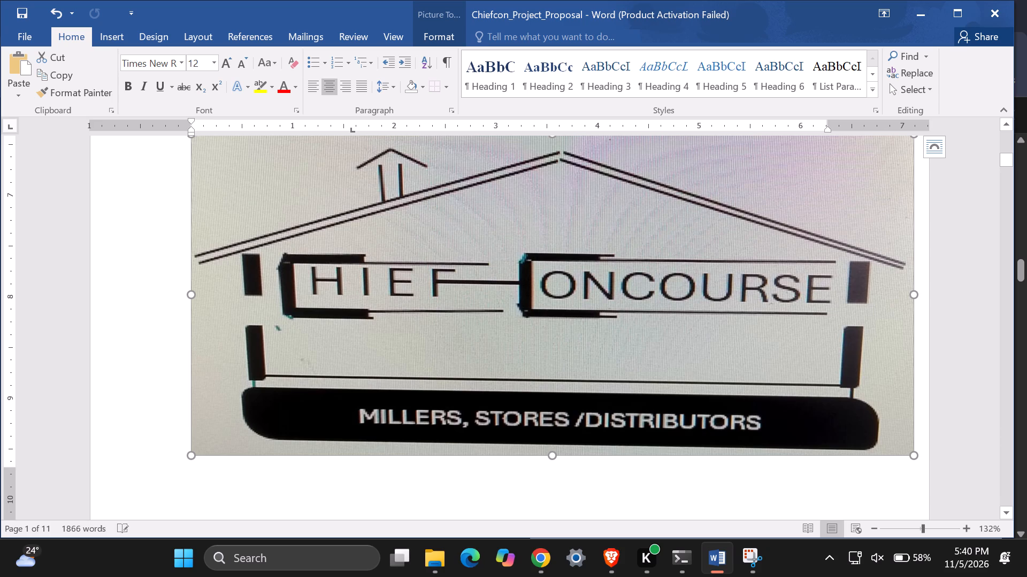
drag(190, 453, 200, 462)
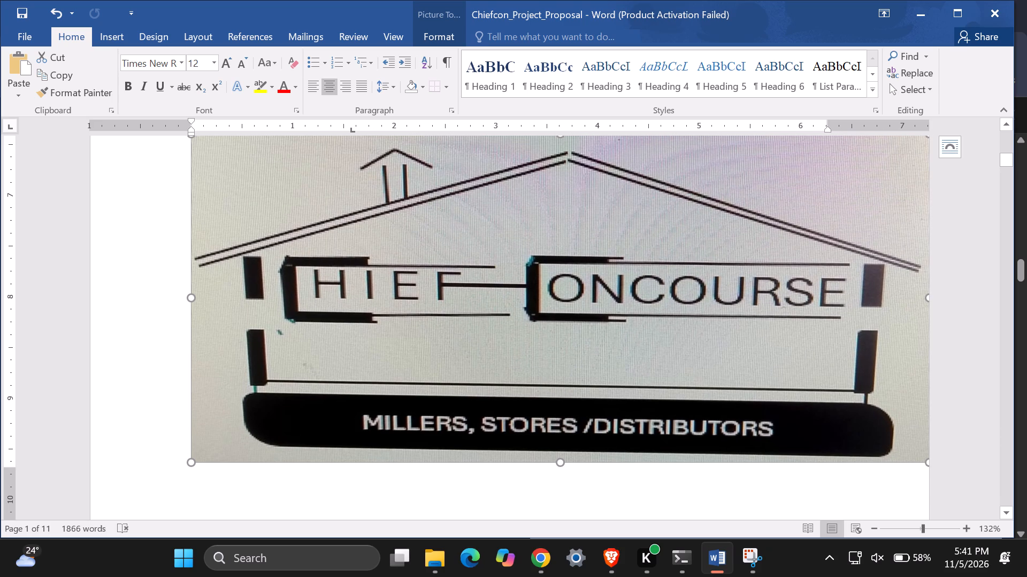
triple_click(547, 428)
double_click(546, 428)
drag(541, 428, 532, 428)
click(460, 411)
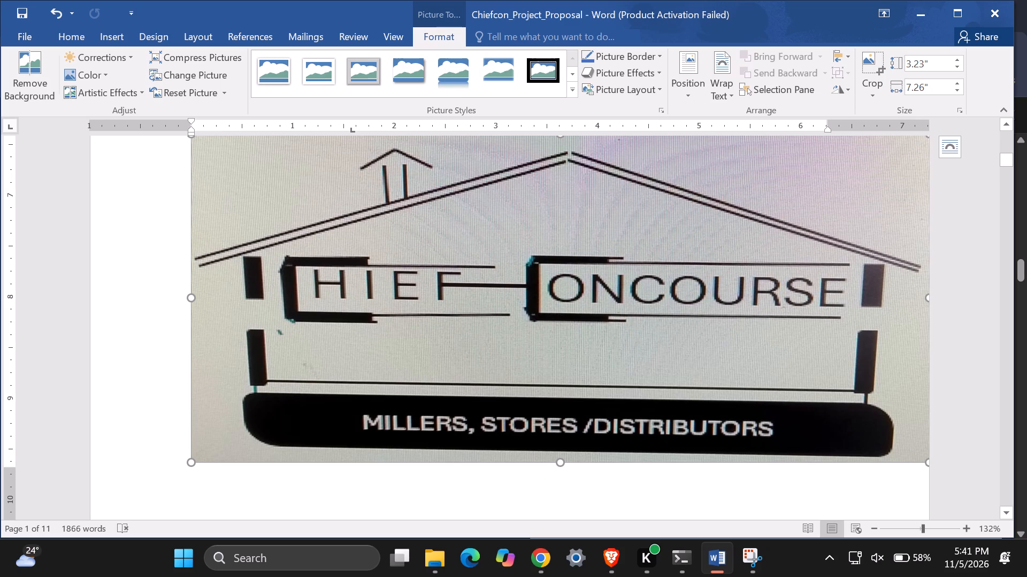
Check how the enlarged logo fits against the cover page's margins and bottom edge.
scroll(346, 388, down, 1)
scroll(346, 388, up, 2)
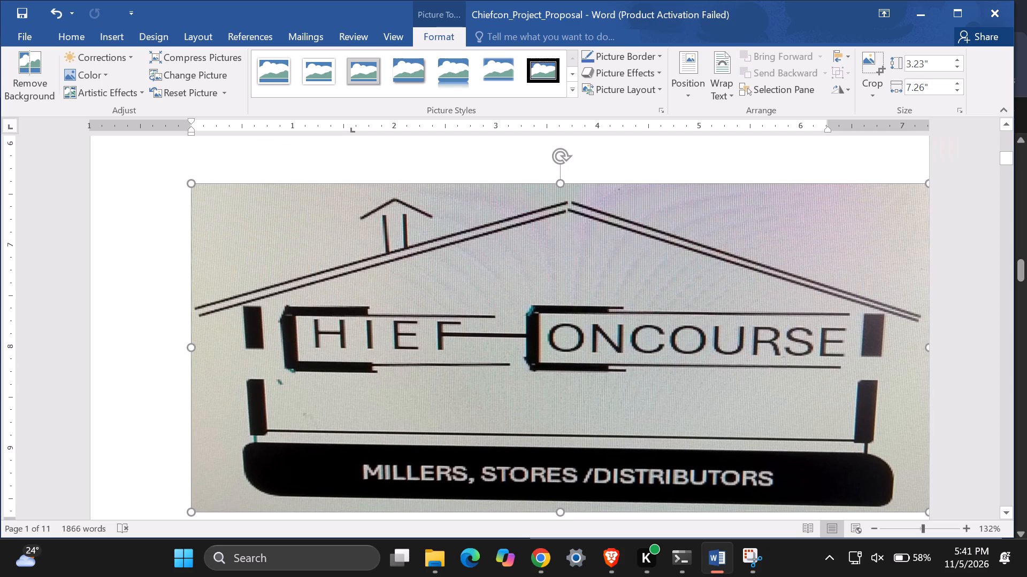
click(361, 328)
click(186, 278)
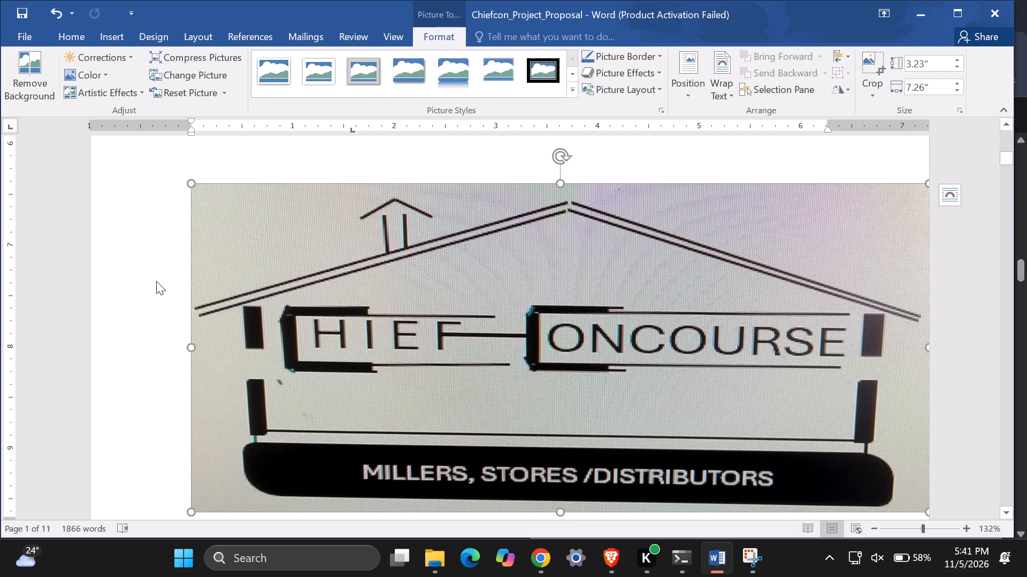
click(156, 281)
click(132, 285)
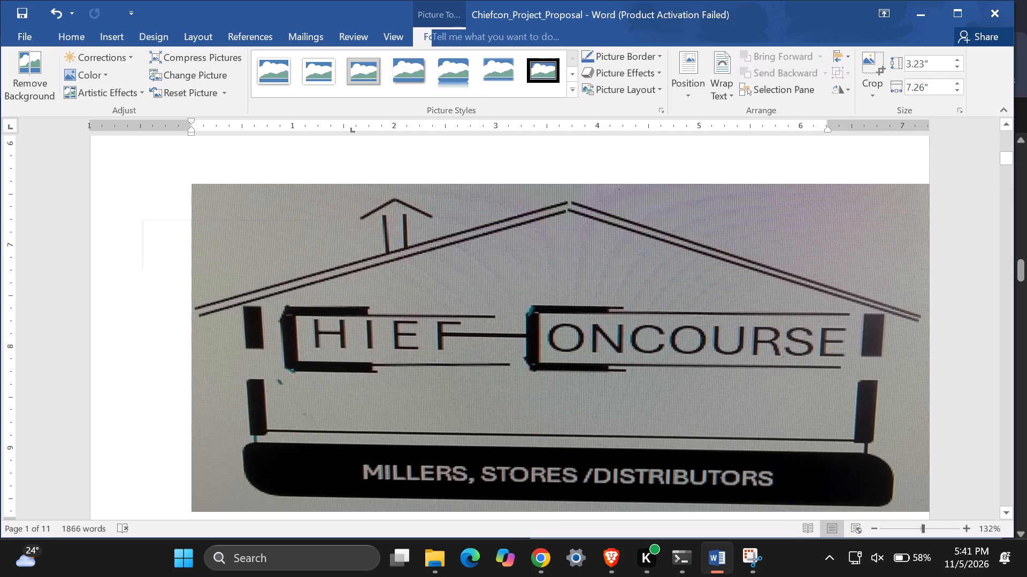
scroll(426, 396, down, 1)
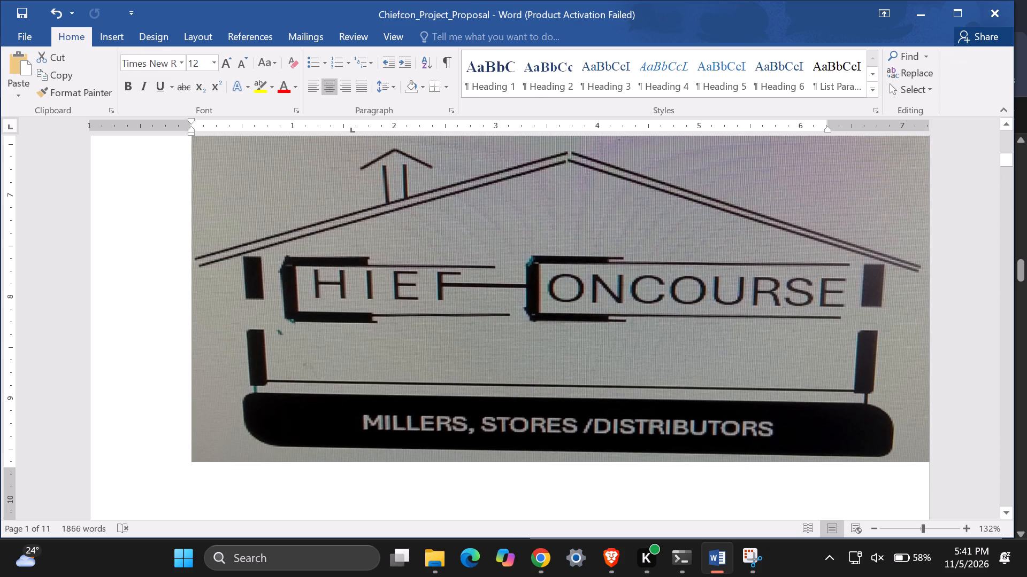
scroll(367, 313, up, 1)
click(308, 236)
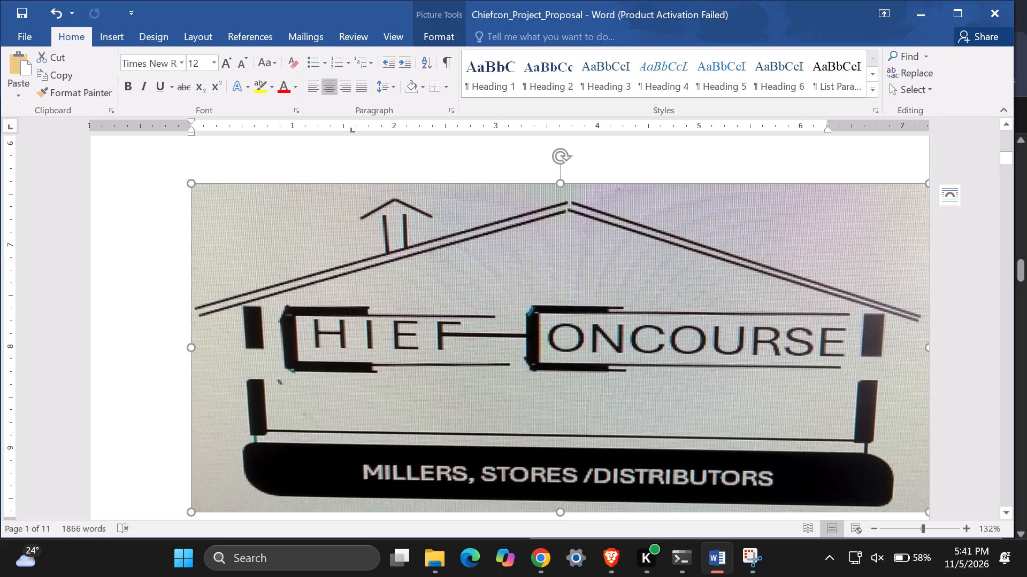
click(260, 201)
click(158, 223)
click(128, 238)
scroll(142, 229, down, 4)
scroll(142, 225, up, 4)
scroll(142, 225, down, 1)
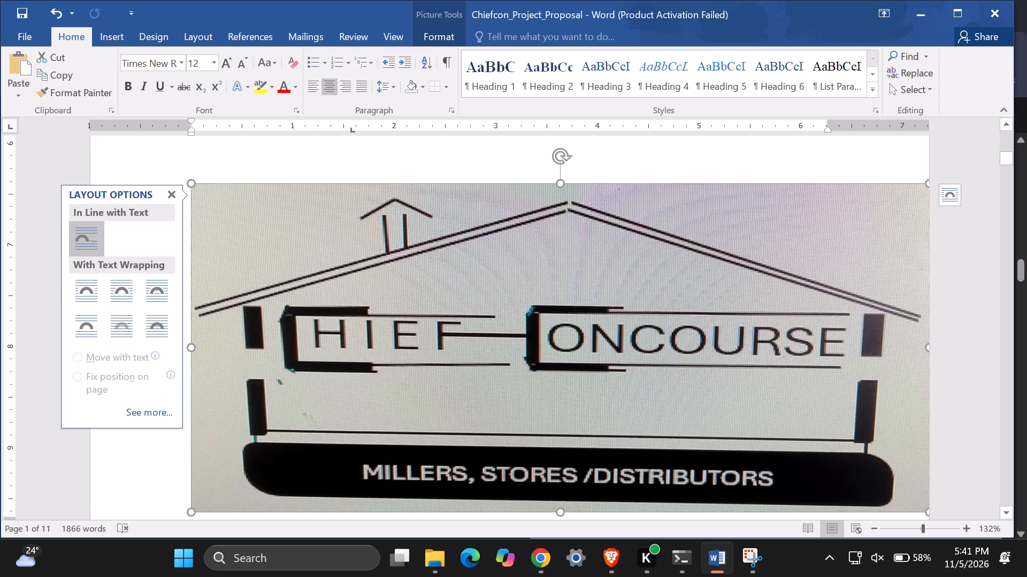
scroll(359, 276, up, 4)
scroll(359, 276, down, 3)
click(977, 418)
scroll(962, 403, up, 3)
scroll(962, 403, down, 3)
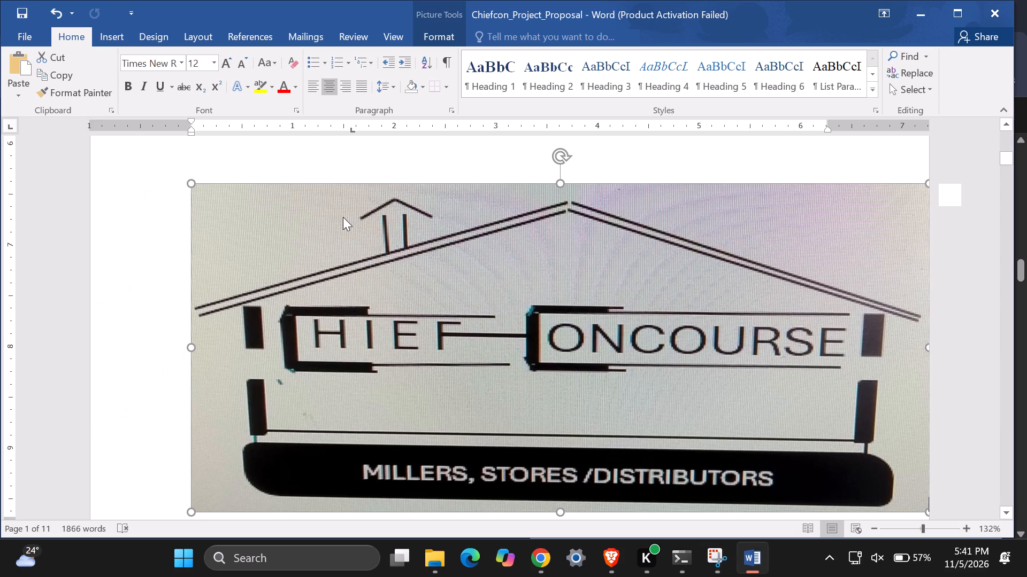
Review the cover page from the enlarged logo up through the details table to the proposal title.
scroll(534, 309, down, 4)
scroll(530, 304, up, 5)
scroll(448, 269, down, 1)
scroll(351, 202, up, 4)
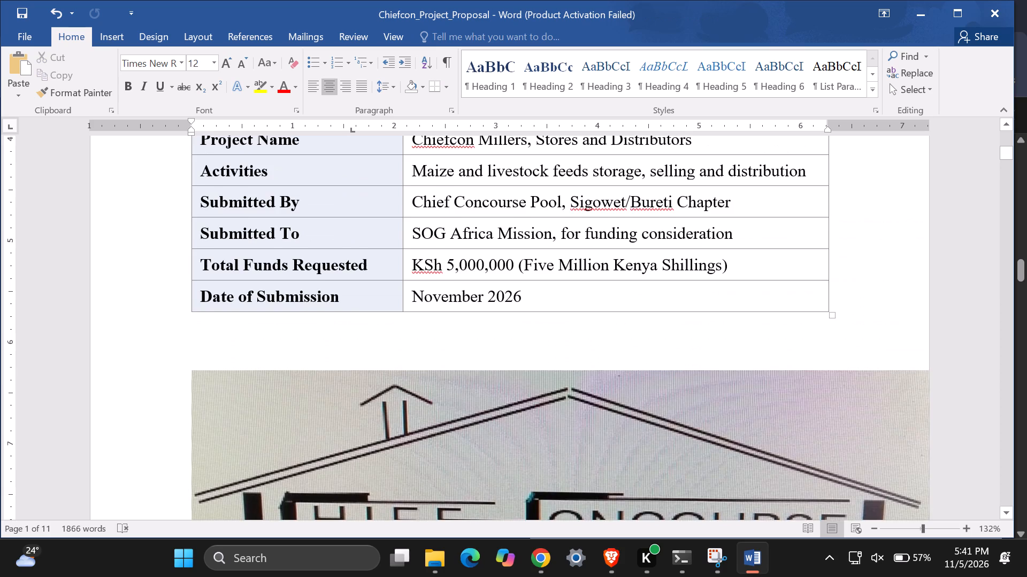
scroll(351, 202, down, 2)
scroll(351, 202, up, 5)
scroll(351, 202, down, 3)
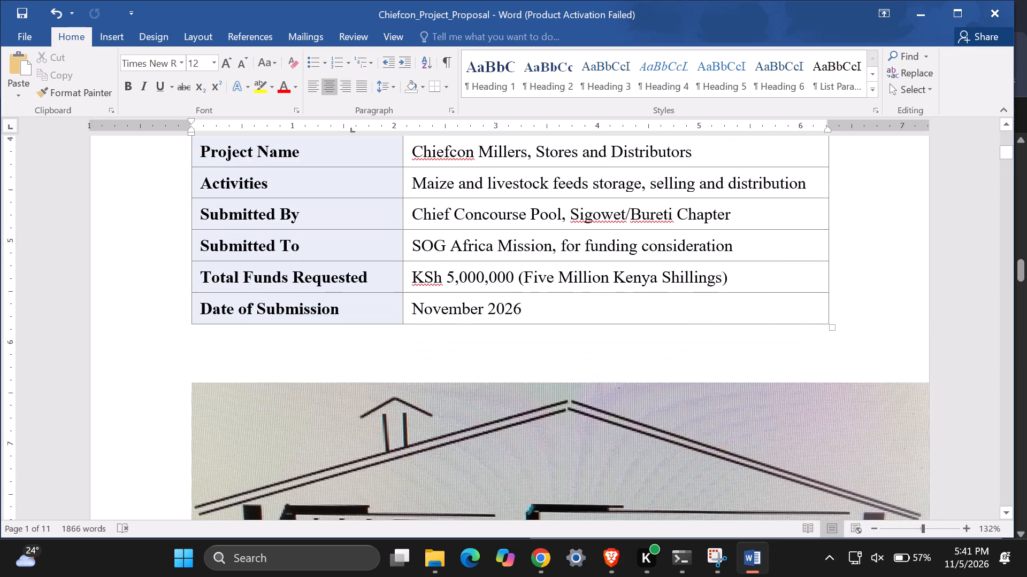
scroll(351, 202, up, 8)
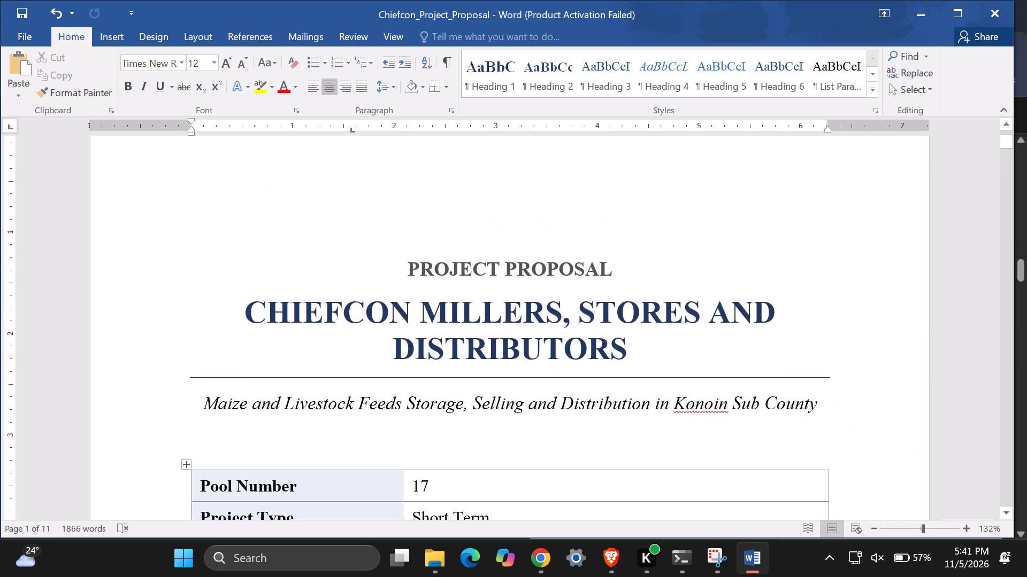
scroll(351, 202, up, 5)
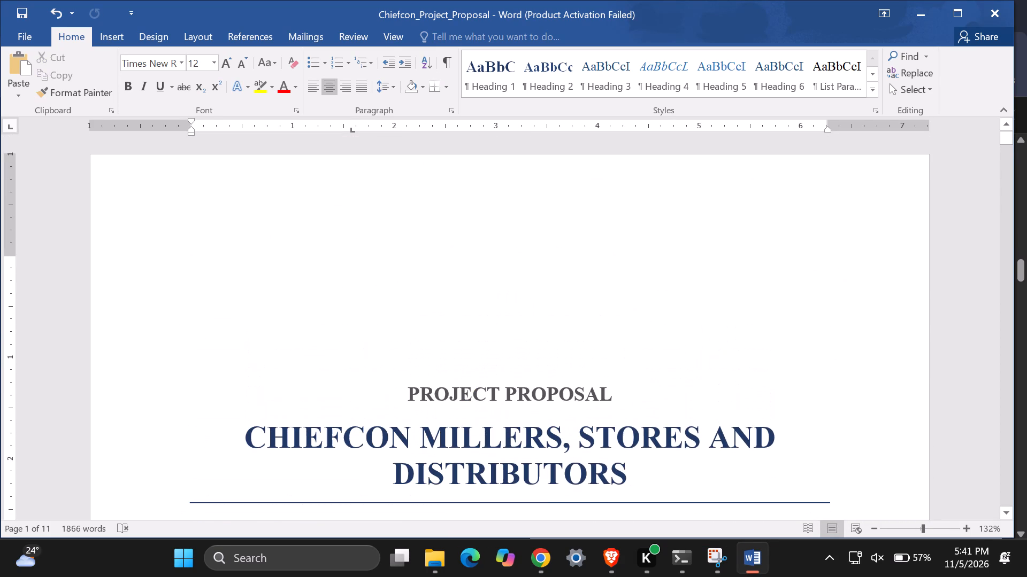
scroll(351, 202, up, 1)
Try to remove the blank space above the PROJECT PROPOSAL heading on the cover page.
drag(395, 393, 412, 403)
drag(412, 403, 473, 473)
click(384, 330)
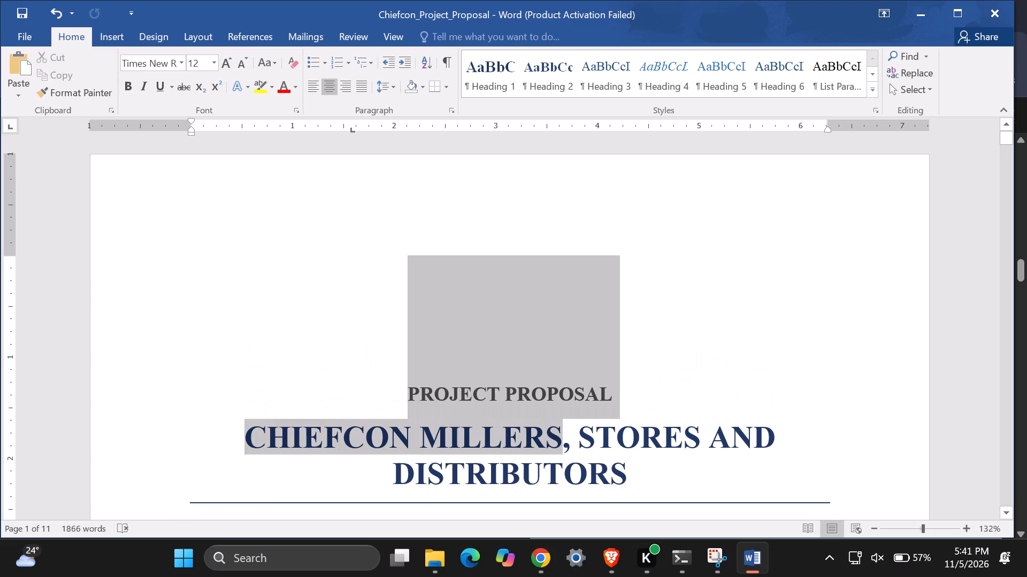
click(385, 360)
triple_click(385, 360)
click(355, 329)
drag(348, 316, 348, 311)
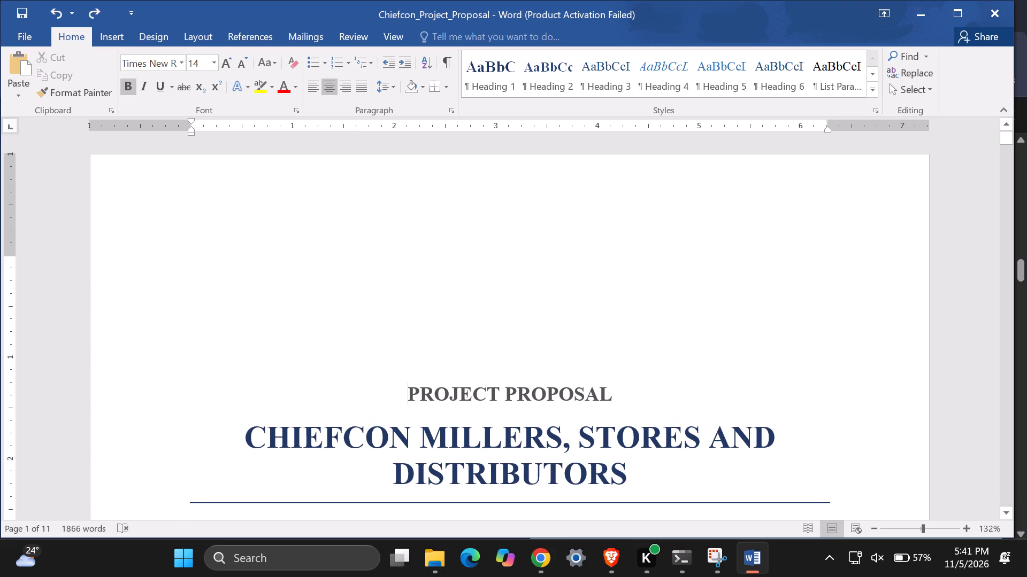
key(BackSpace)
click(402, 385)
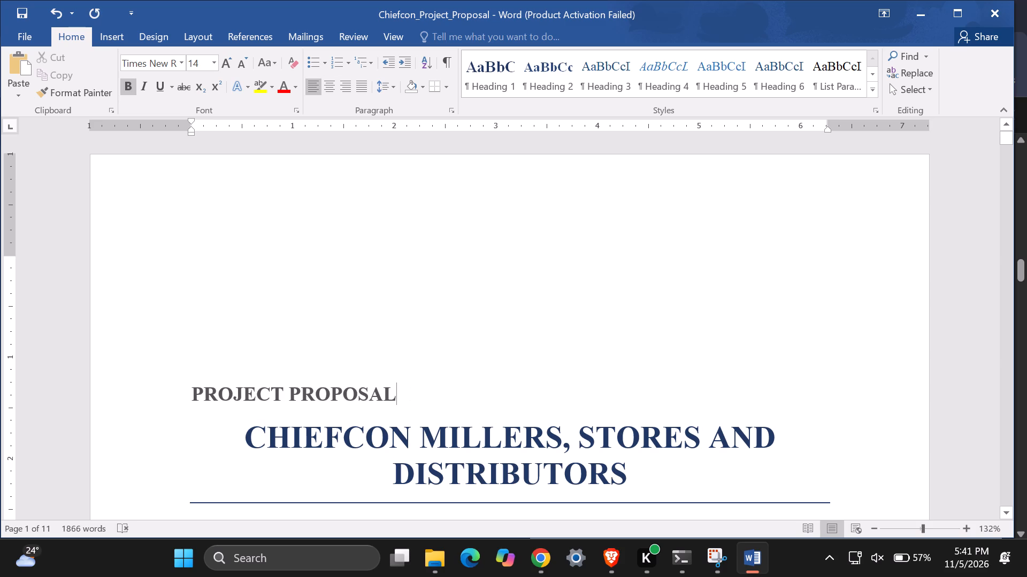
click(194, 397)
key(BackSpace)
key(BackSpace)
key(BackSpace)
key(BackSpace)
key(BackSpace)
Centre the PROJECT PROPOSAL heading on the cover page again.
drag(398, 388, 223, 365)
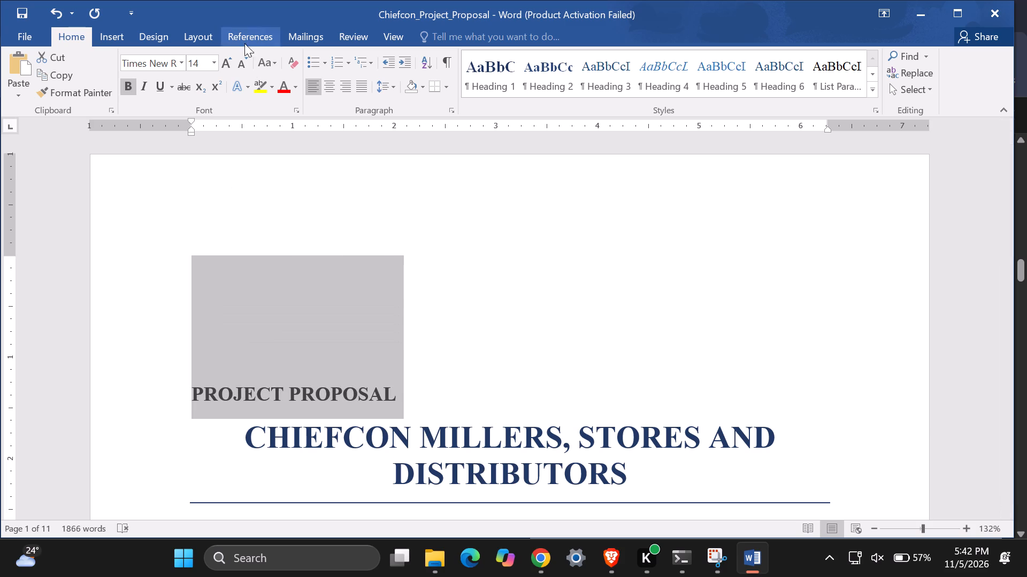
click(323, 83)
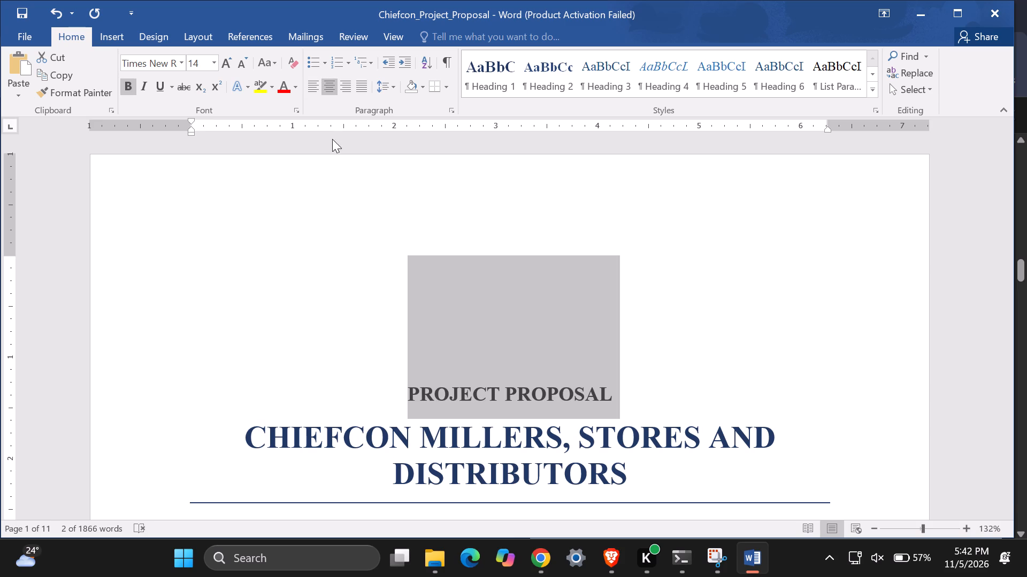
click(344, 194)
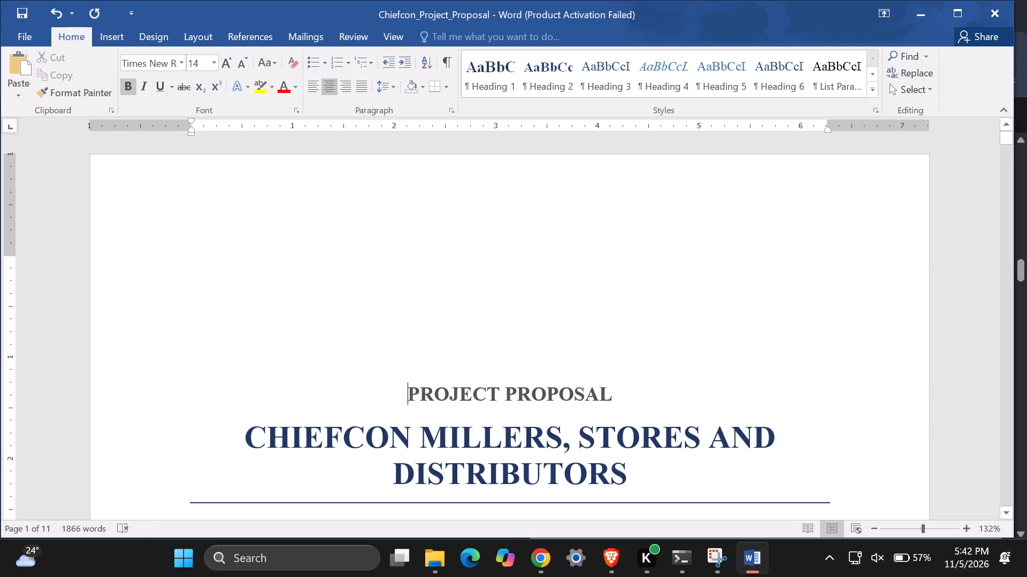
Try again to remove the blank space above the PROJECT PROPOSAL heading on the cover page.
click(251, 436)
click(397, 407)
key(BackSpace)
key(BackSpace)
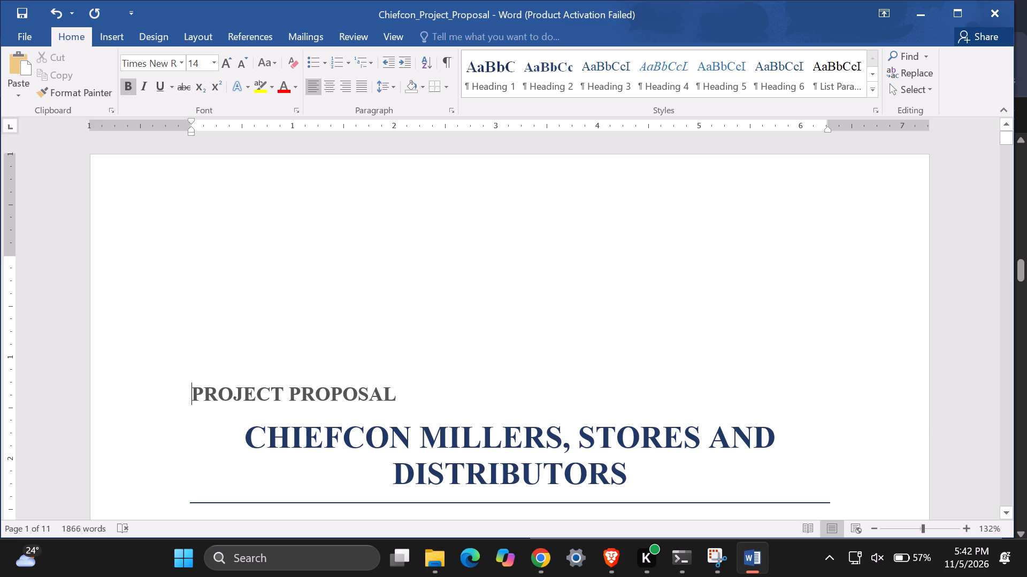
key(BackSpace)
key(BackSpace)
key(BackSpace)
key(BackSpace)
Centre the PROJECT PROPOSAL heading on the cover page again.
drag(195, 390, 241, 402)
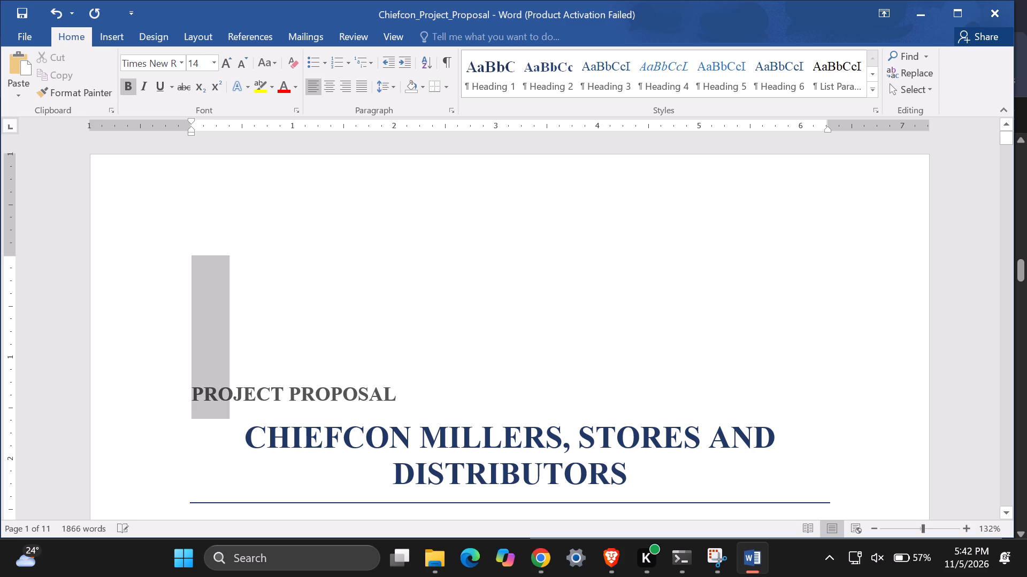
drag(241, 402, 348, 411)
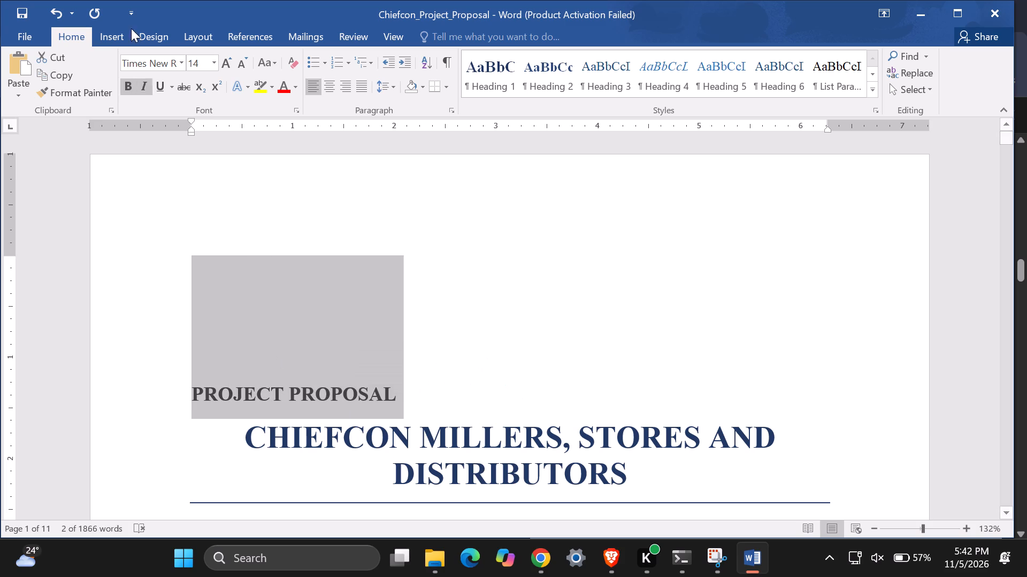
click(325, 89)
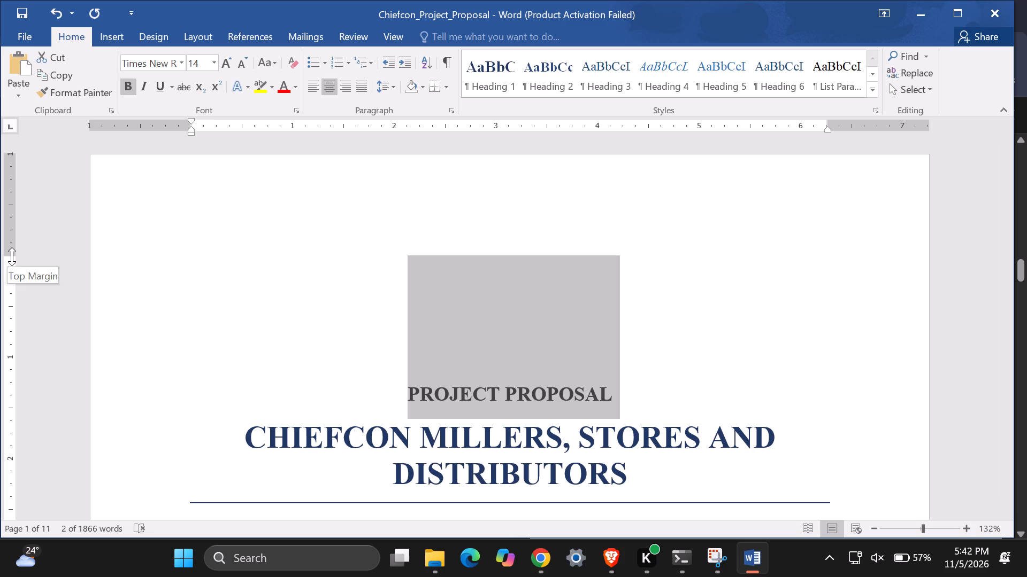
Reduce the cover page's top margin to zero so its text area starts at the page's upper edge.
drag(11, 256, 20, 214)
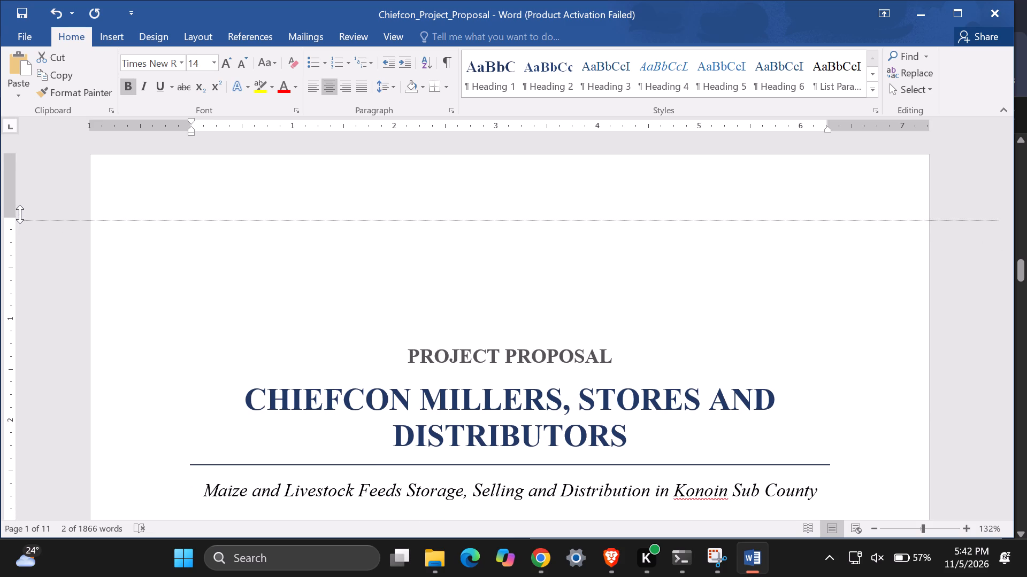
drag(20, 214, 26, 187)
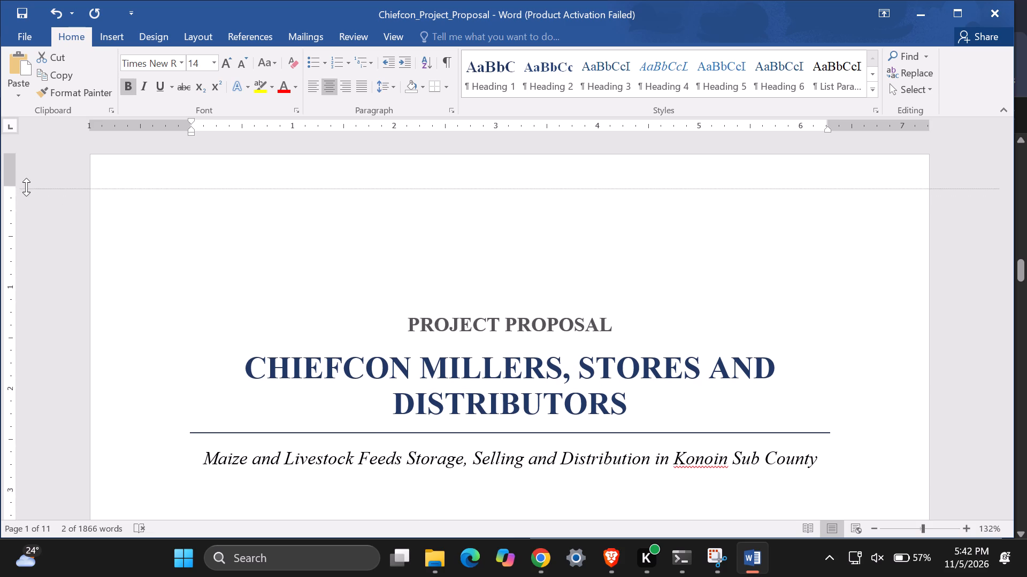
drag(26, 187, 28, 180)
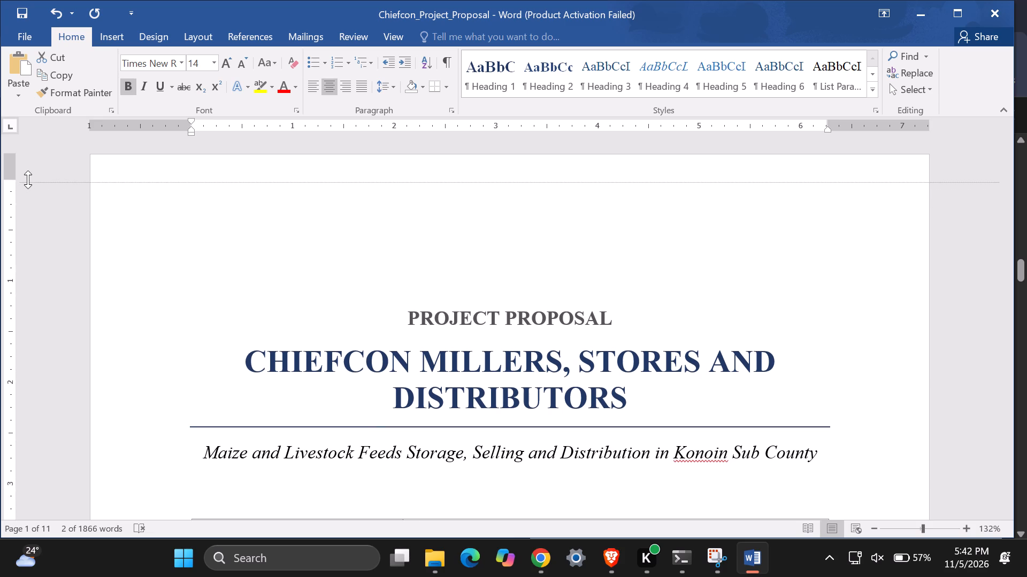
drag(28, 180, 32, 159)
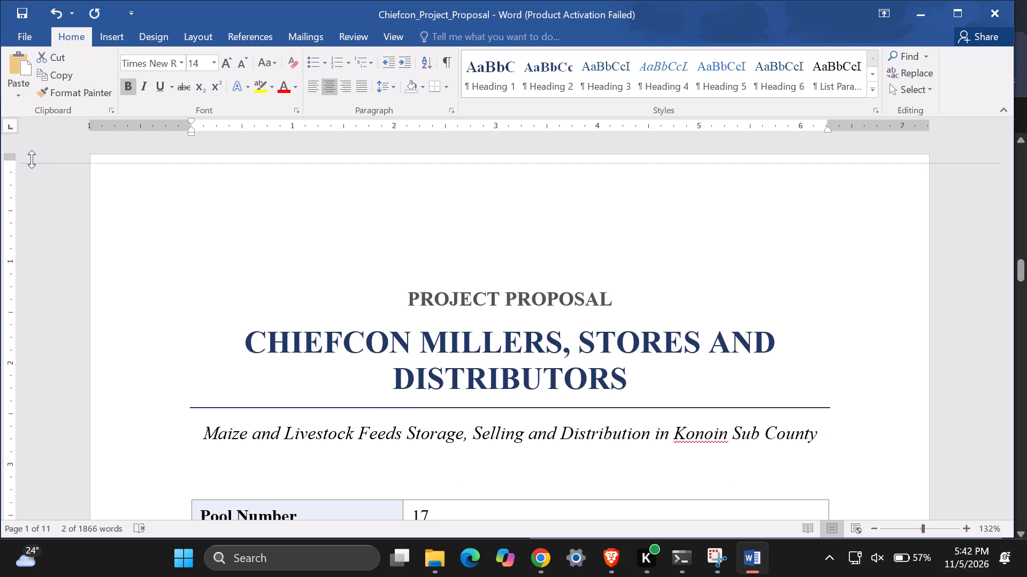
drag(32, 159, 32, 155)
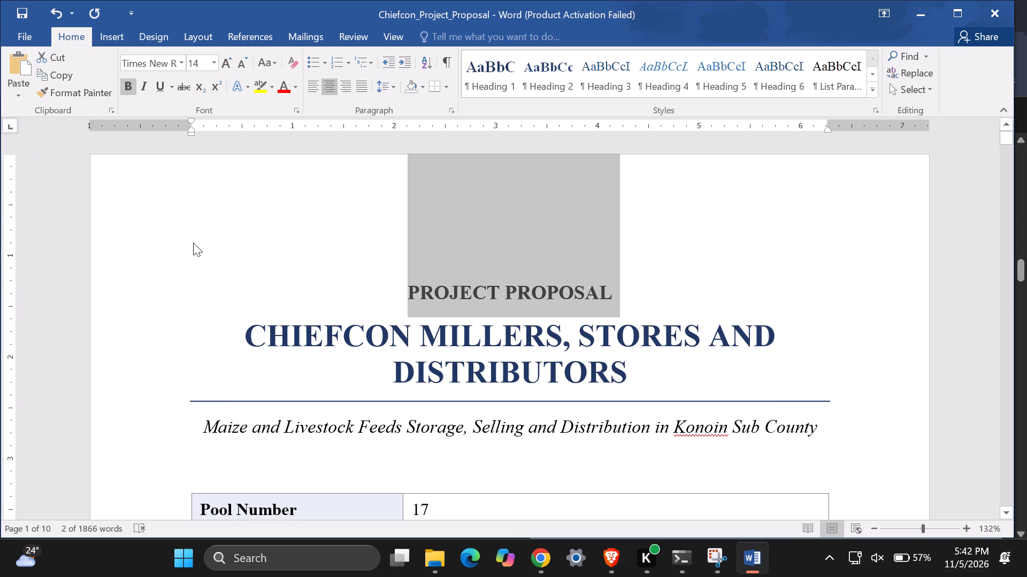
click(193, 243)
Check the cover page layout from the PROJECT PROPOSAL heading through the details table to the logo's lower edge.
scroll(272, 276, down, 4)
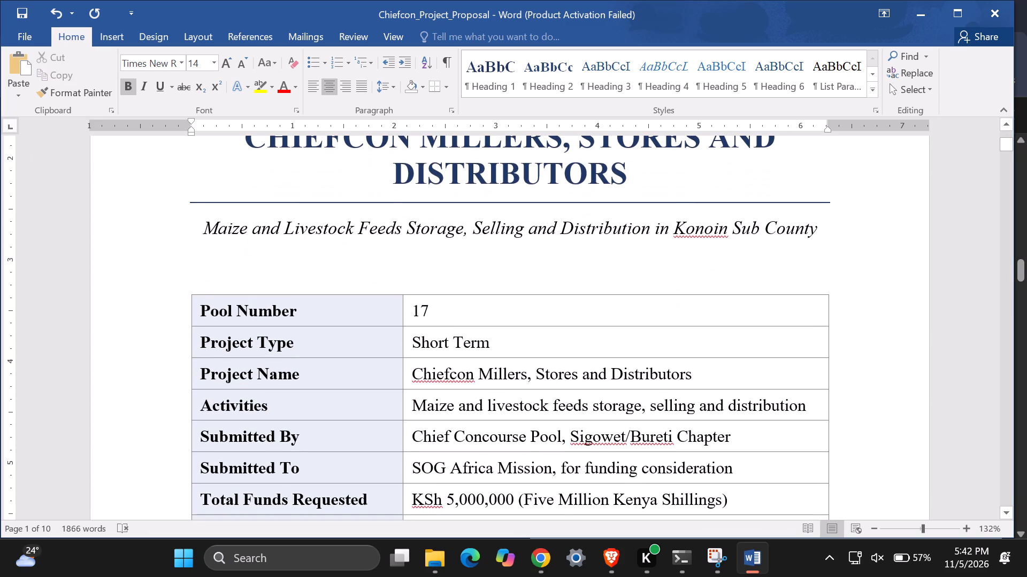
scroll(272, 276, up, 2)
scroll(272, 276, down, 3)
scroll(272, 276, up, 9)
scroll(272, 276, down, 2)
scroll(272, 276, up, 6)
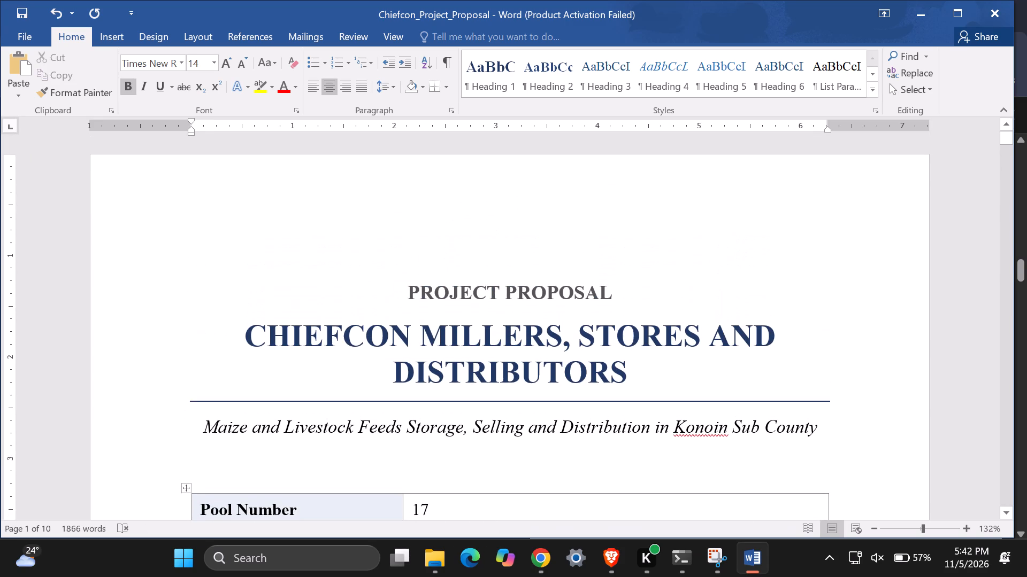
scroll(416, 396, down, 3)
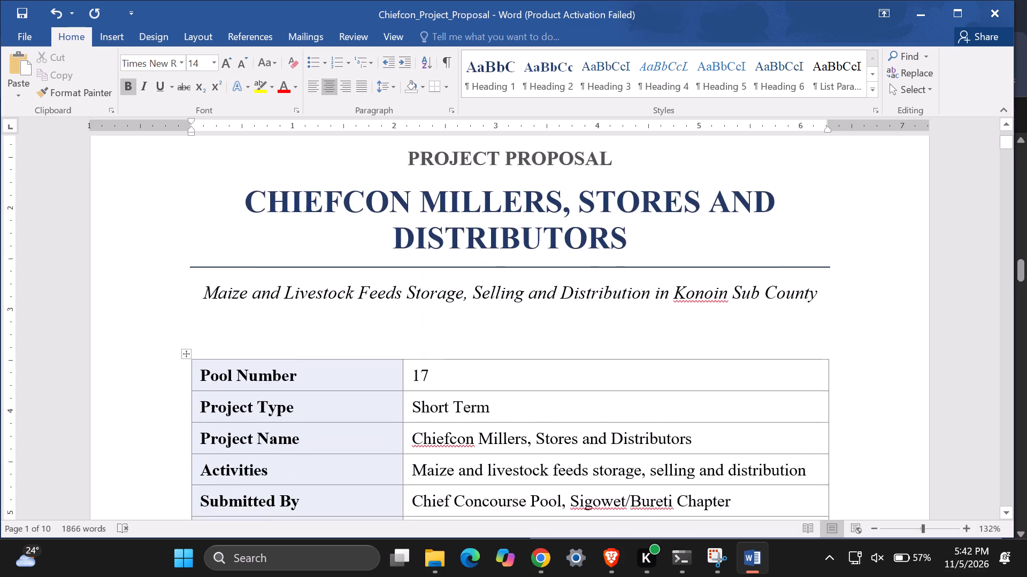
scroll(416, 394, down, 18)
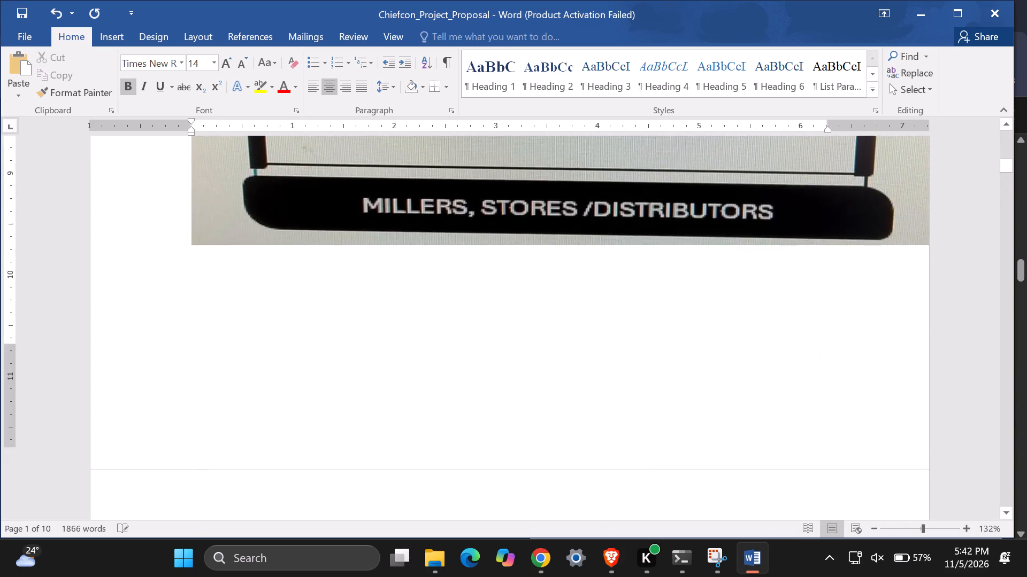
Review the remaining pages from the table of contents through the numbered sections and budget to the closing signature.
scroll(415, 384, down, 18)
scroll(415, 384, down, 6)
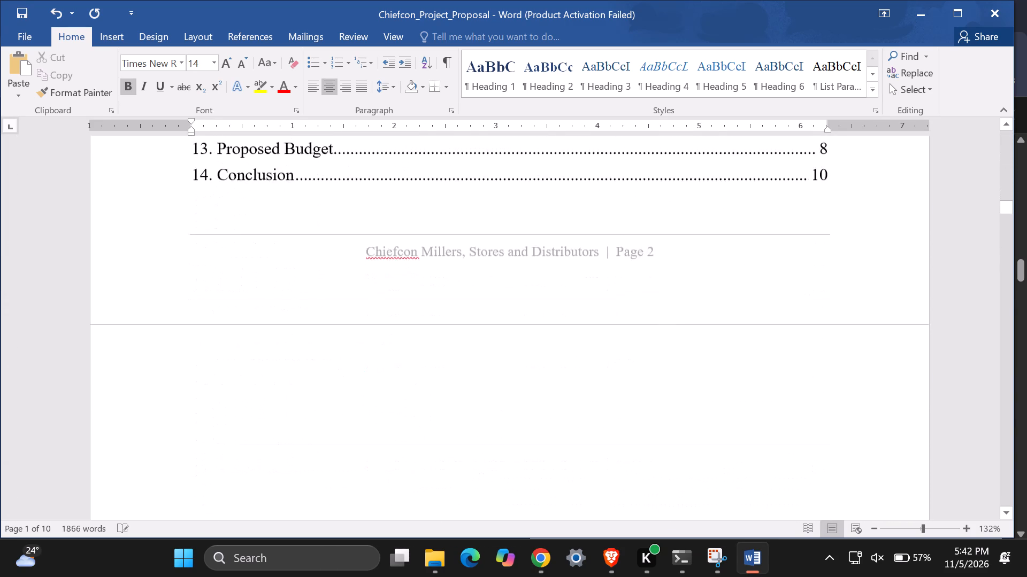
scroll(415, 384, down, 7)
scroll(415, 383, down, 20)
scroll(415, 383, down, 10)
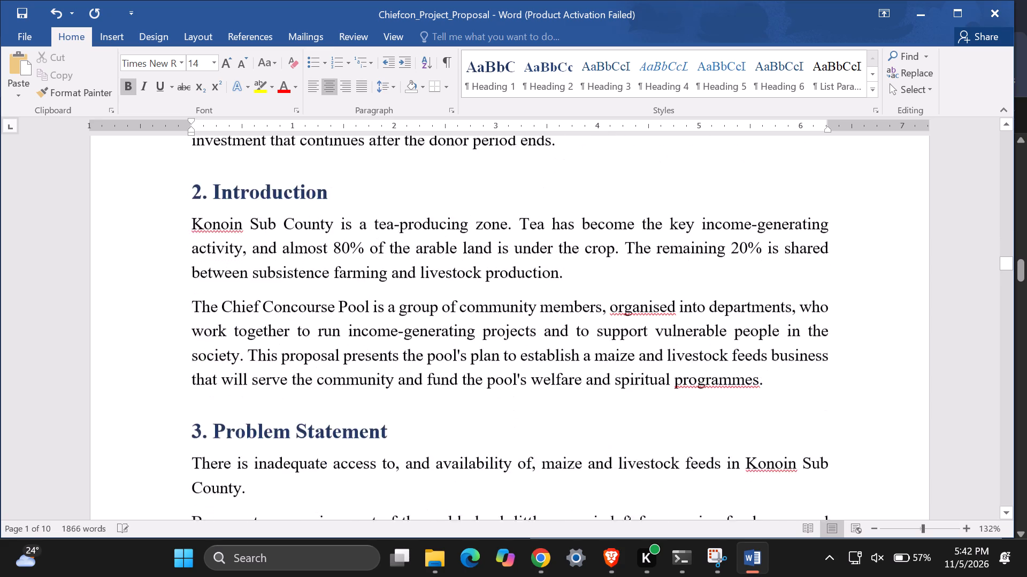
scroll(415, 383, down, 20)
scroll(415, 383, down, 18)
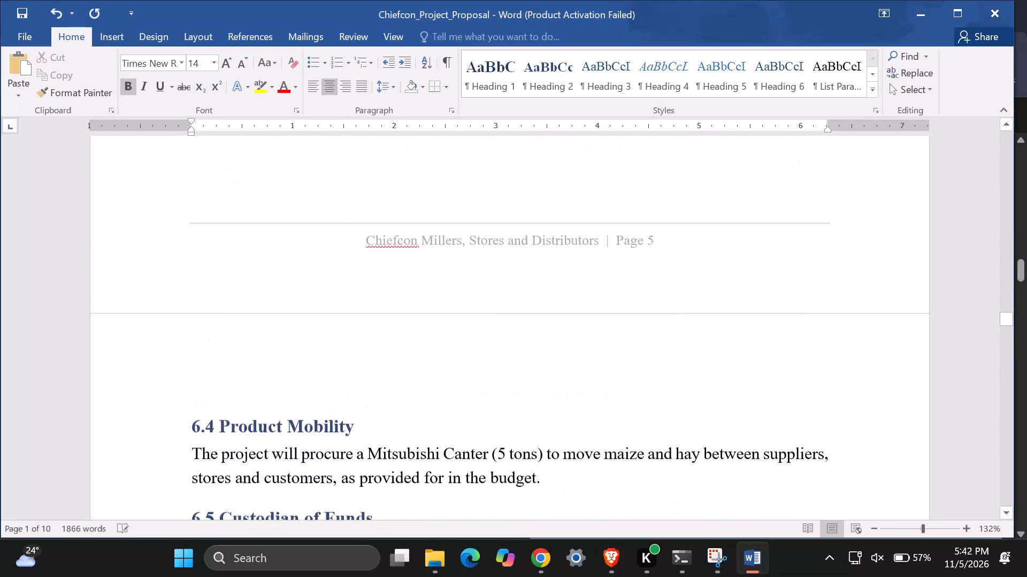
scroll(415, 381, down, 20)
scroll(415, 381, down, 17)
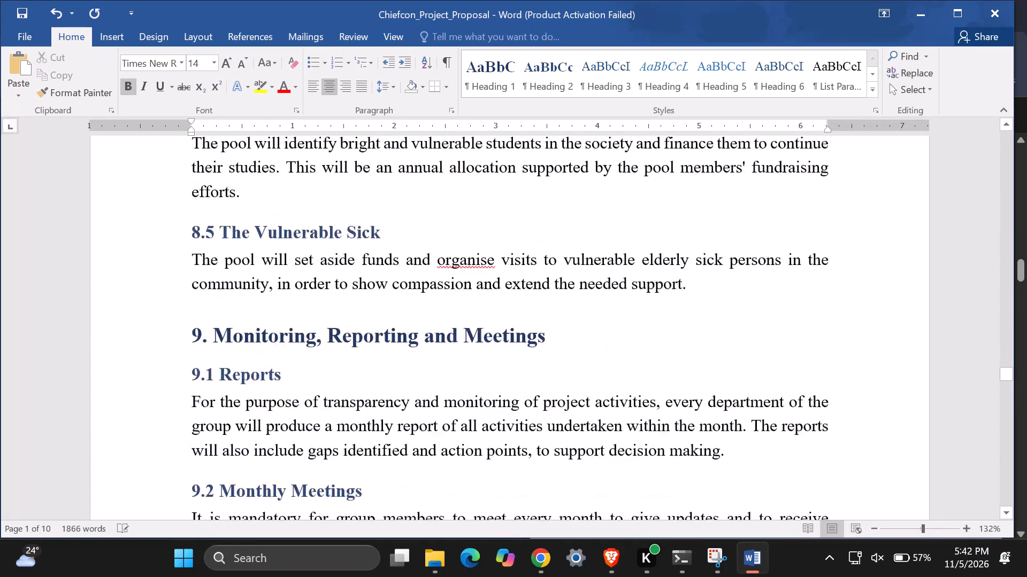
scroll(415, 381, down, 19)
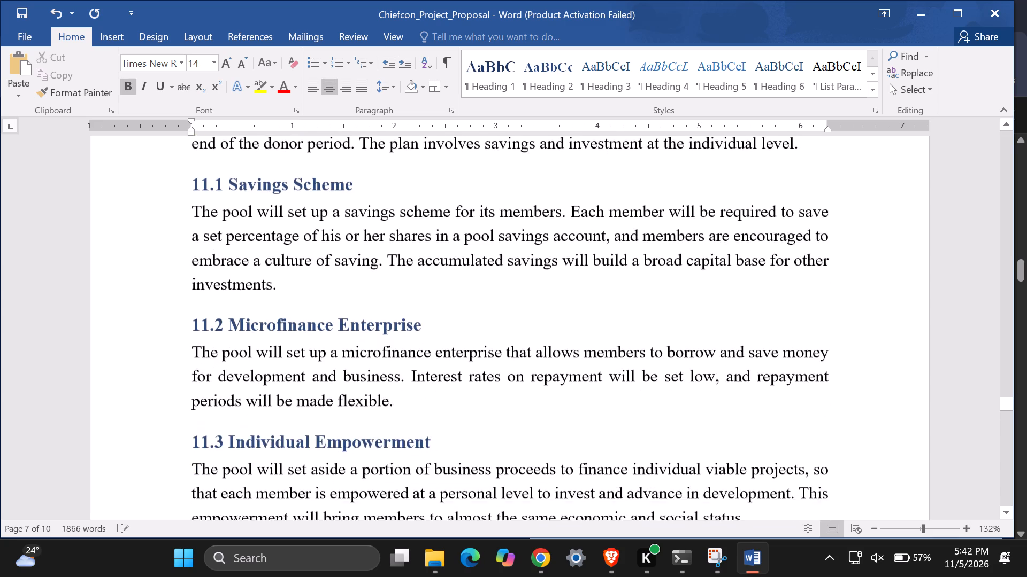
scroll(415, 381, down, 15)
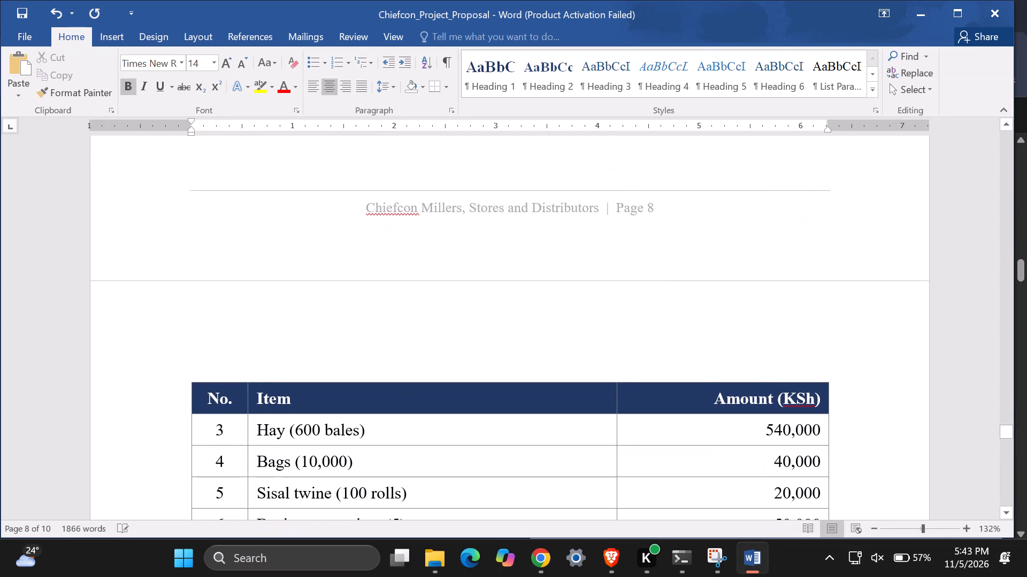
scroll(416, 381, down, 13)
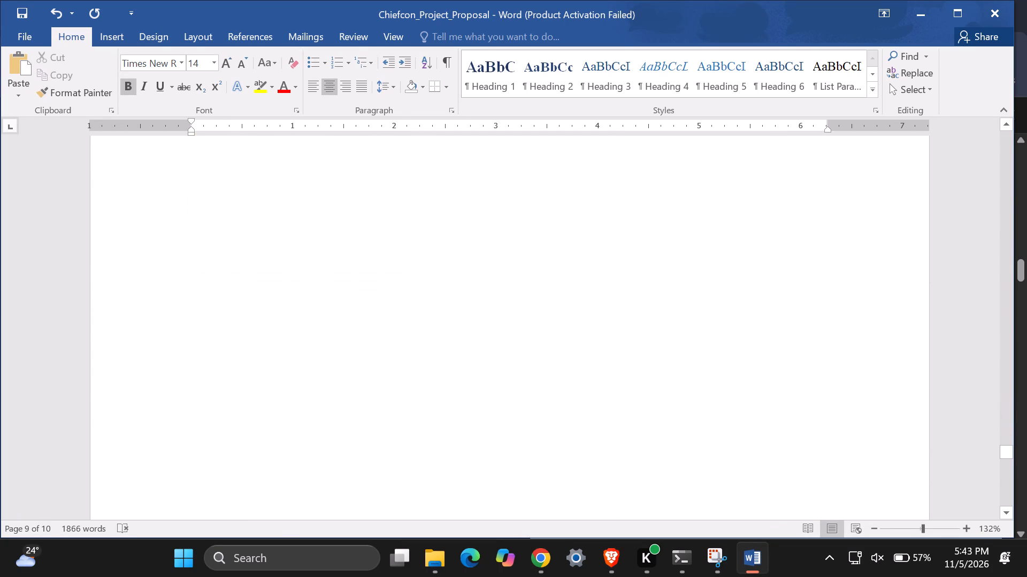
scroll(517, 361, down, 6)
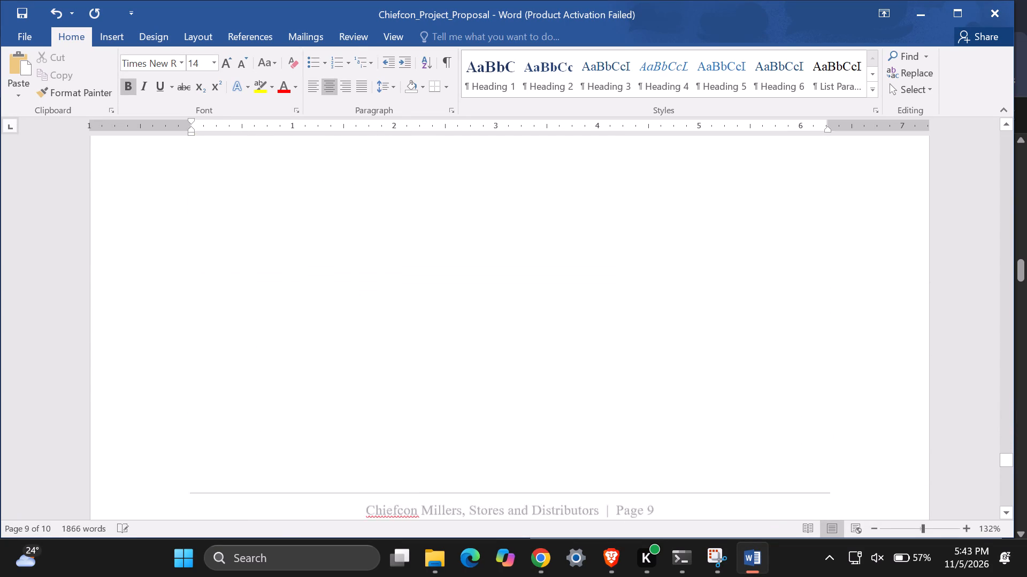
scroll(517, 361, up, 2)
scroll(517, 361, down, 12)
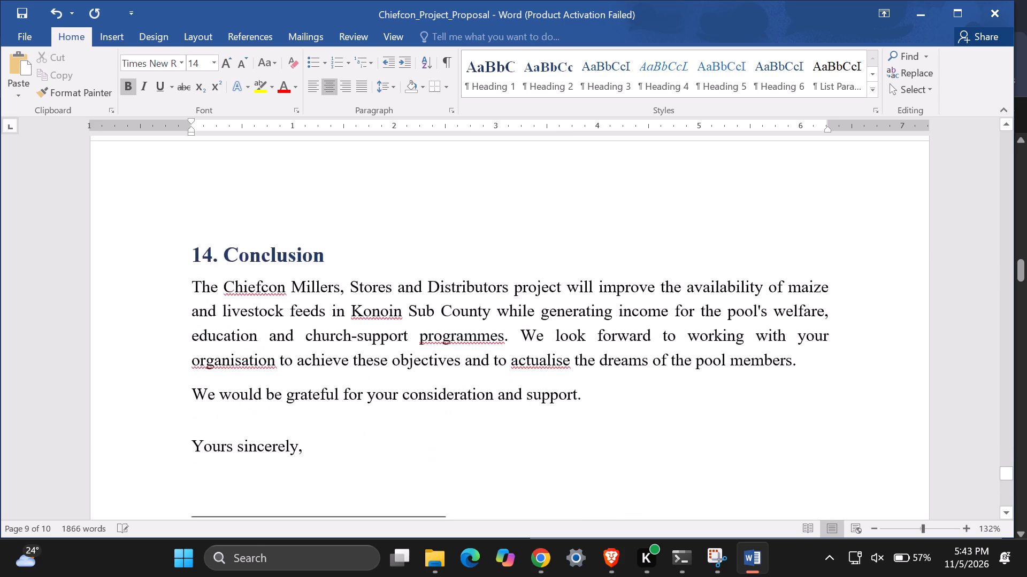
scroll(517, 361, down, 19)
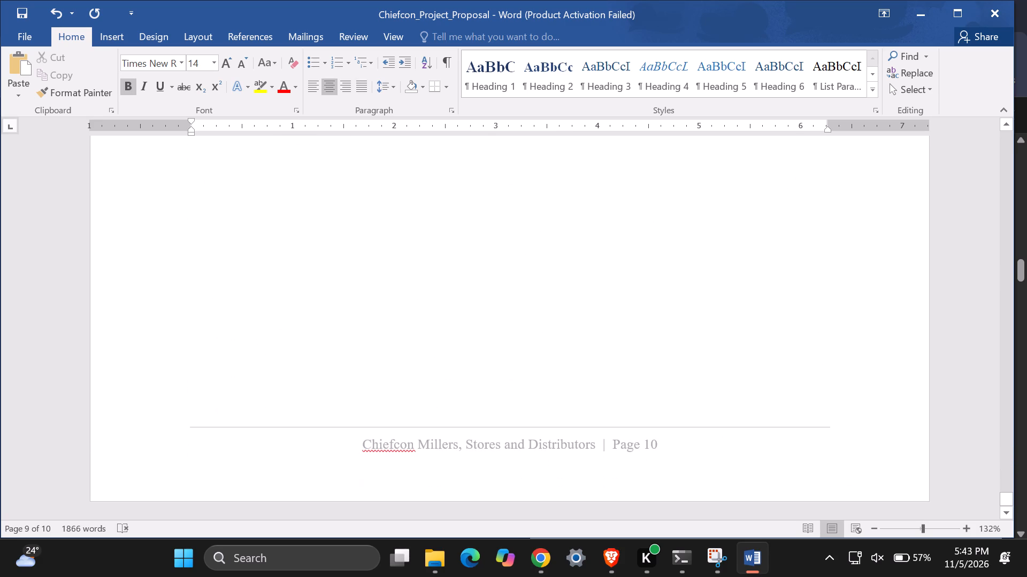
scroll(517, 361, down, 3)
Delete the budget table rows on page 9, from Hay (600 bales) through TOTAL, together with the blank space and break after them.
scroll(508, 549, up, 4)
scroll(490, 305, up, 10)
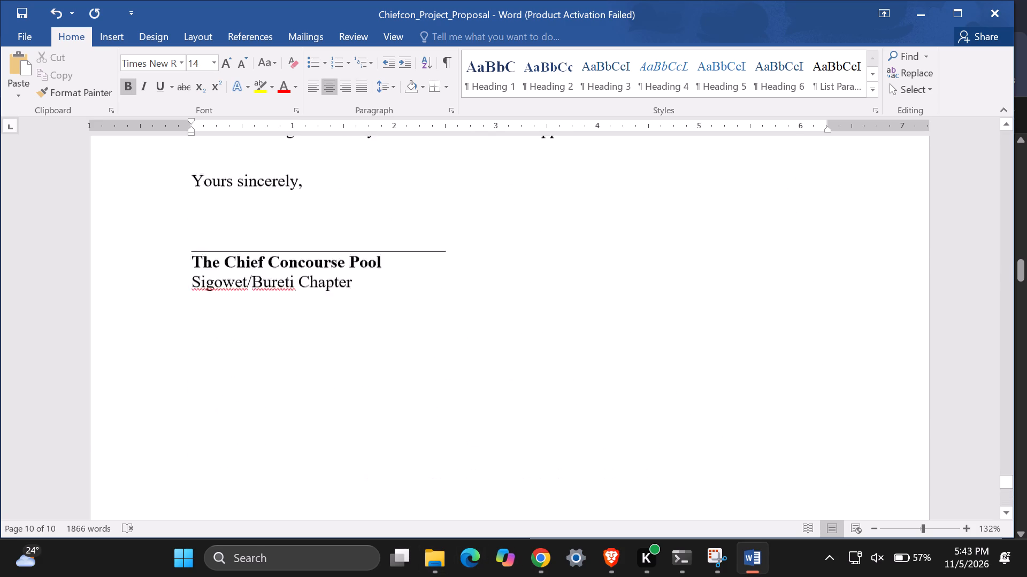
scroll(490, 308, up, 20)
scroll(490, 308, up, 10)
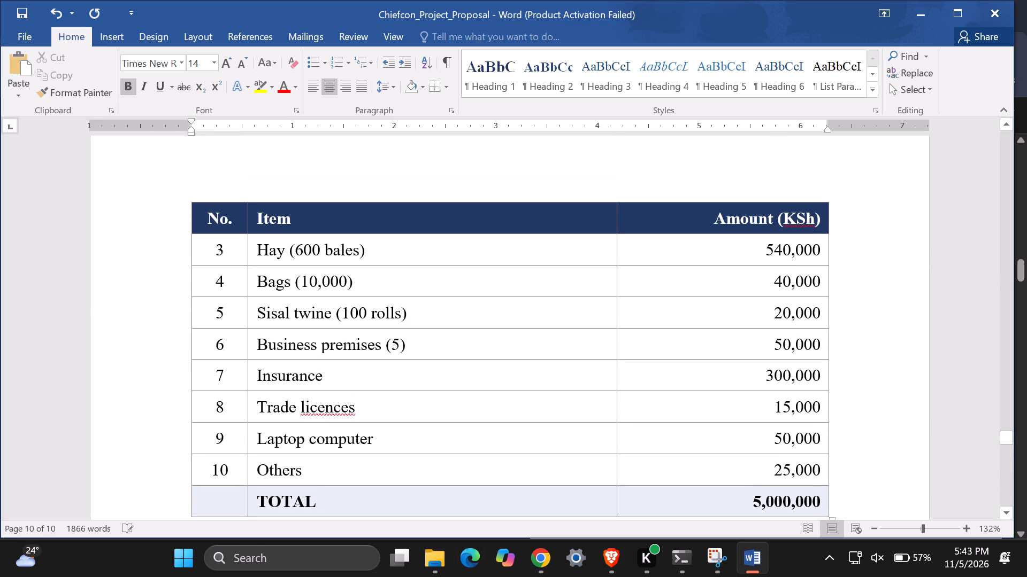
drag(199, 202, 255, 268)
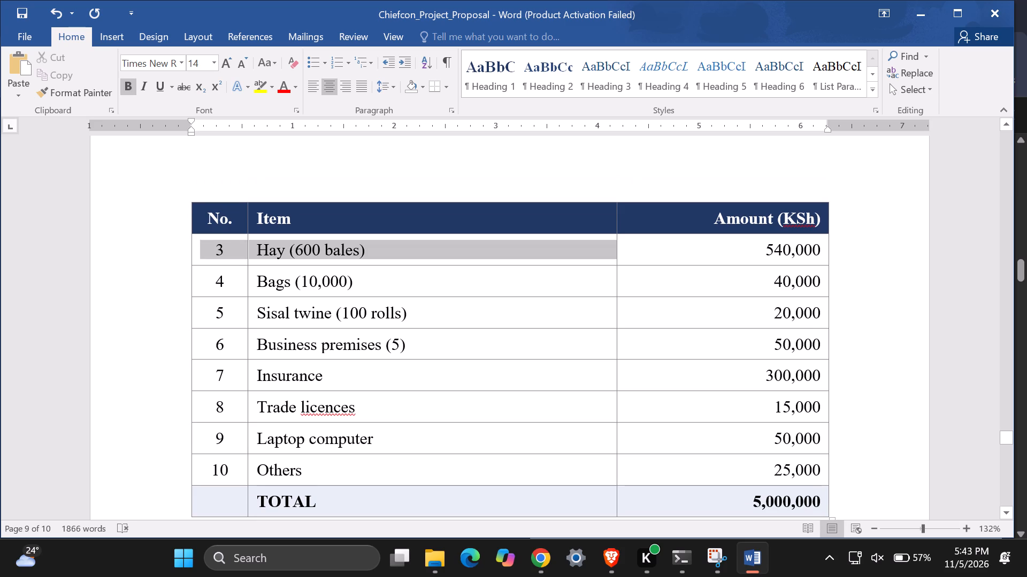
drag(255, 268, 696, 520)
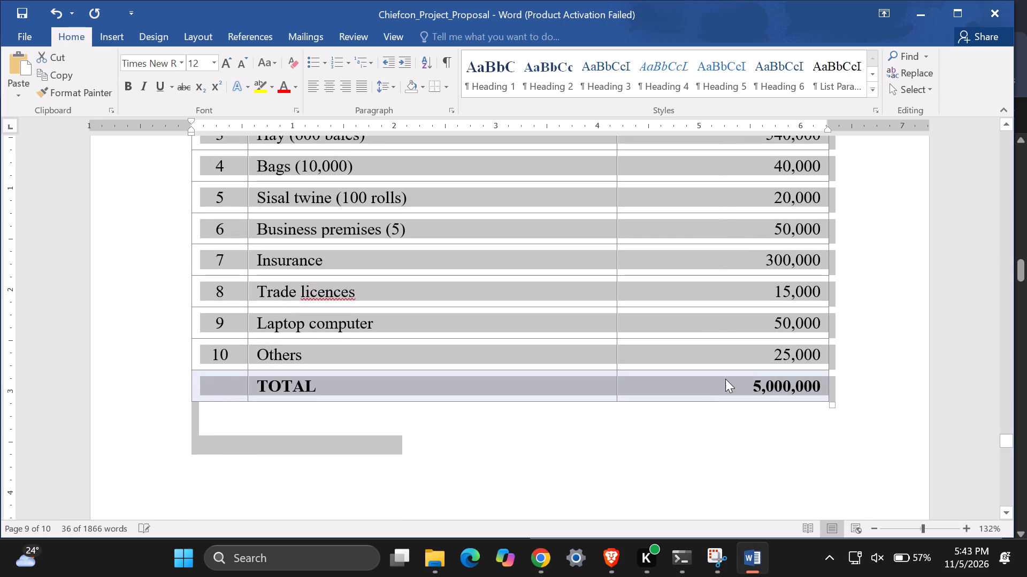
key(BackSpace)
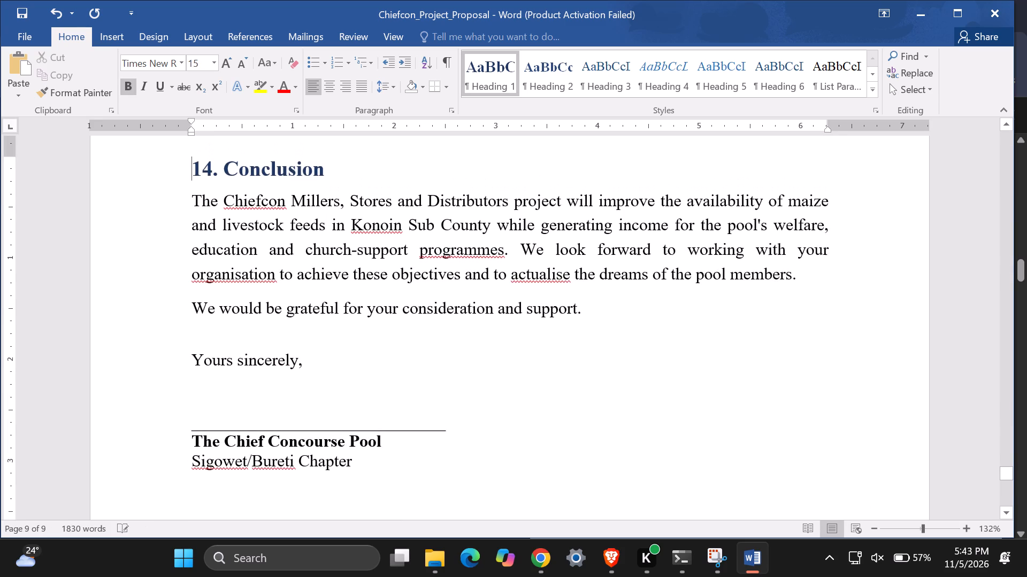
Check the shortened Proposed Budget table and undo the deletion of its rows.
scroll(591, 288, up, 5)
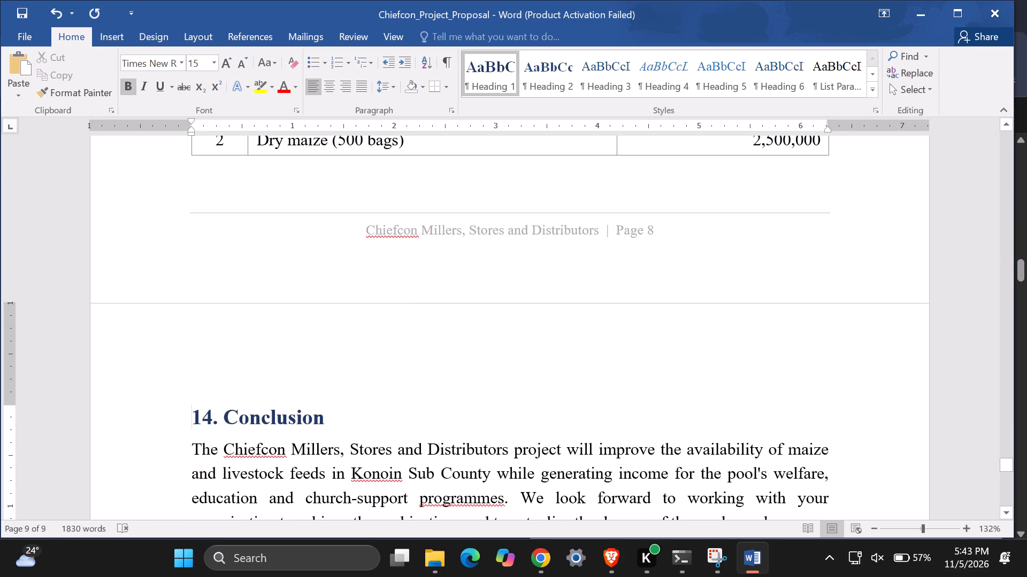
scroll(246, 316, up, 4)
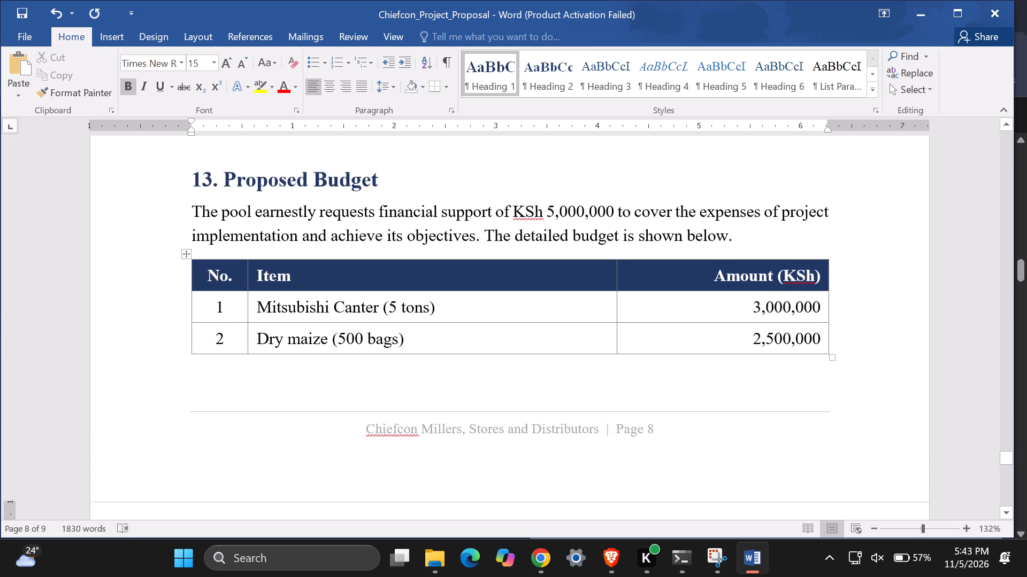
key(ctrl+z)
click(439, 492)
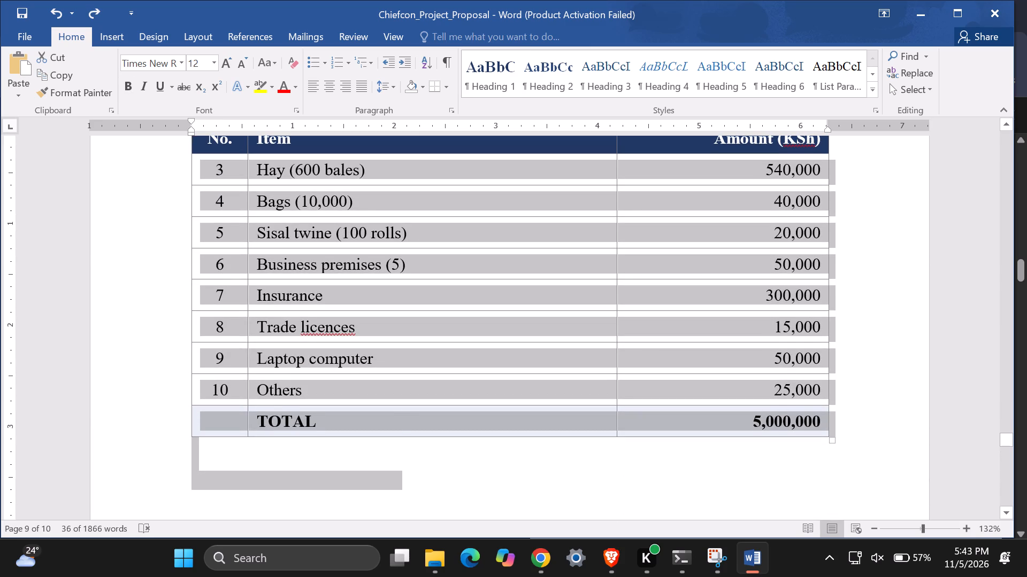
Examine the blank area below the budget table's TOTAL row on page 9.
scroll(440, 481, down, 5)
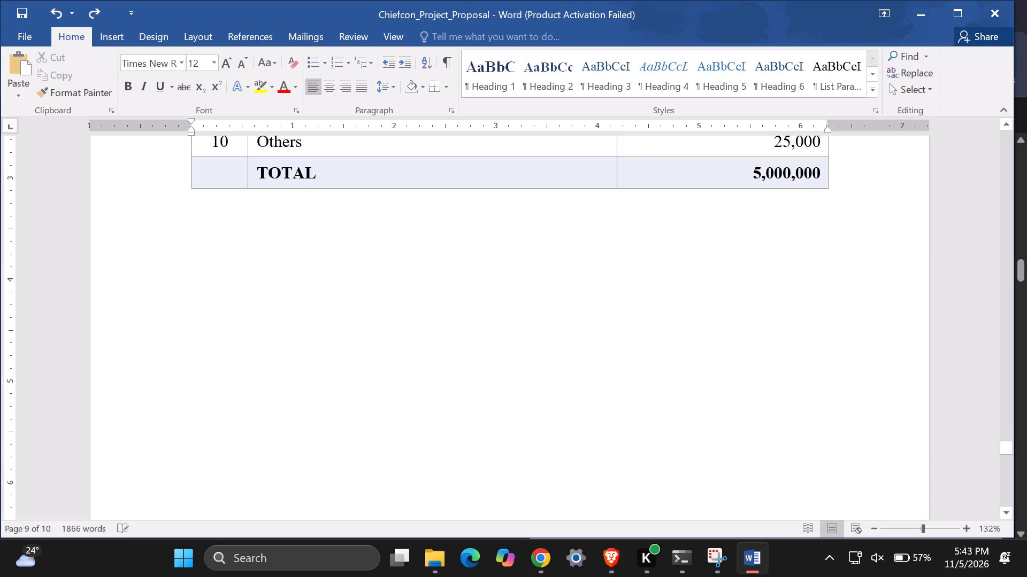
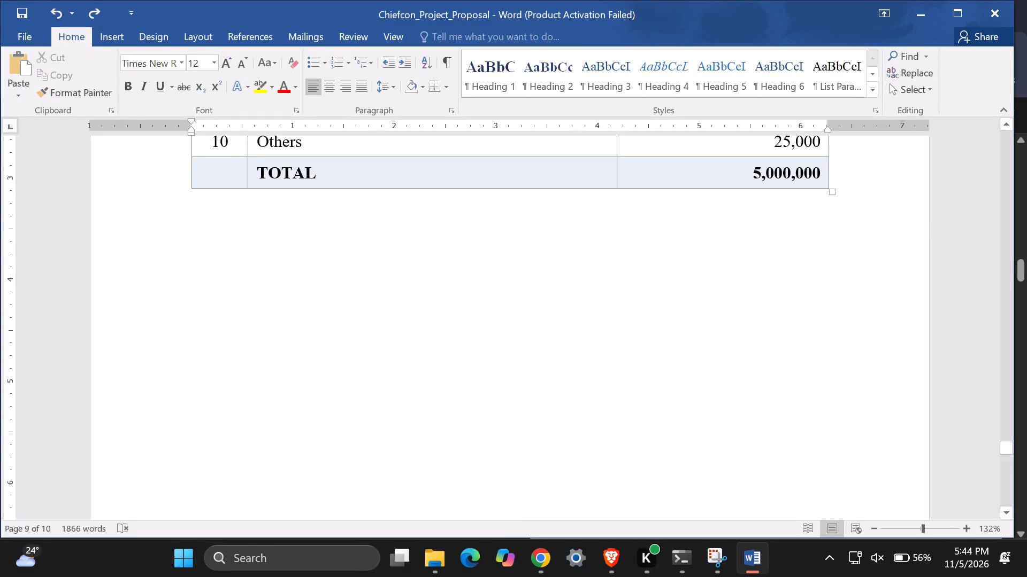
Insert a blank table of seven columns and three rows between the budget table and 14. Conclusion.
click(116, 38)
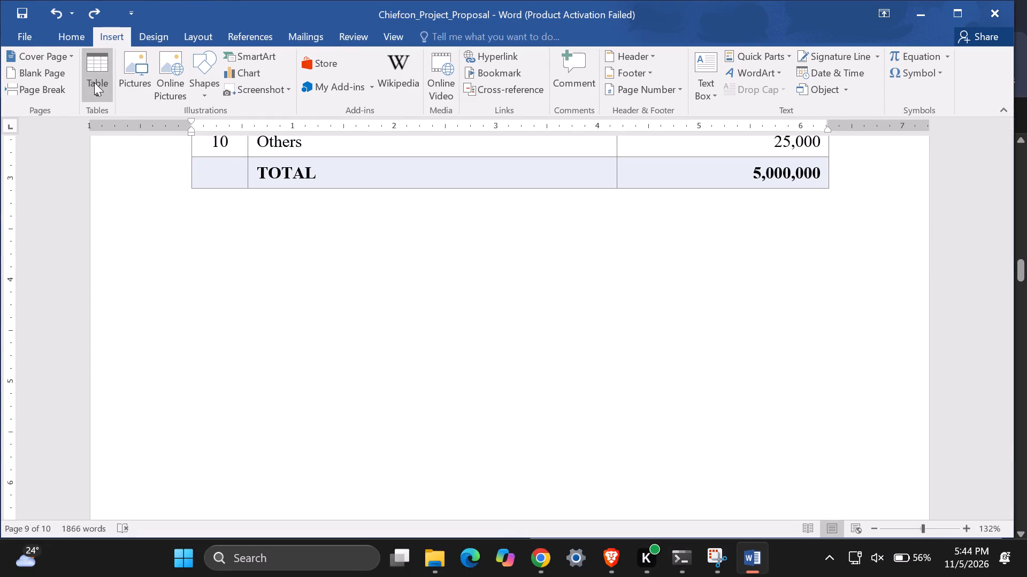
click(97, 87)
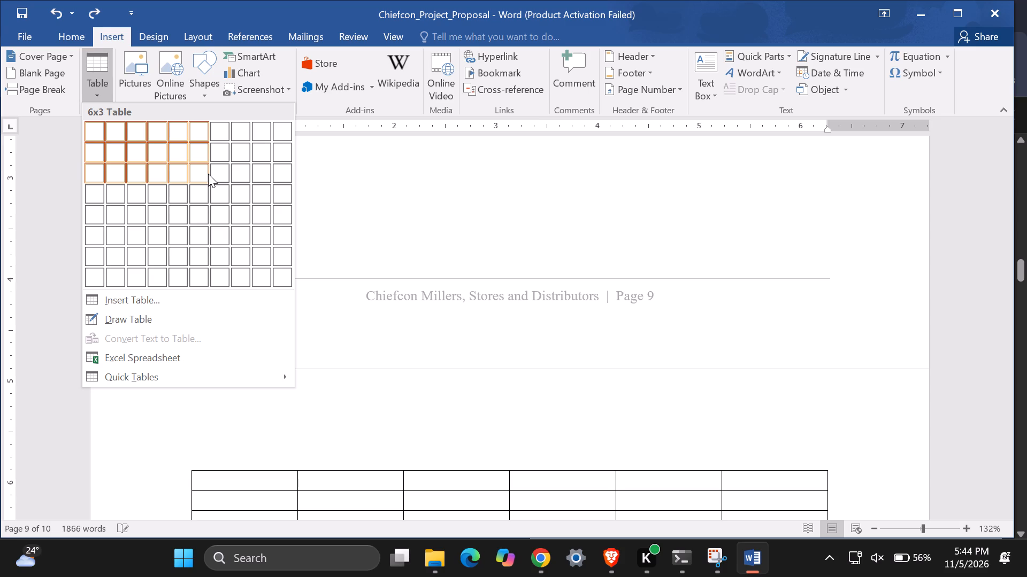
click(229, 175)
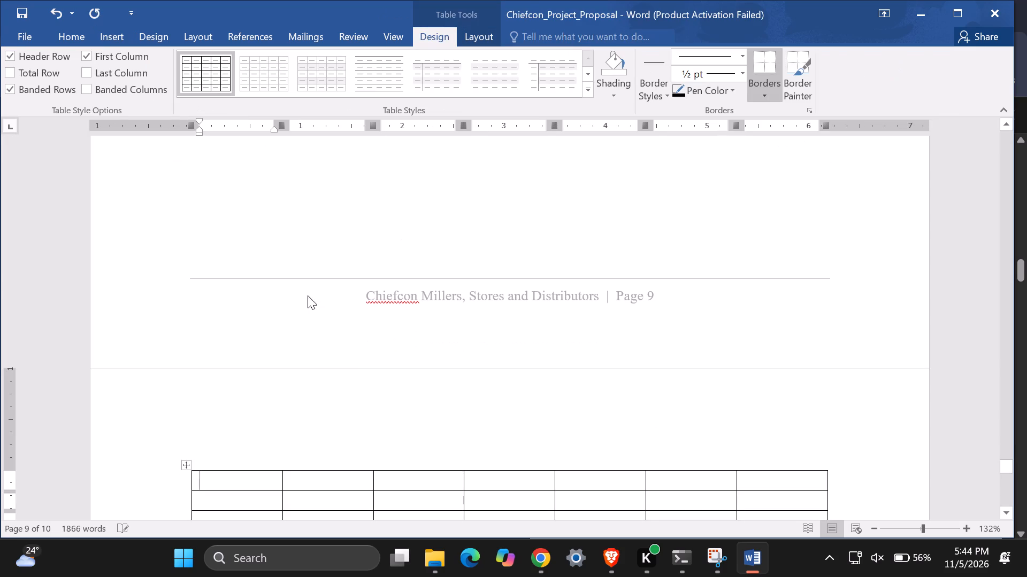
Examine where the new blank table sits relative to the budget's TOTAL row, the page 9 footer and 14. Conclusion.
scroll(339, 412, up, 6)
scroll(344, 404, down, 10)
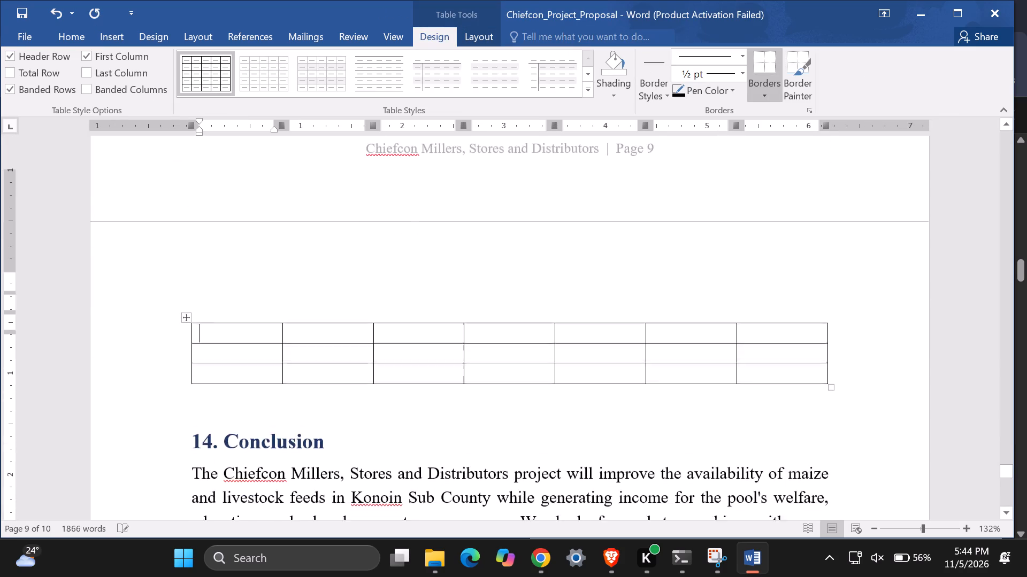
scroll(352, 380, down, 1)
scroll(352, 380, up, 9)
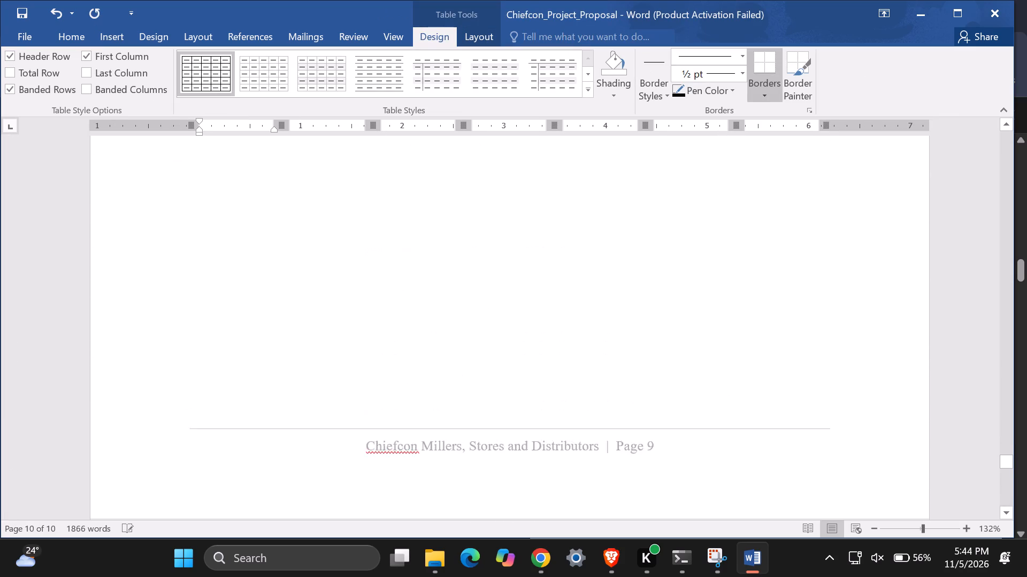
scroll(352, 380, up, 14)
scroll(355, 379, down, 8)
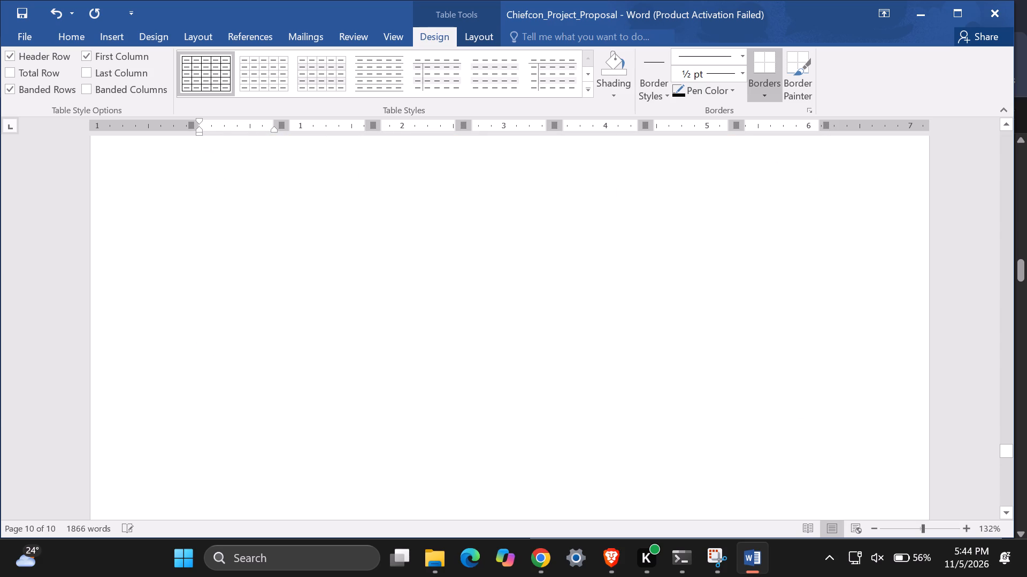
scroll(355, 379, down, 16)
scroll(358, 371, up, 4)
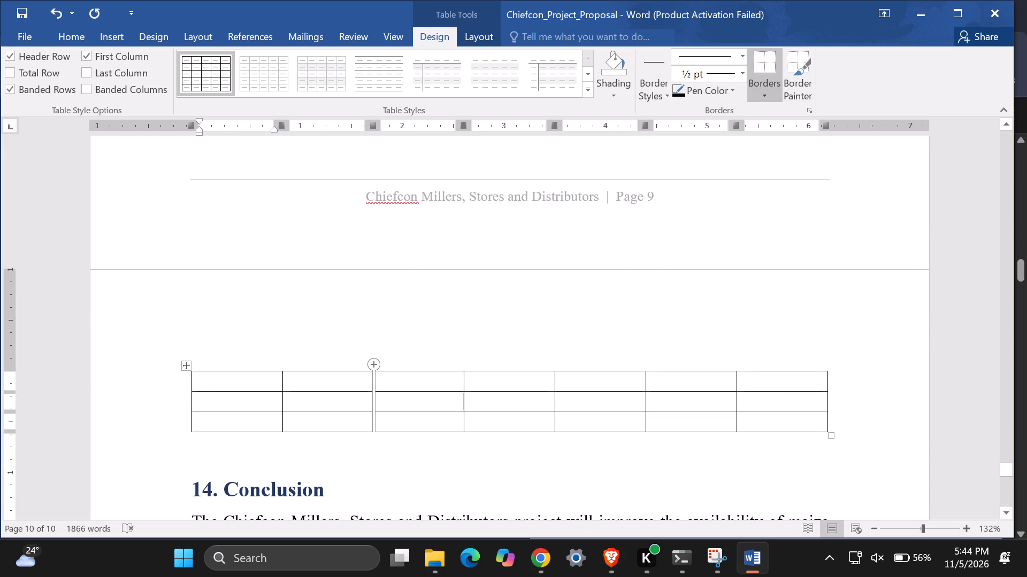
click(234, 320)
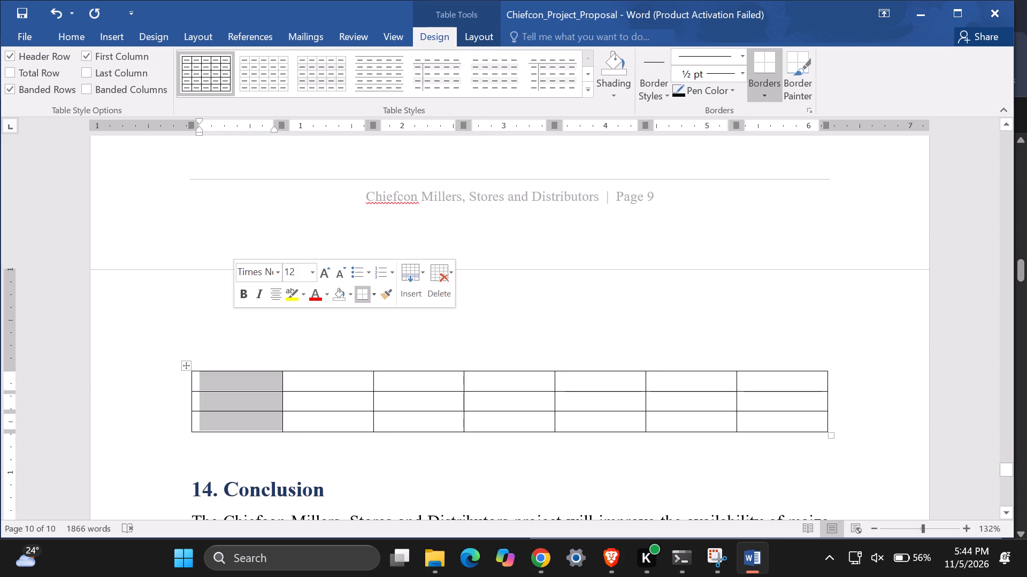
scroll(249, 189, down, 5)
scroll(249, 189, up, 2)
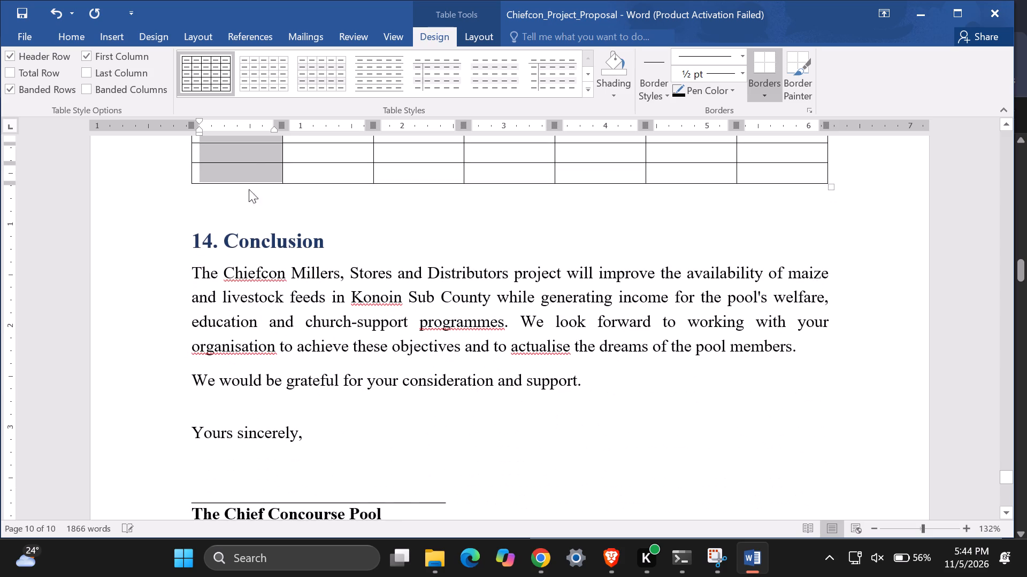
scroll(249, 189, up, 6)
click(228, 294)
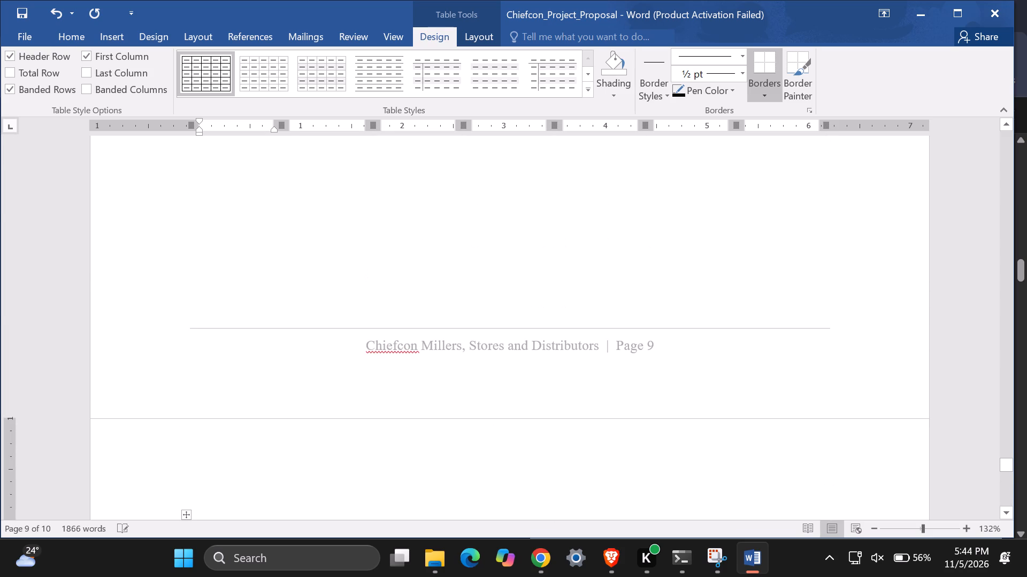
scroll(228, 294, up, 6)
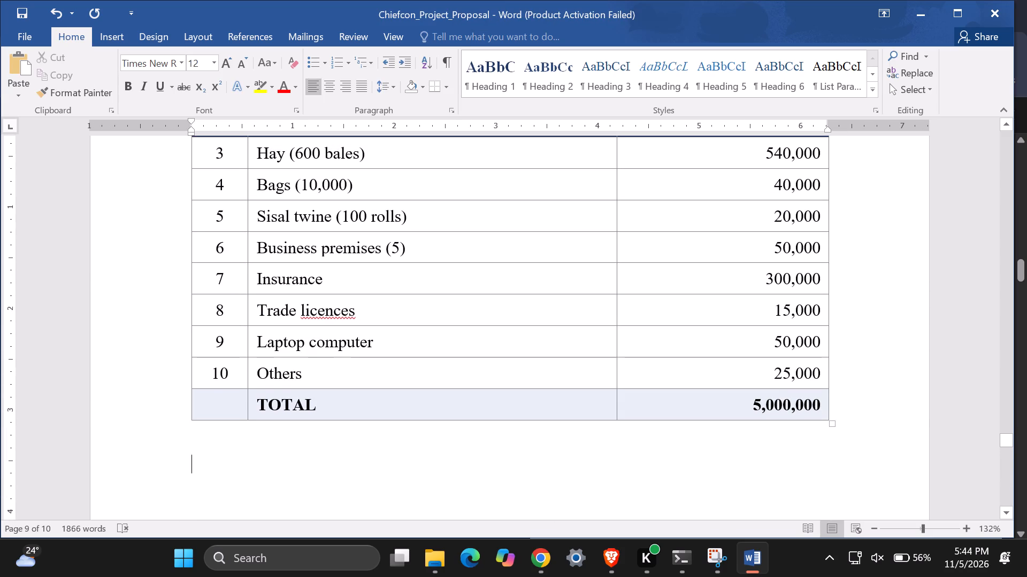
scroll(228, 294, down, 15)
scroll(235, 283, down, 7)
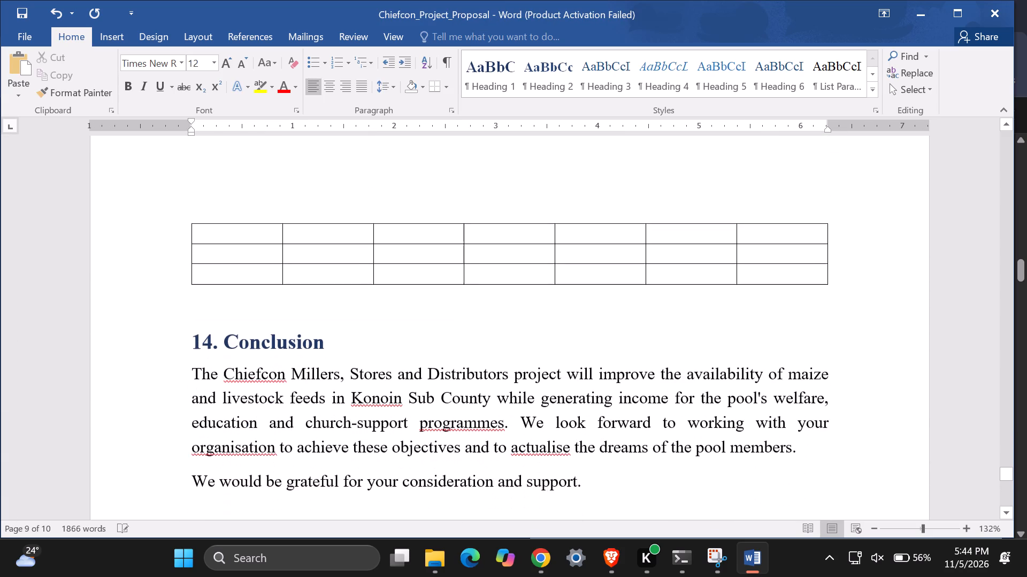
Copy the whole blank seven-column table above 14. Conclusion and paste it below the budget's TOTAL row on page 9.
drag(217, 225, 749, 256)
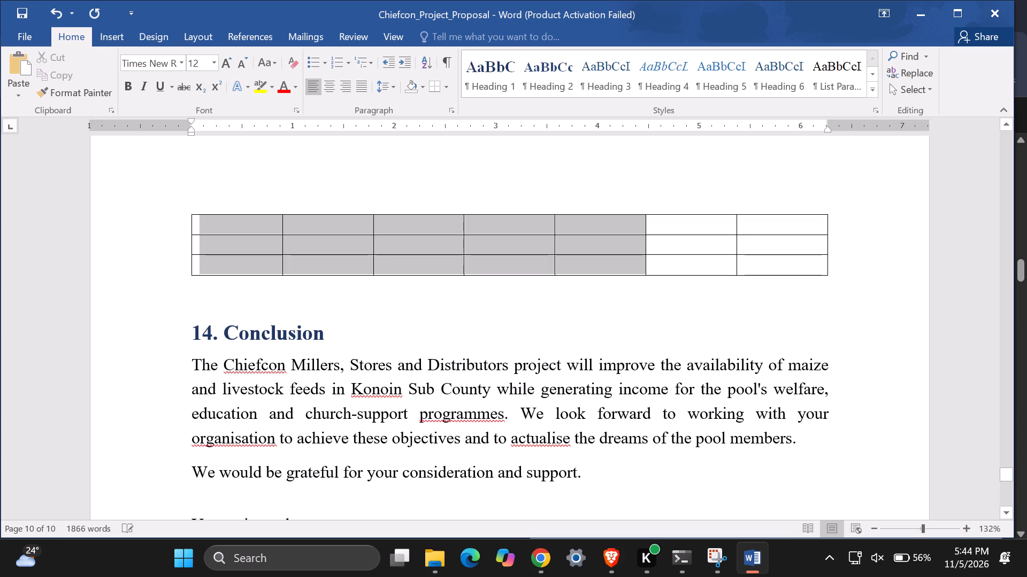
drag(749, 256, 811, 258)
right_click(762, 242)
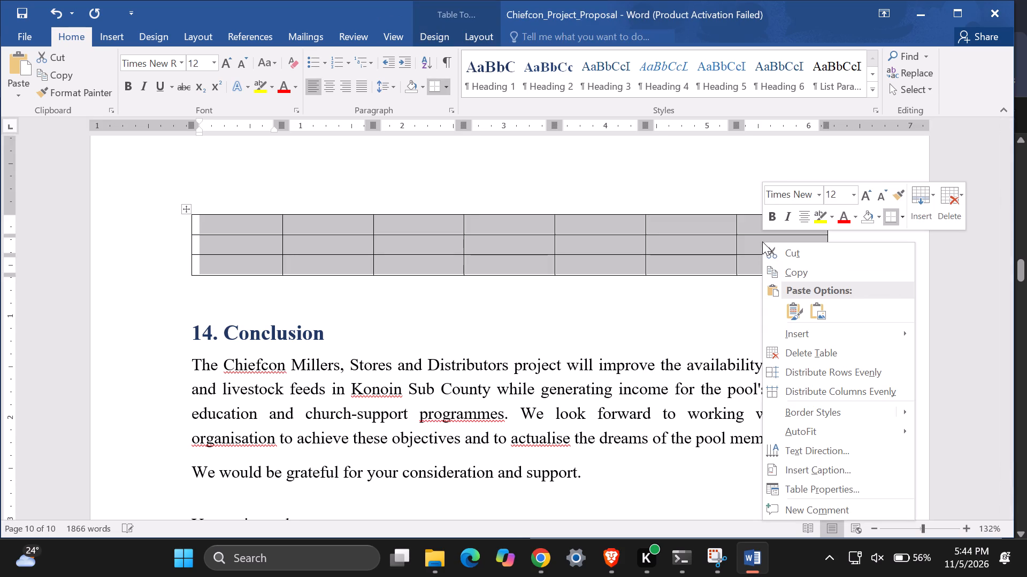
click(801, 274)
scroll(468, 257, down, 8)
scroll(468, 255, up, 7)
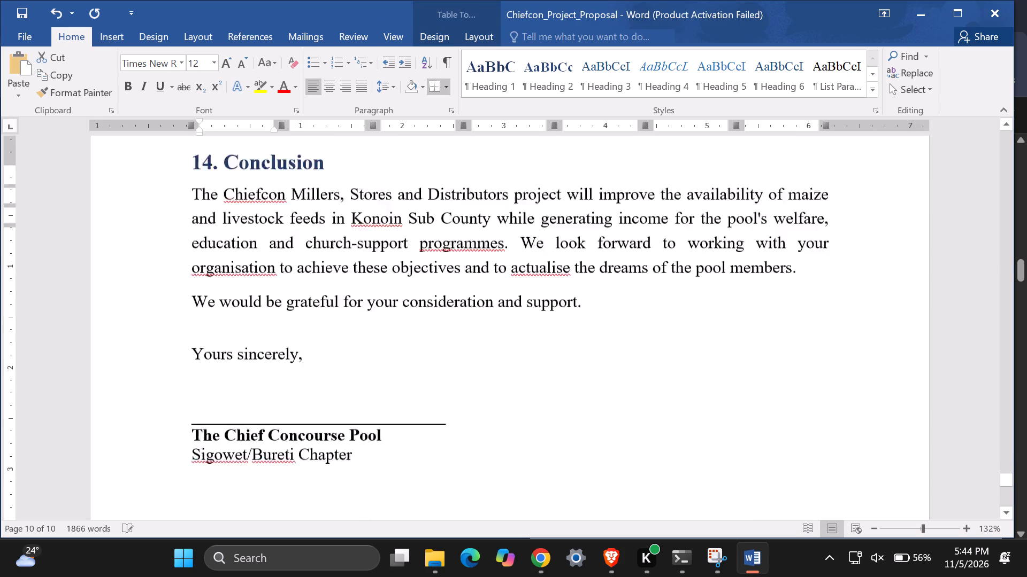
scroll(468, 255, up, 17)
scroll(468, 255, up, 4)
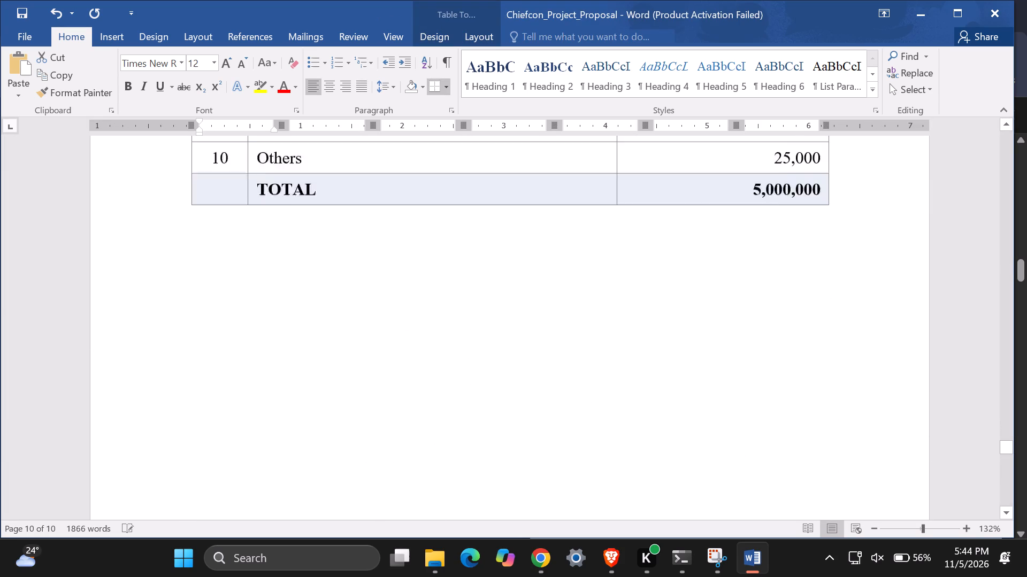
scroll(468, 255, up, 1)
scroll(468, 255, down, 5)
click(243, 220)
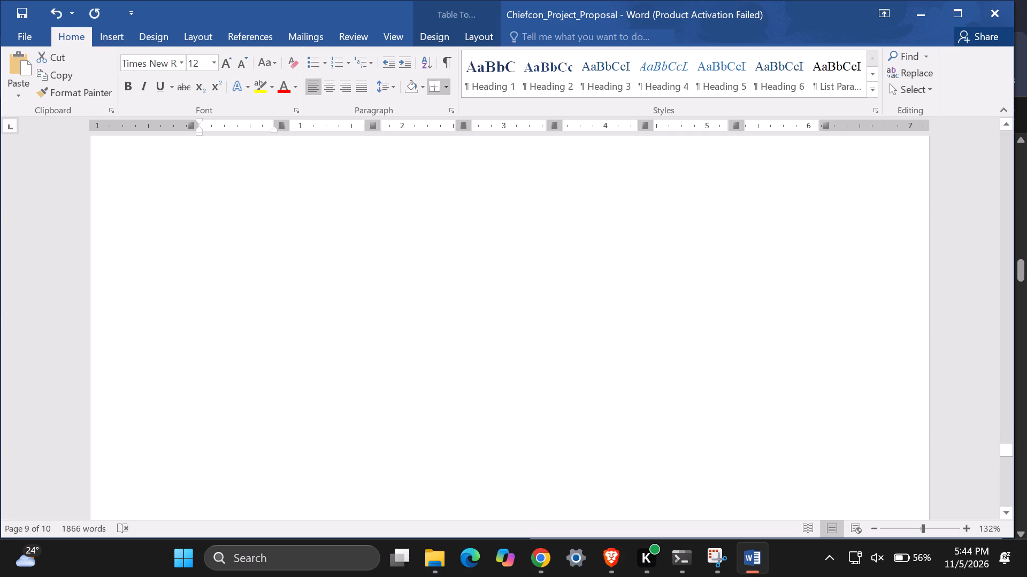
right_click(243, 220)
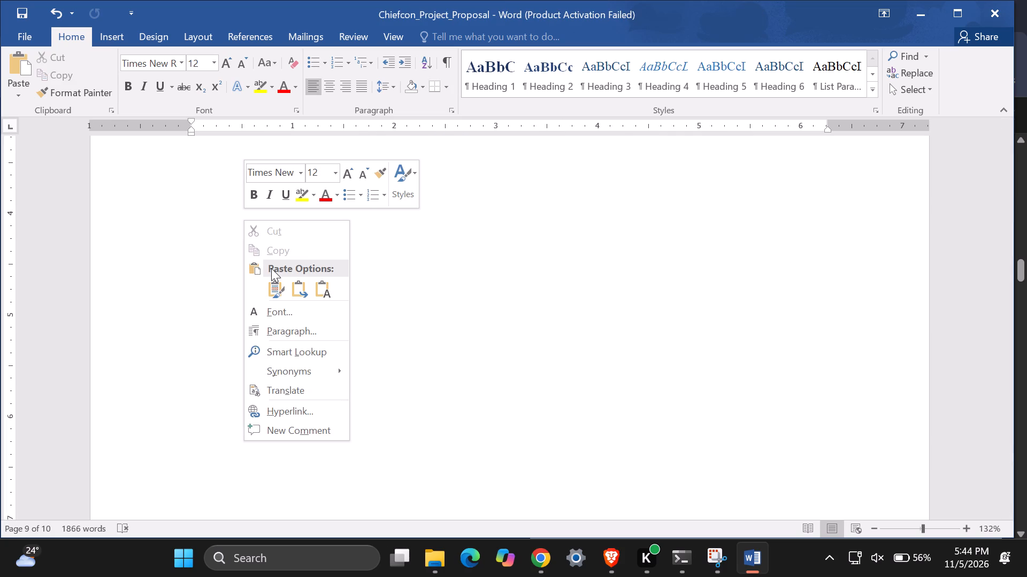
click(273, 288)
Check the placement of the pasted table beneath the Proposed Budget table.
scroll(474, 308, up, 3)
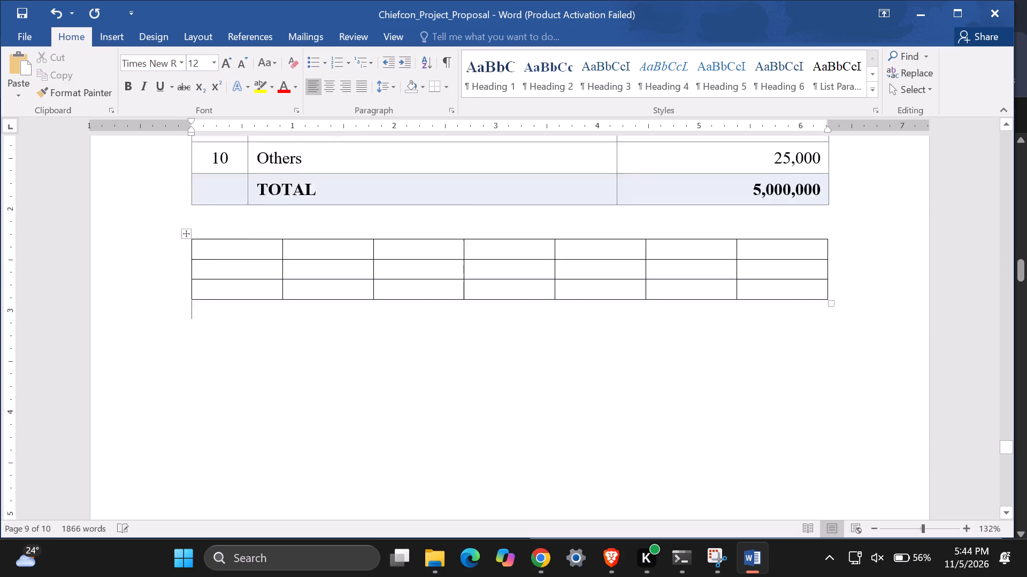
scroll(474, 308, up, 9)
scroll(483, 294, down, 1)
scroll(483, 294, up, 6)
scroll(483, 294, down, 3)
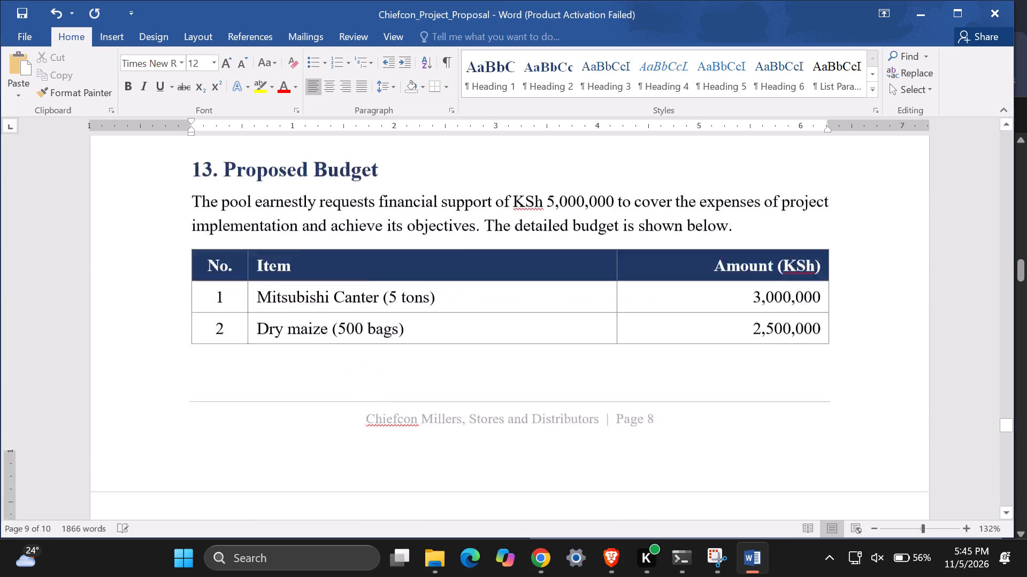
scroll(483, 294, up, 5)
scroll(483, 294, down, 10)
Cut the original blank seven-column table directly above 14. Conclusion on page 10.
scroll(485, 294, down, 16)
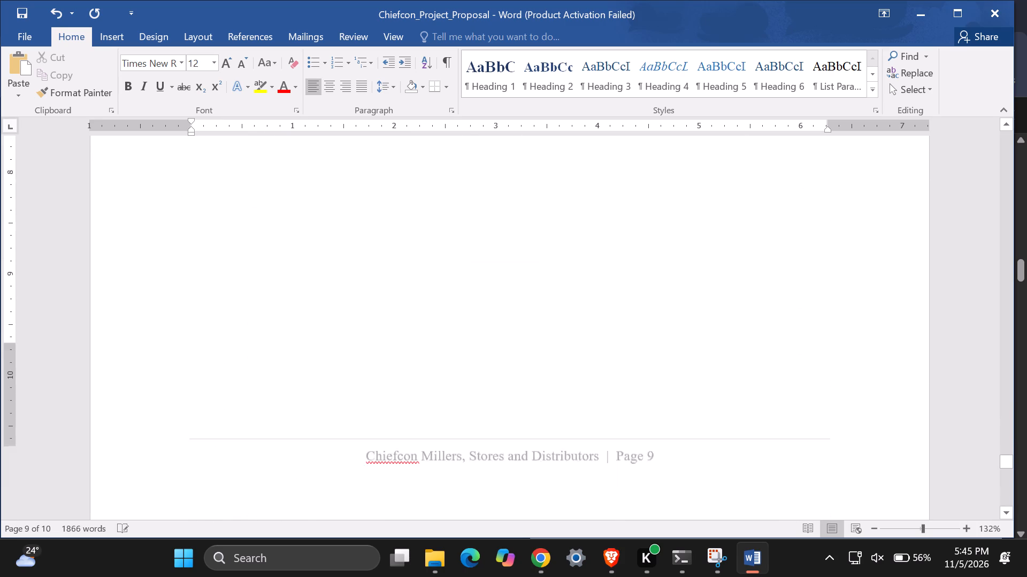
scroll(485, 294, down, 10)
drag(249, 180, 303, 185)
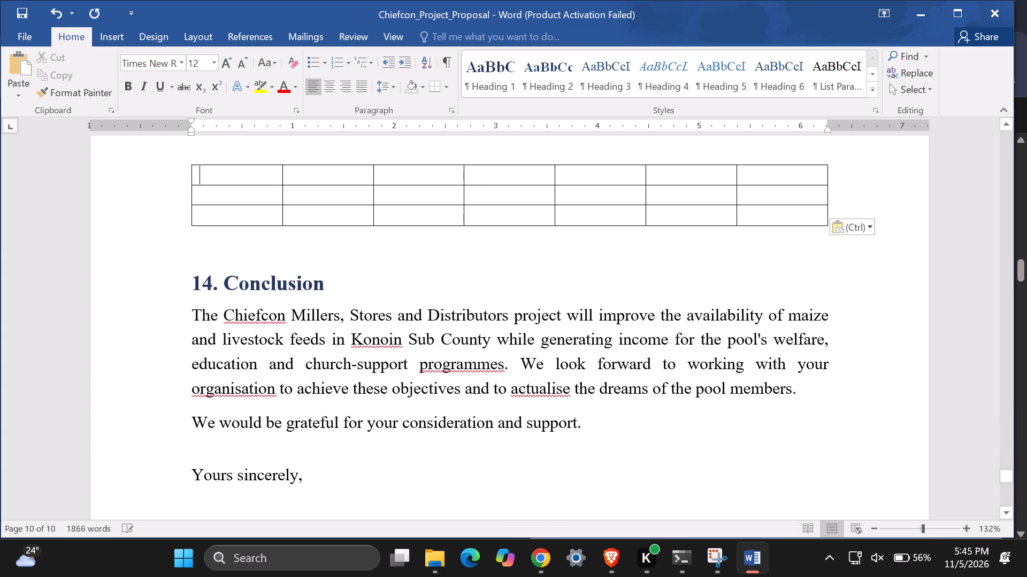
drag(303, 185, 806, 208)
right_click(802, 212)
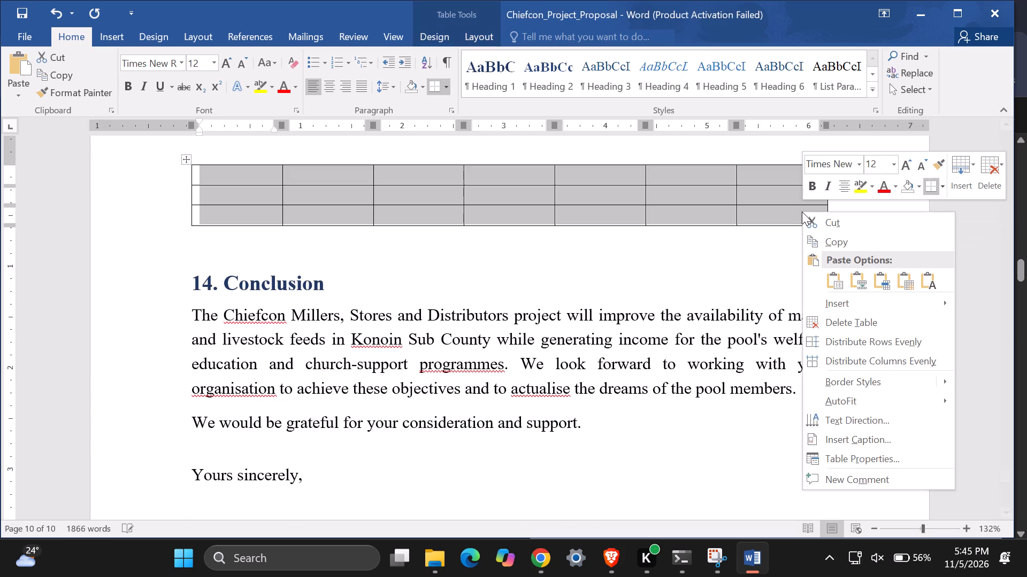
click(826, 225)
Delete the pasted blank table below the TOTAL row together with the page break after it.
scroll(484, 186, down, 9)
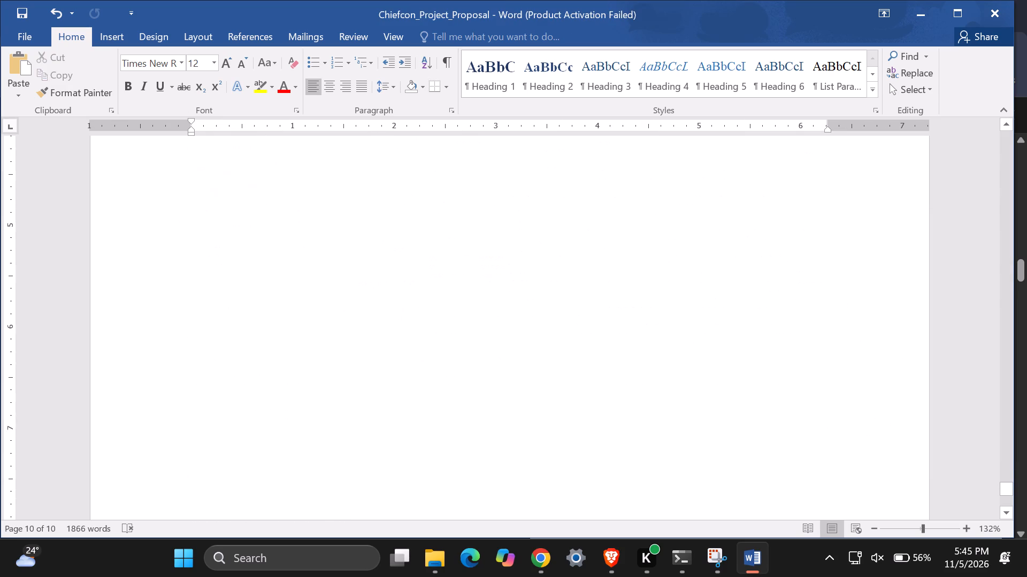
scroll(484, 186, up, 20)
scroll(484, 186, up, 6)
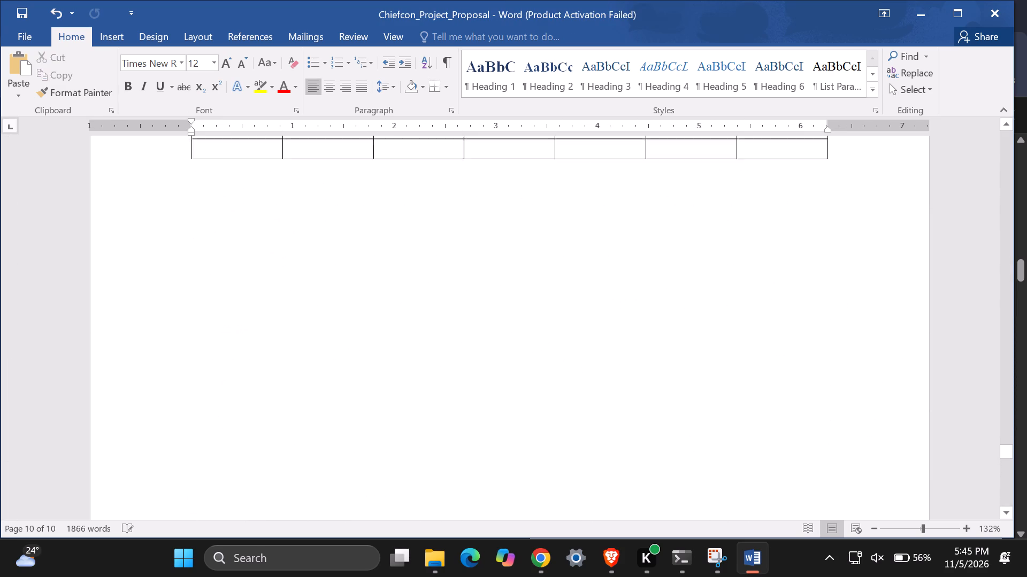
scroll(484, 186, up, 5)
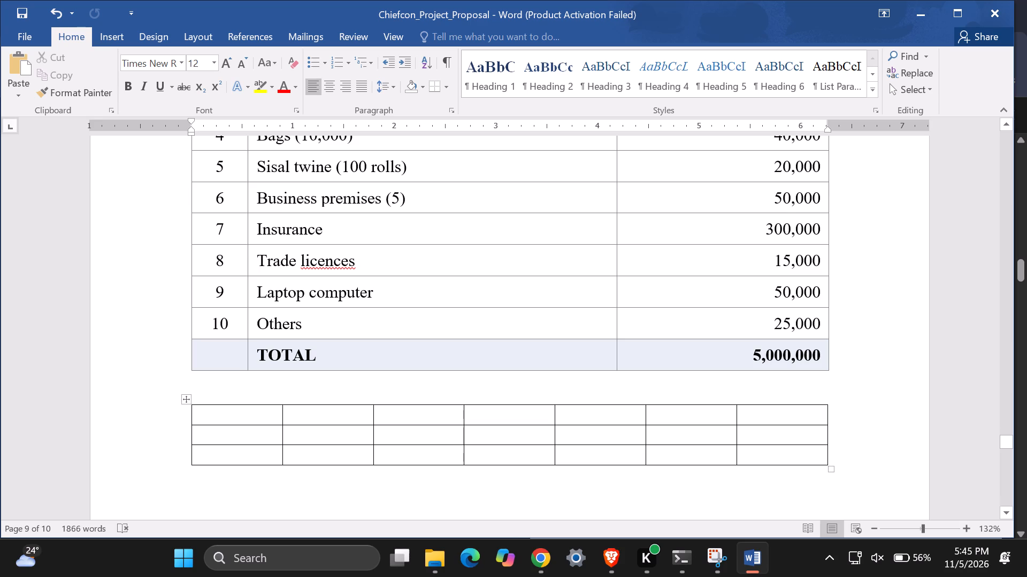
drag(186, 406, 315, 469)
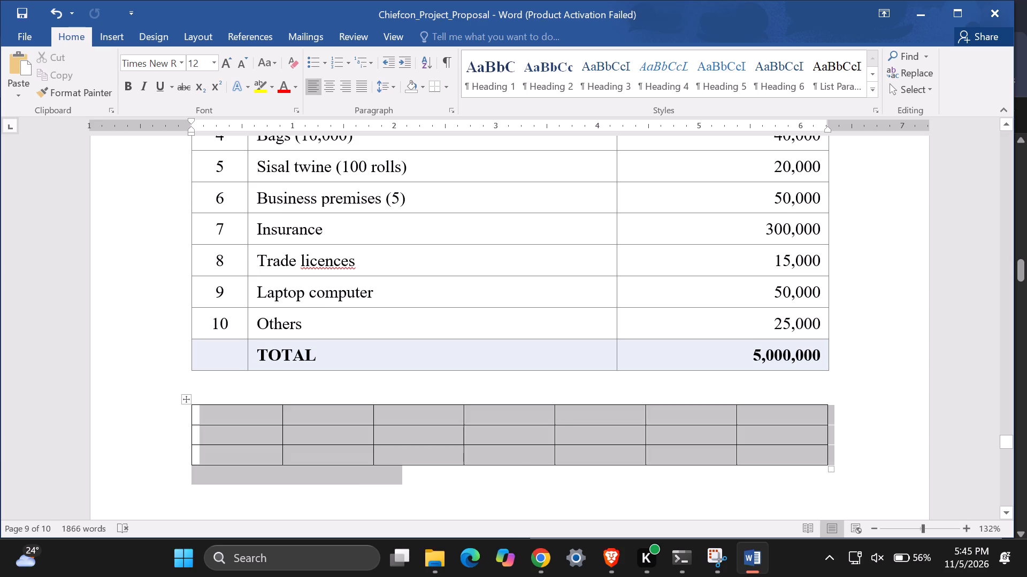
drag(315, 469, 349, 475)
key(BackSpace)
Insert a blank table of six columns and eight rows in the section 14 heading, between the number and Conclusion.
right_click(223, 425)
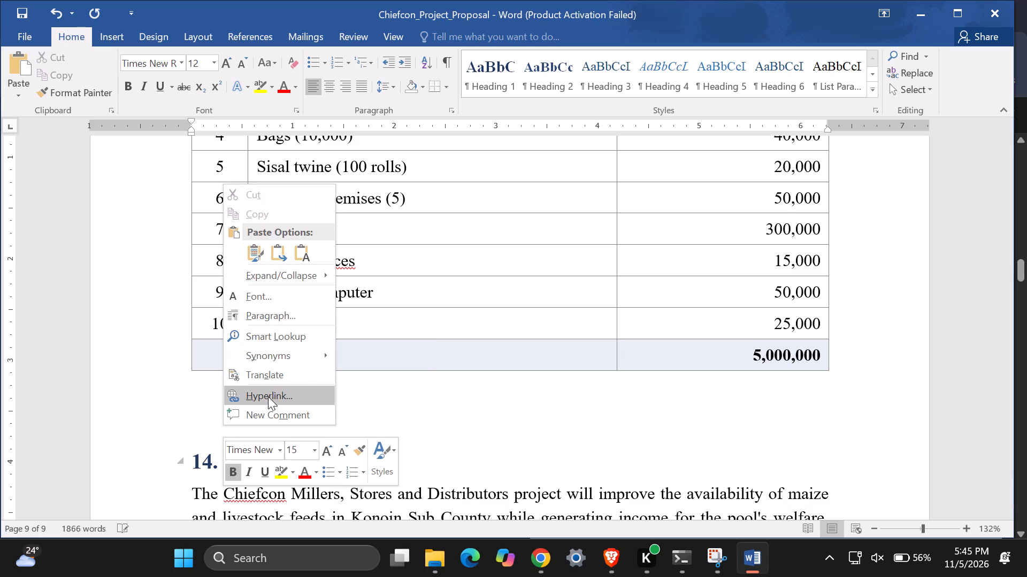
click(110, 29)
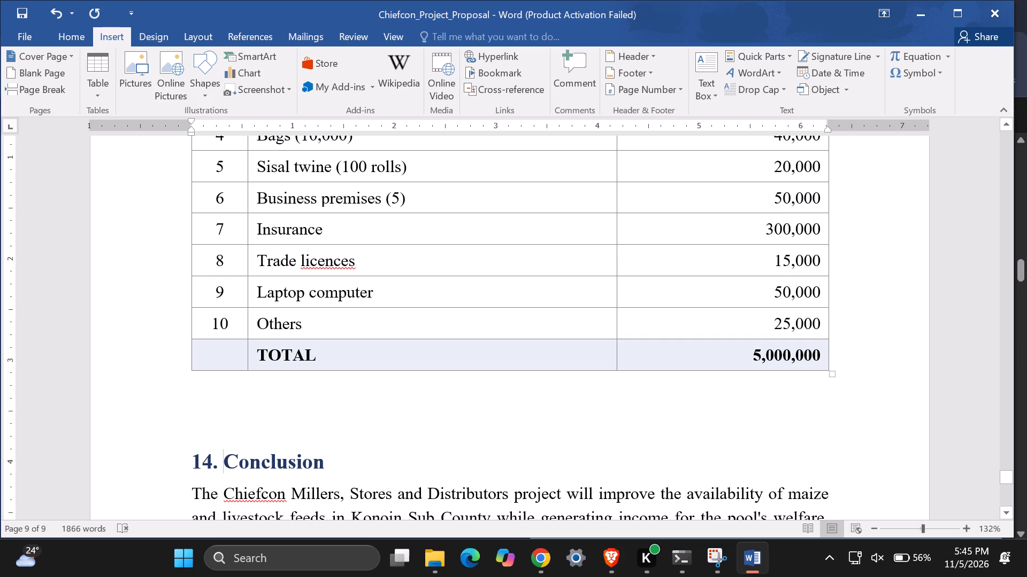
click(100, 82)
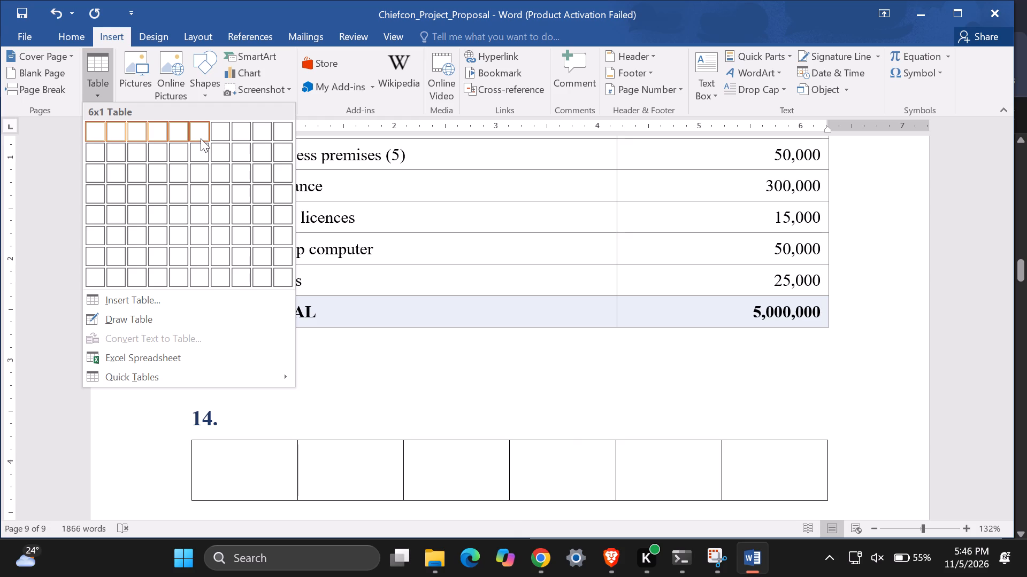
click(203, 278)
Examine the layout of the new blank table from the section 14 number down to the Conclusion text.
scroll(336, 429, down, 5)
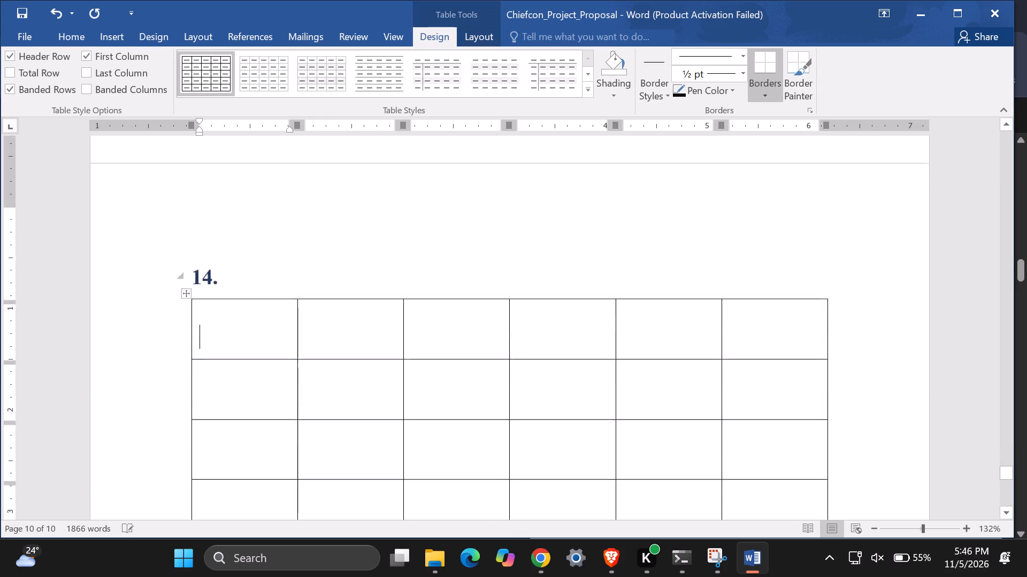
scroll(336, 429, down, 12)
scroll(336, 428, up, 20)
scroll(336, 428, up, 1)
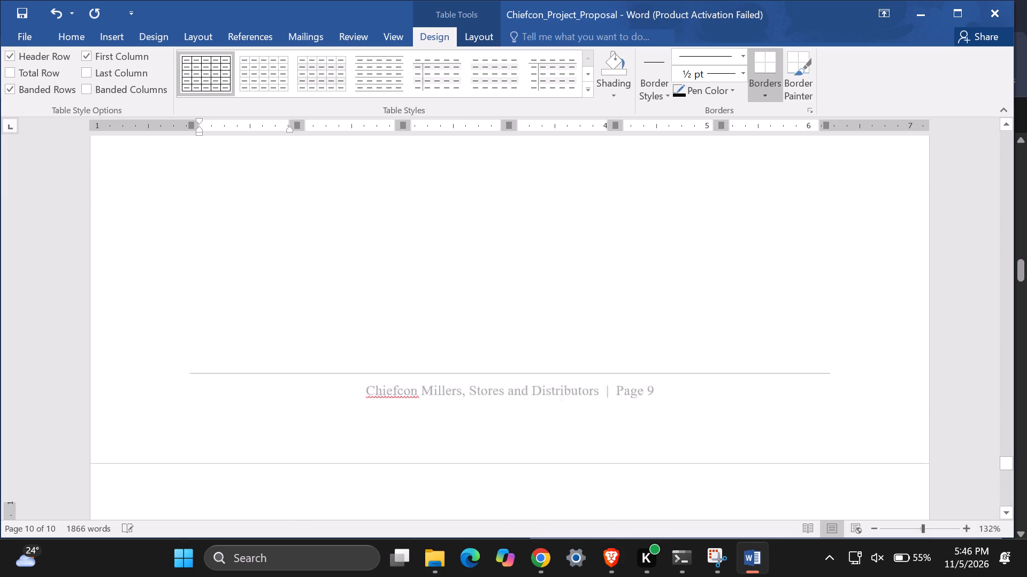
scroll(329, 408, up, 12)
scroll(329, 408, down, 16)
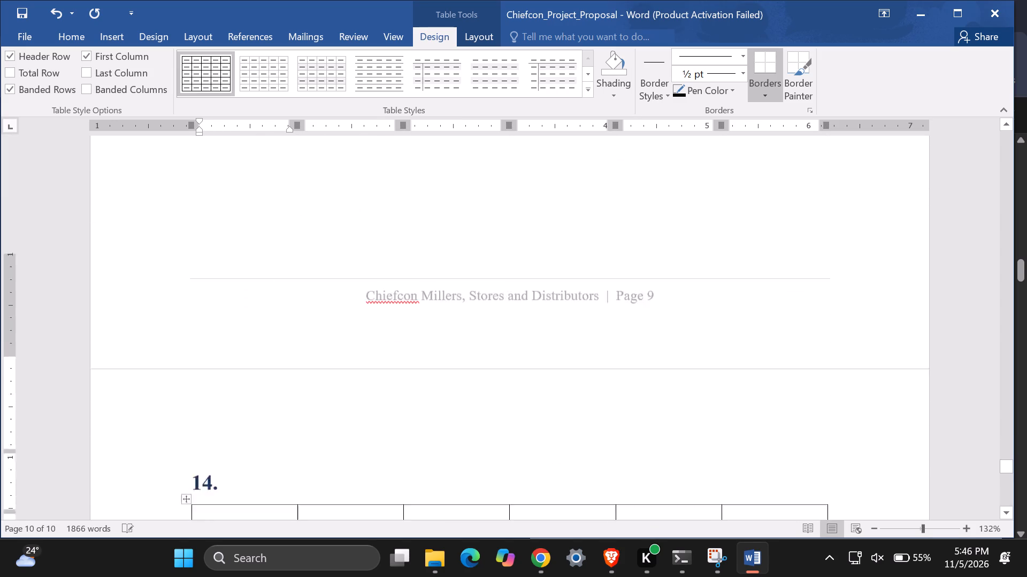
scroll(329, 408, down, 7)
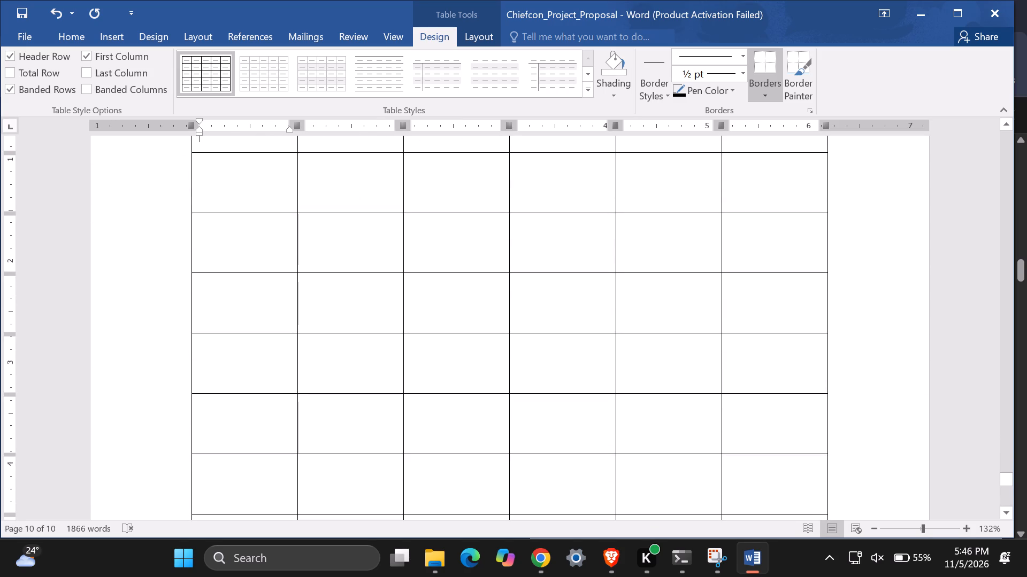
scroll(269, 228, down, 4)
scroll(269, 228, up, 9)
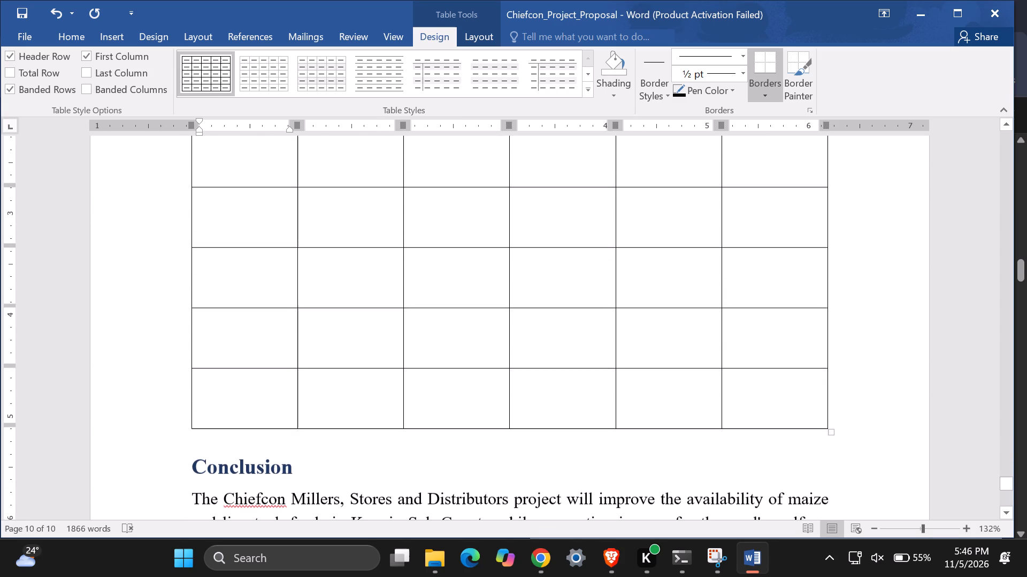
Delete the characters "4." from the section number above the blank table on page 10.
click(219, 315)
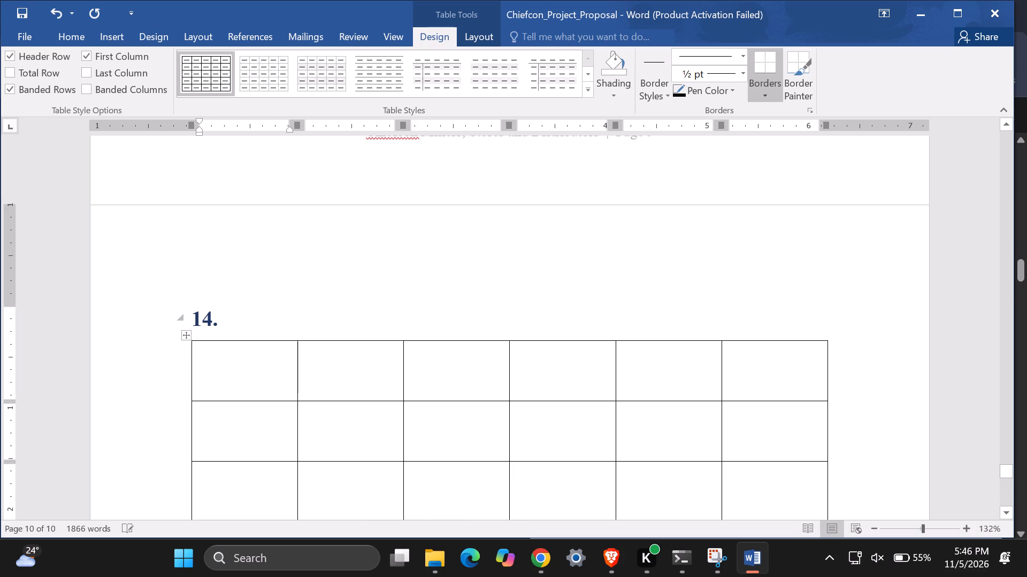
key(BackSpace)
key(BackSpace)
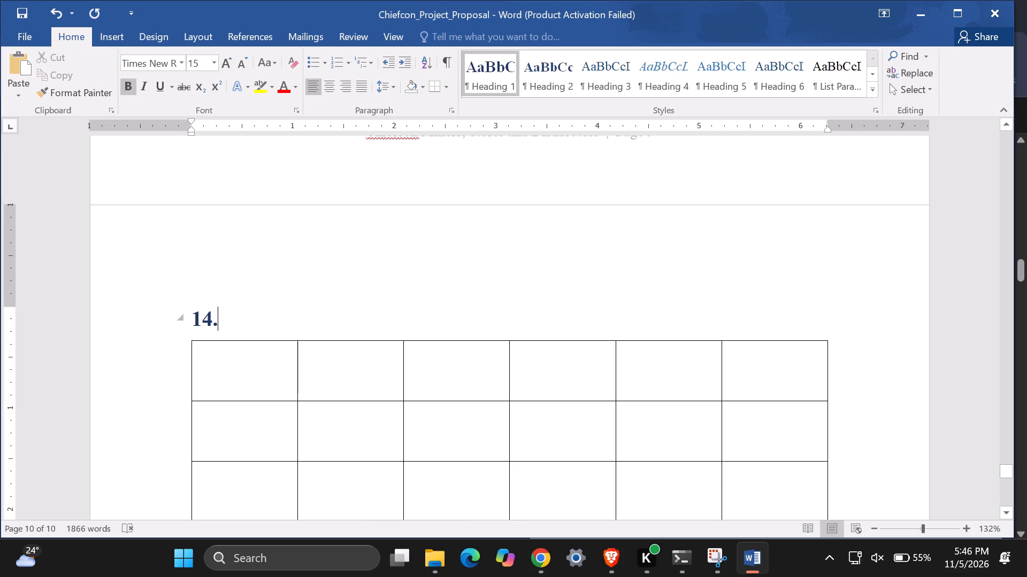
Label the first three header cells of the new table NO, ITEM and NO OF ITEMS.
click(226, 383)
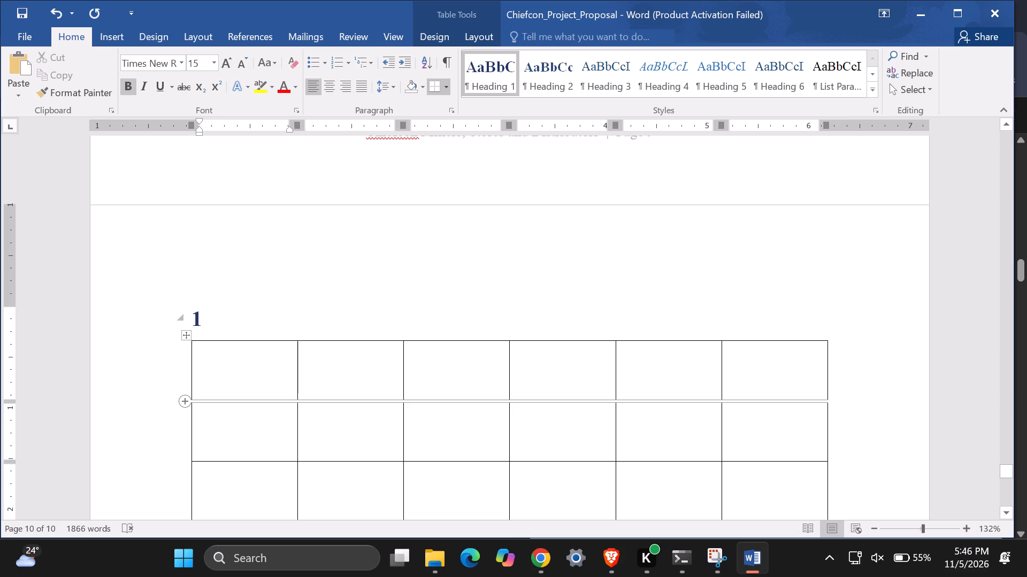
key(n)
key(BackSpace)
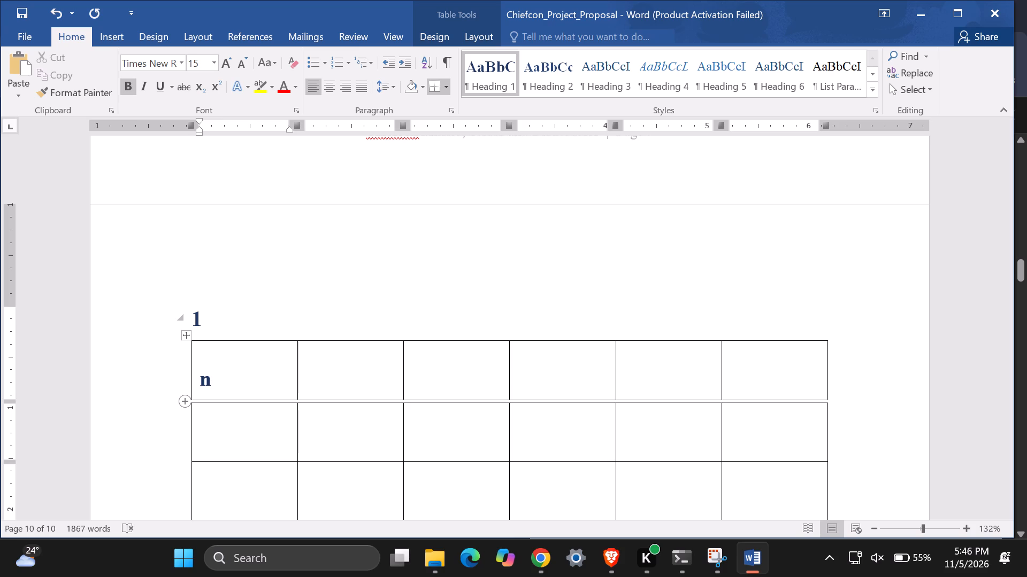
text(NO)
click(317, 375)
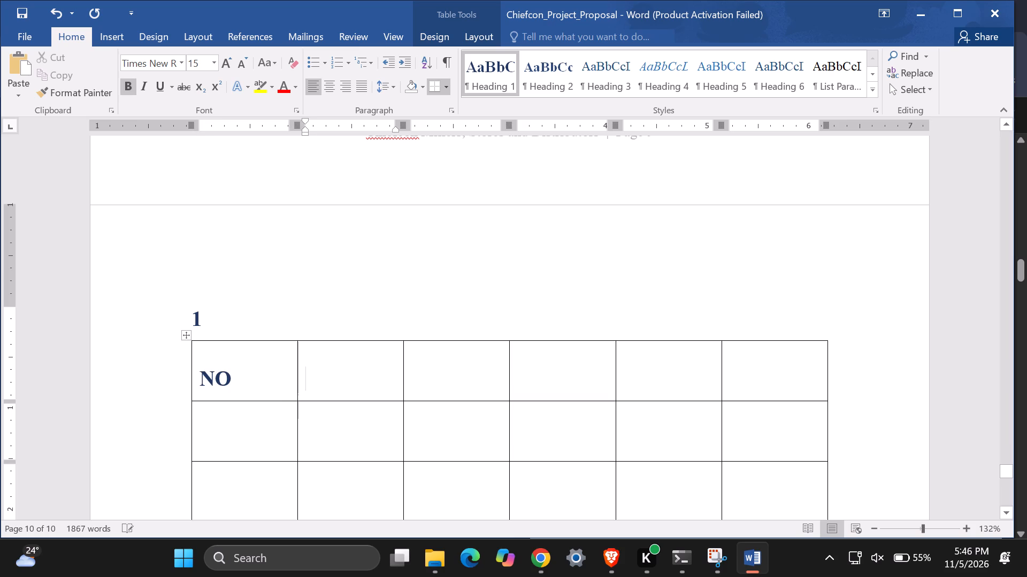
text(ITE)
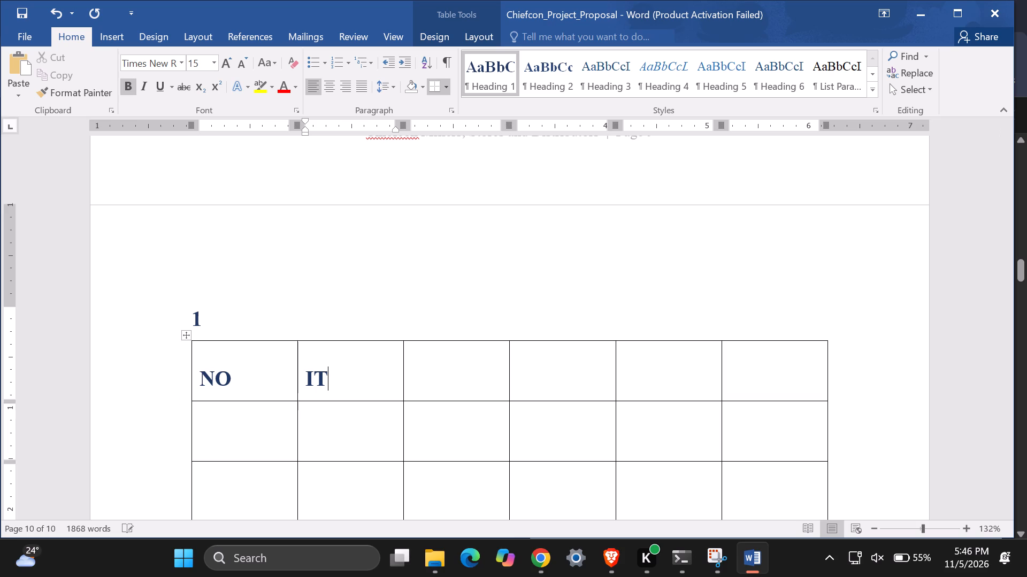
key(m)
click(440, 384)
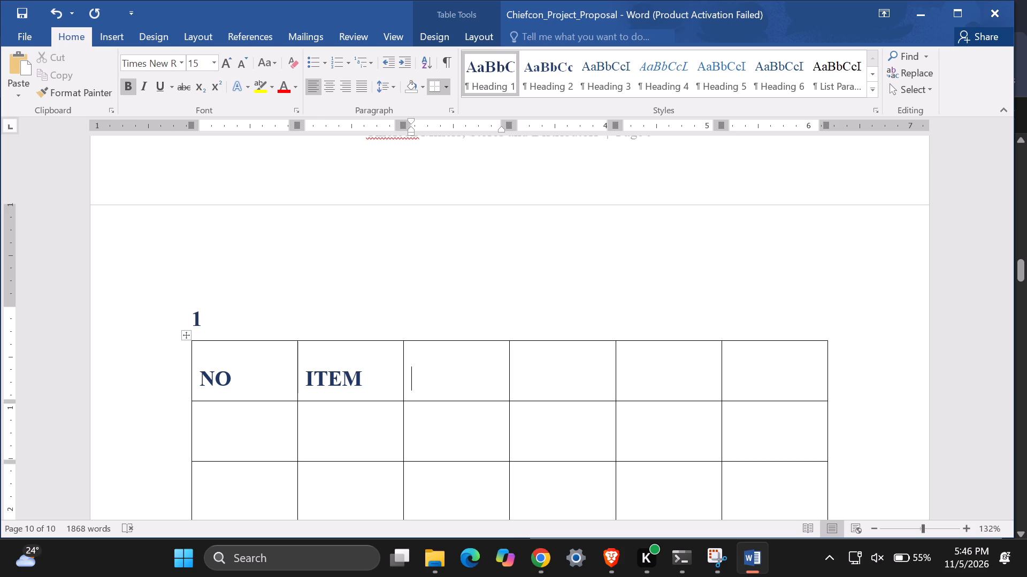
key(n)
text(O)
key(space)
text(OF ITEMS)
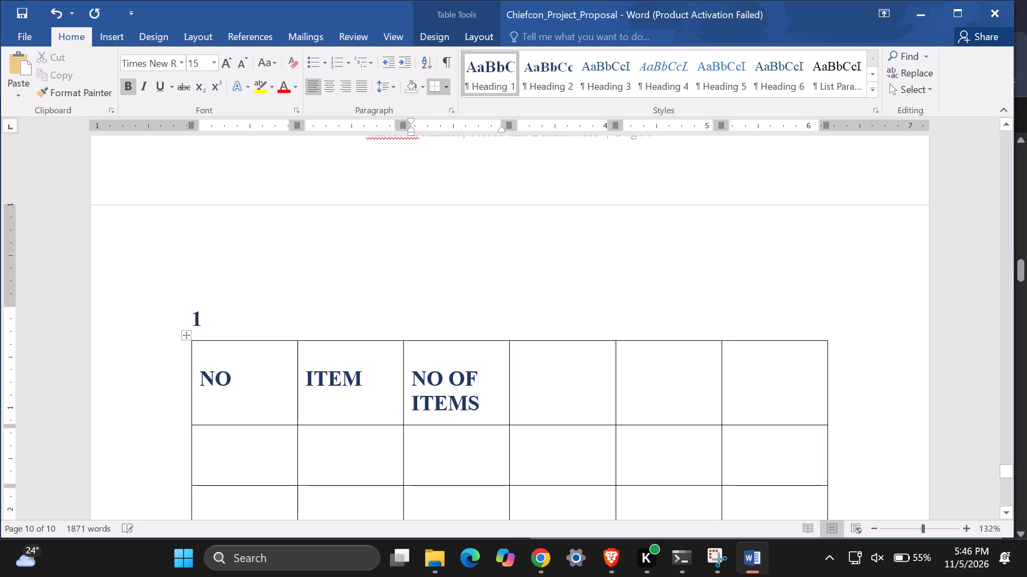
Label the fourth header cell of the new table UNIT COST(KSH).
click(572, 380)
text(UM)
key(BackSpace)
key(n)
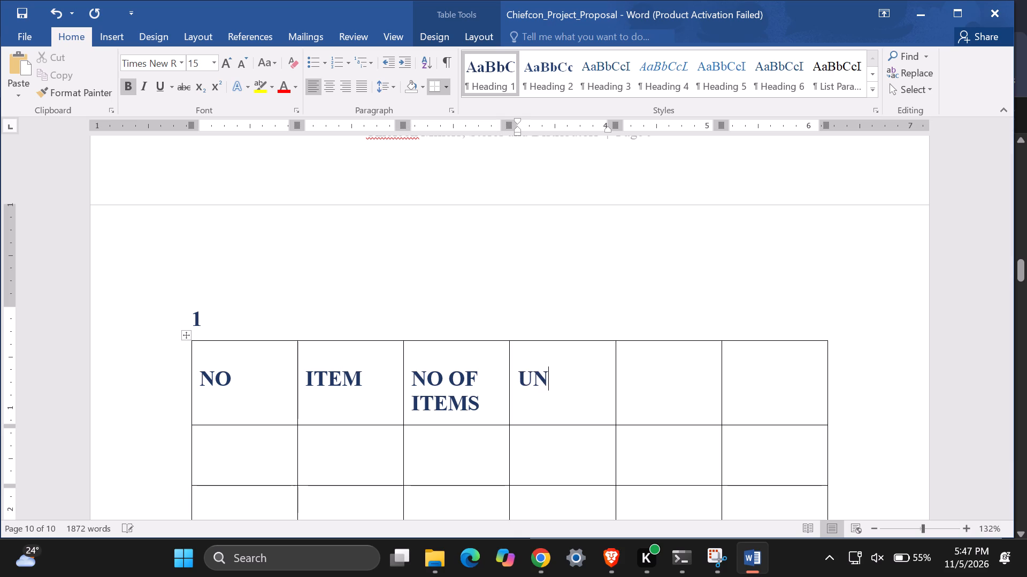
text(IT C)
key(o)
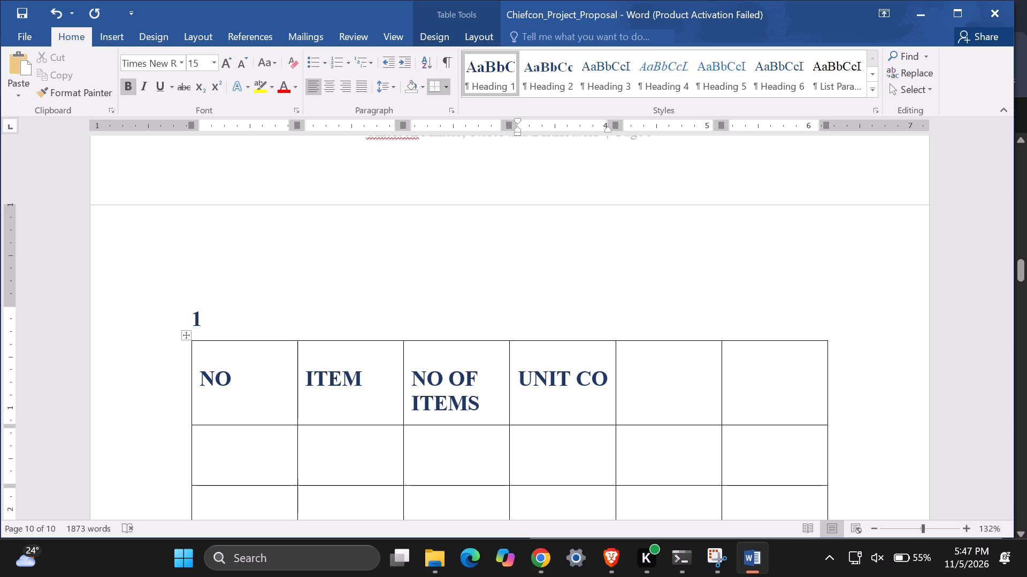
text(ST)
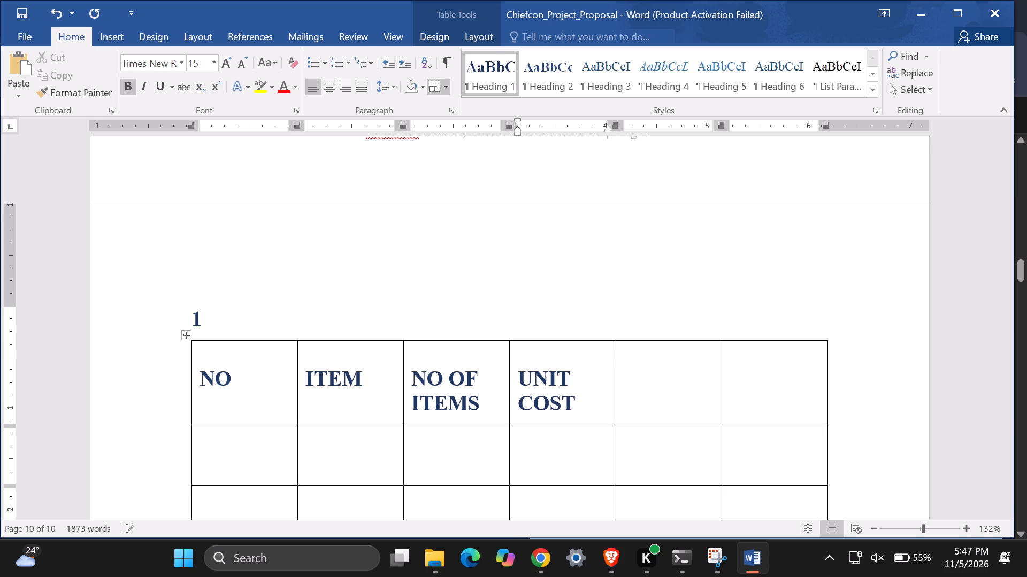
key(shift+parenleft)
key(k)
text(SH)
key(shift+parenright)
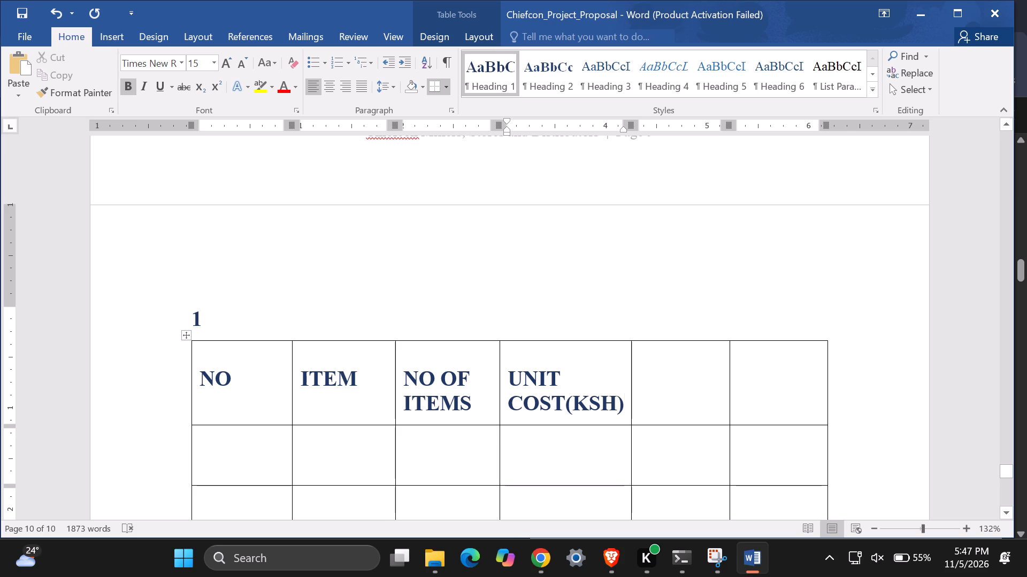
Label the fifth header cell of the new table TOTAL COST.
click(648, 404)
key(t)
text(OT)
text(AL COST)
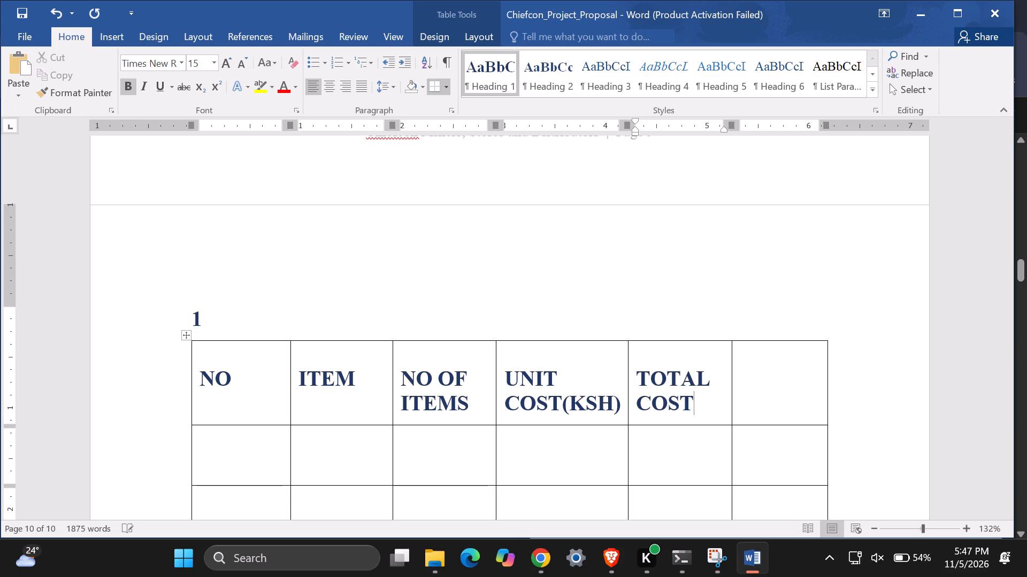
click(785, 407)
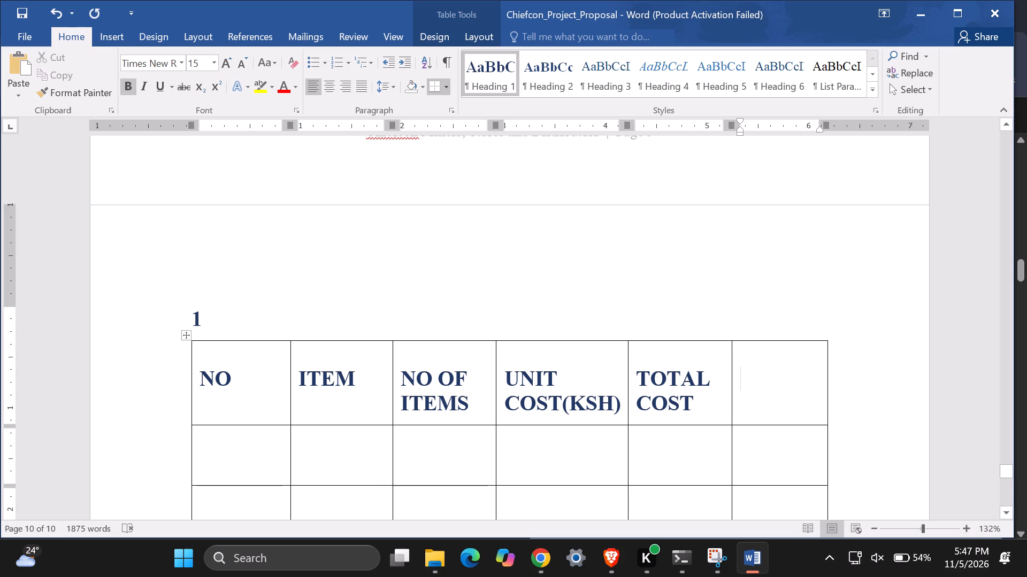
Copy "Hay (600 bales)" from row 3 of the budget table into the ITEM cell of the new table's first row below the header.
scroll(492, 388, down, 12)
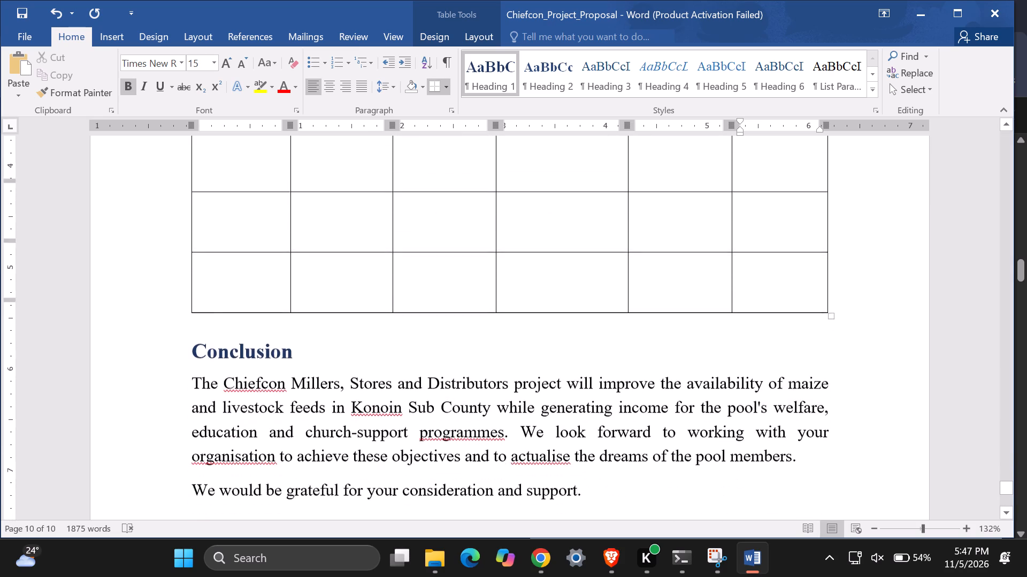
scroll(492, 388, down, 2)
scroll(492, 388, up, 12)
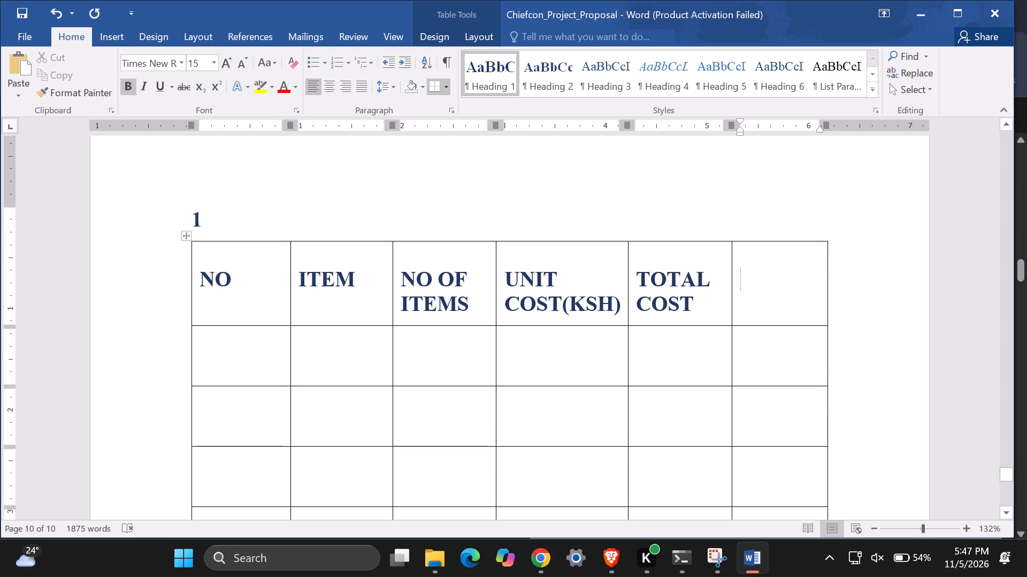
scroll(257, 345, up, 20)
scroll(257, 345, up, 5)
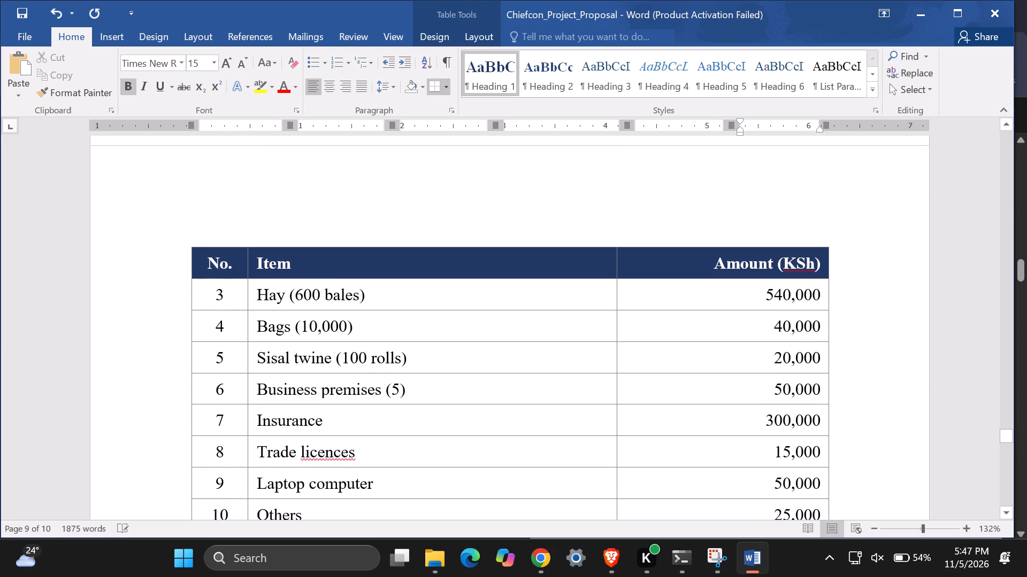
drag(257, 293, 364, 308)
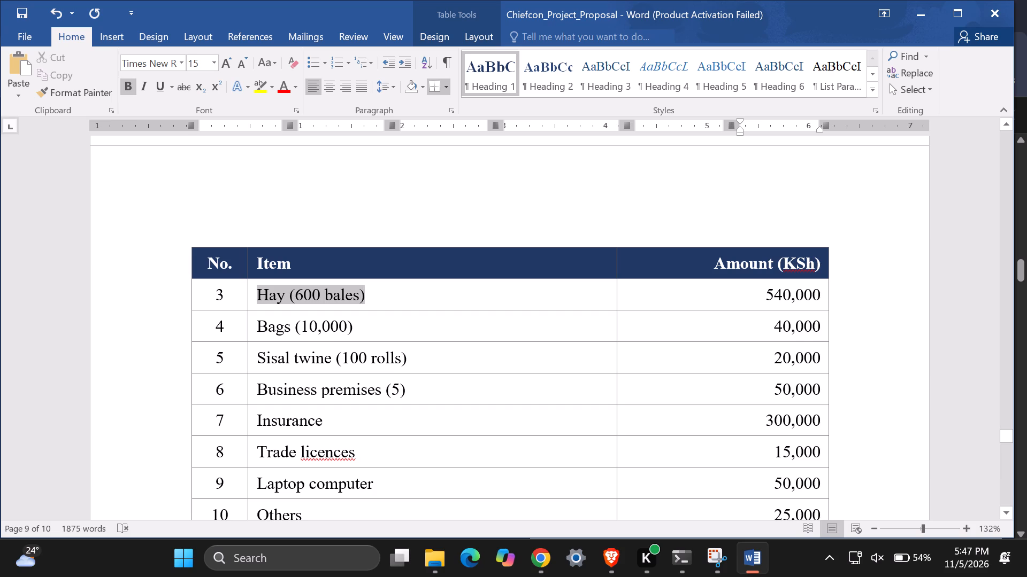
drag(364, 308, 367, 306)
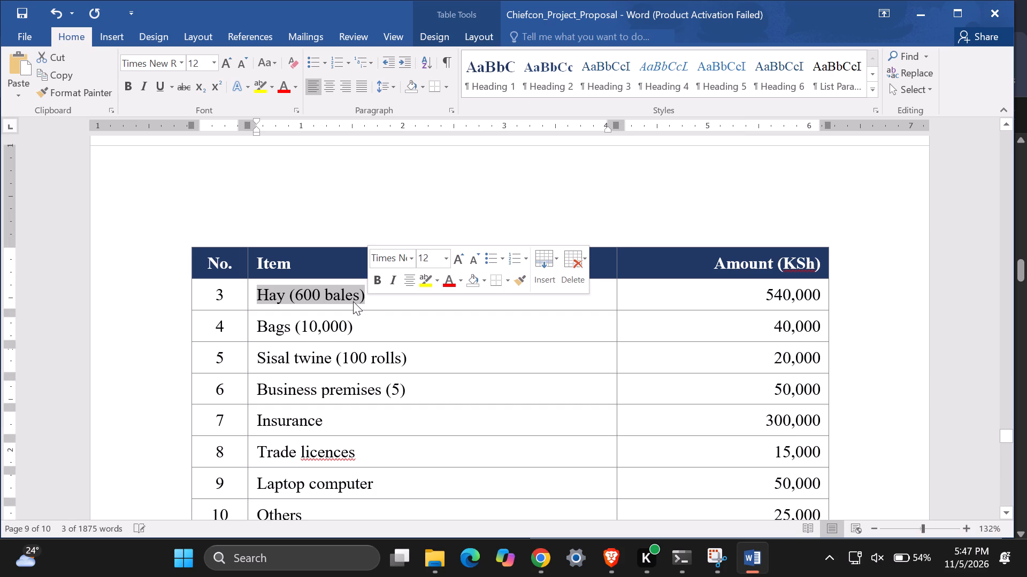
key(ctrl+c)
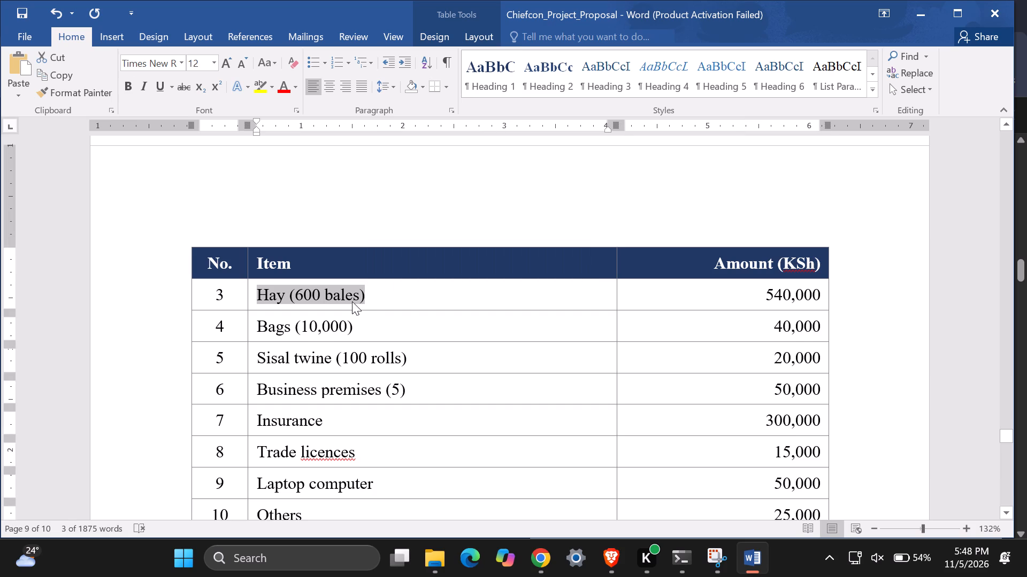
scroll(413, 453, down, 6)
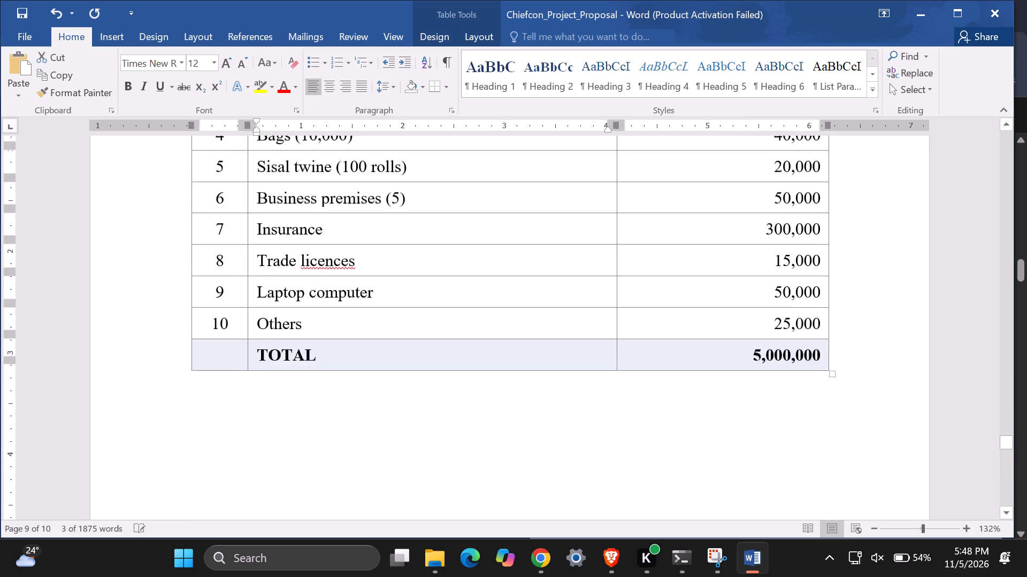
scroll(413, 450, down, 18)
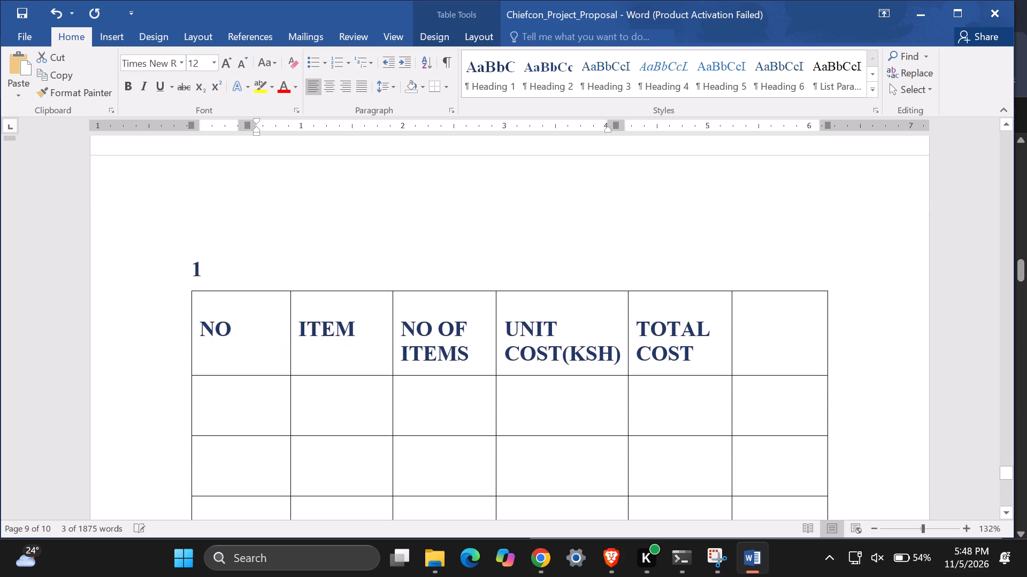
click(247, 406)
click(313, 420)
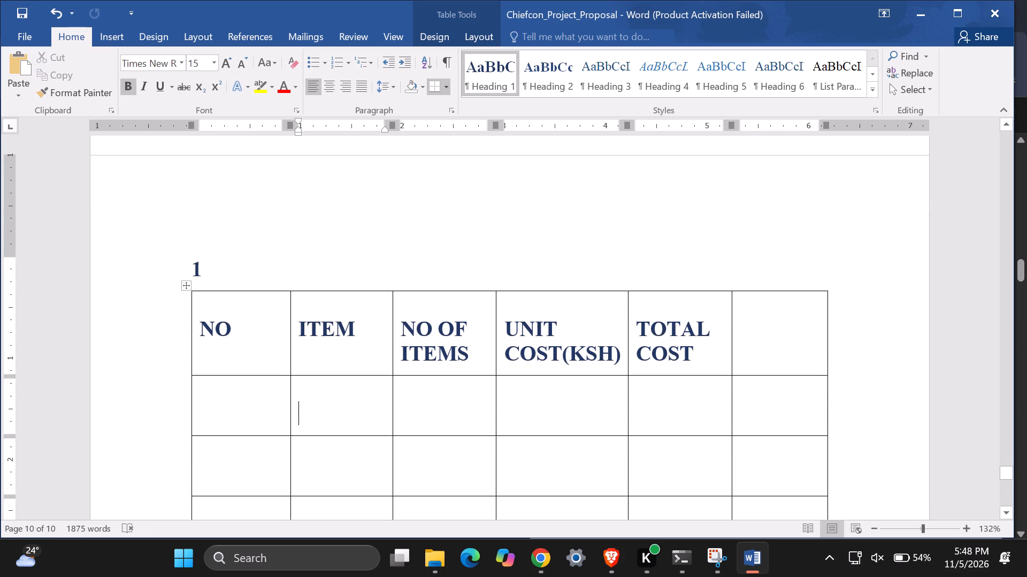
key(ctrl+v)
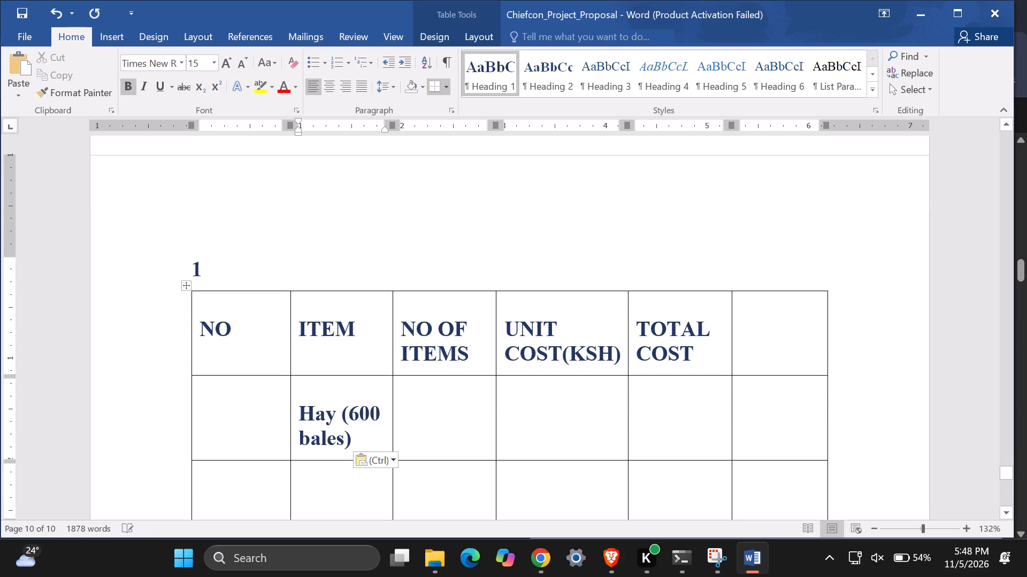
Copy "Bags (10,000)" from row 4 of the budget table into the ITEM cell of the new table's second row below the header.
scroll(400, 388, up, 20)
scroll(400, 388, up, 6)
scroll(399, 379, down, 2)
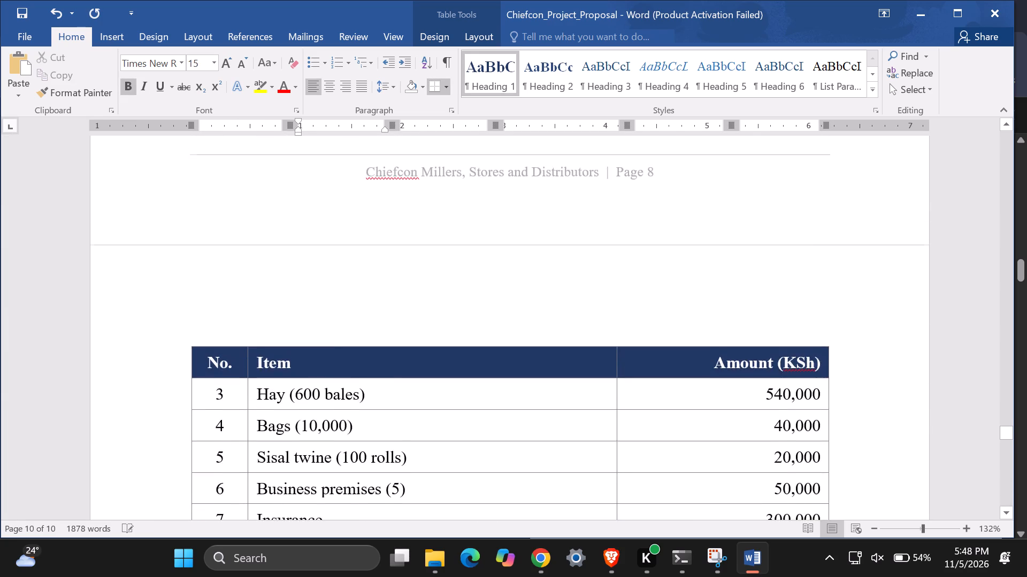
scroll(399, 379, down, 3)
scroll(399, 379, up, 2)
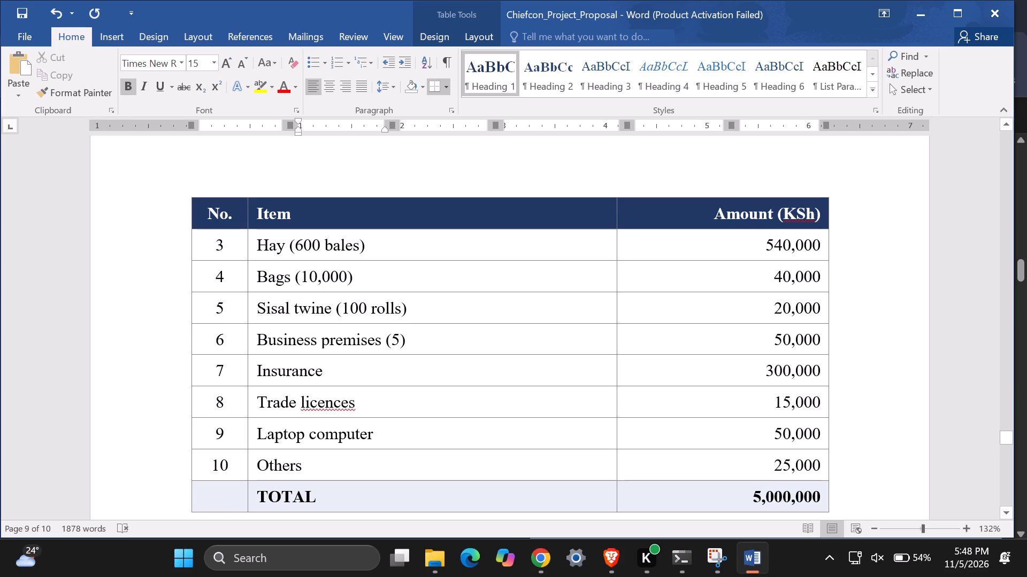
drag(260, 278, 335, 297)
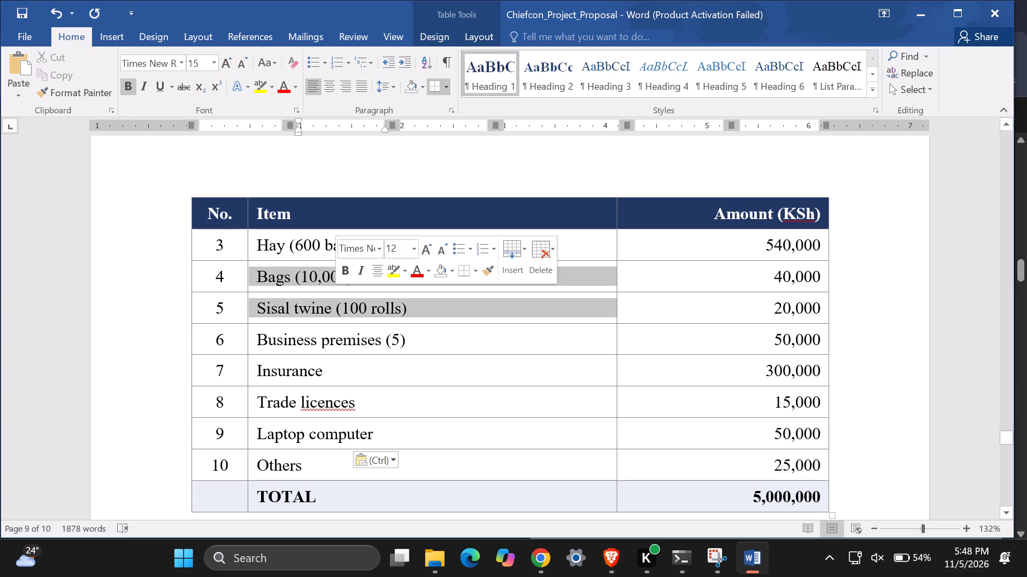
click(367, 286)
drag(367, 285, 346, 272)
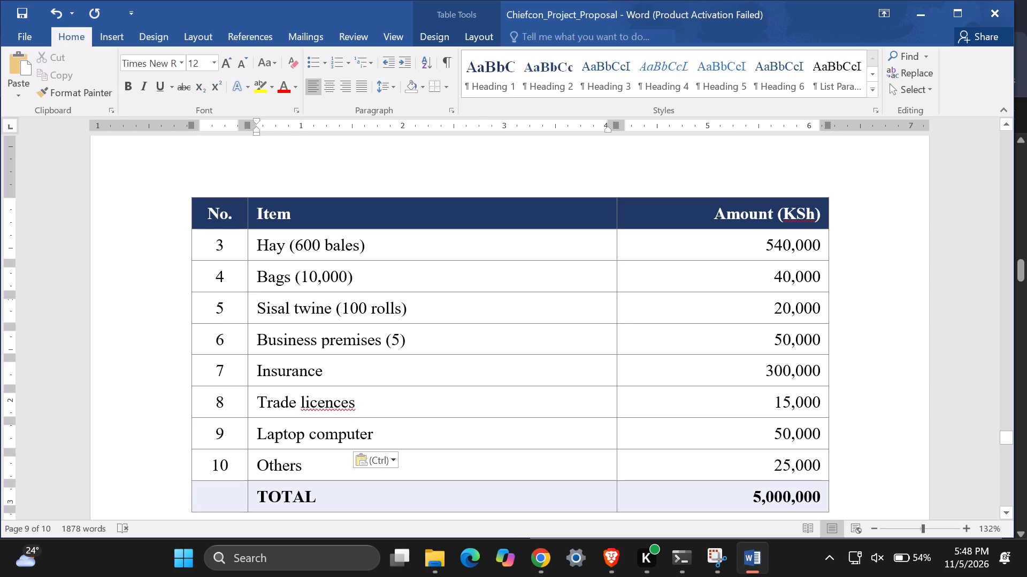
drag(346, 272, 269, 285)
key(ctrl+c)
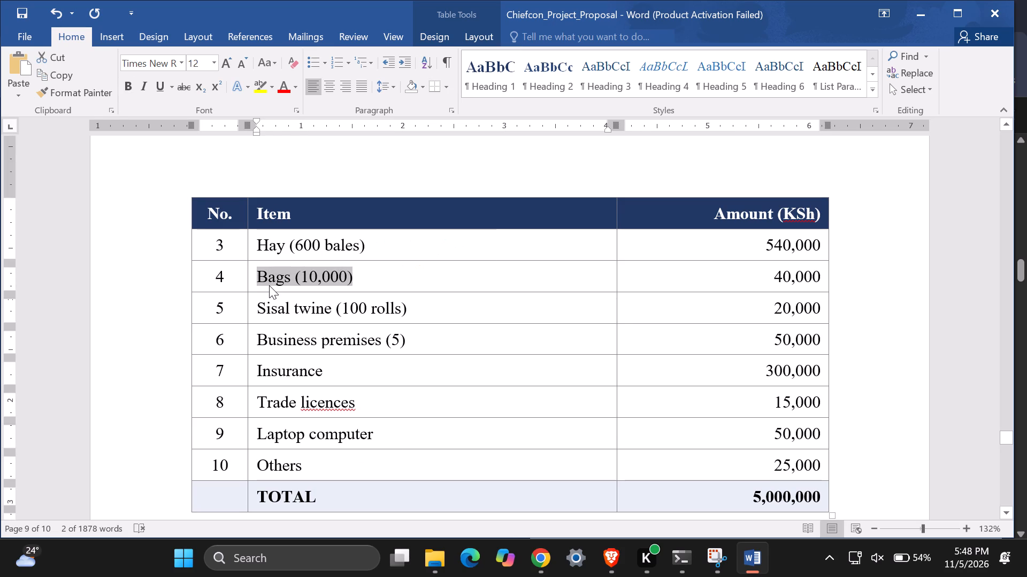
scroll(282, 397, down, 17)
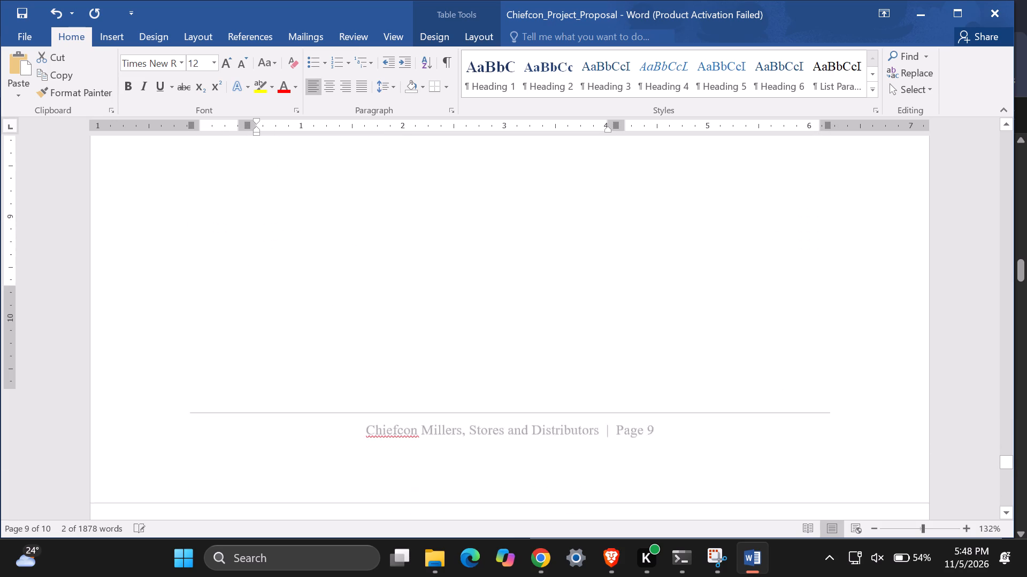
scroll(282, 397, down, 9)
click(315, 364)
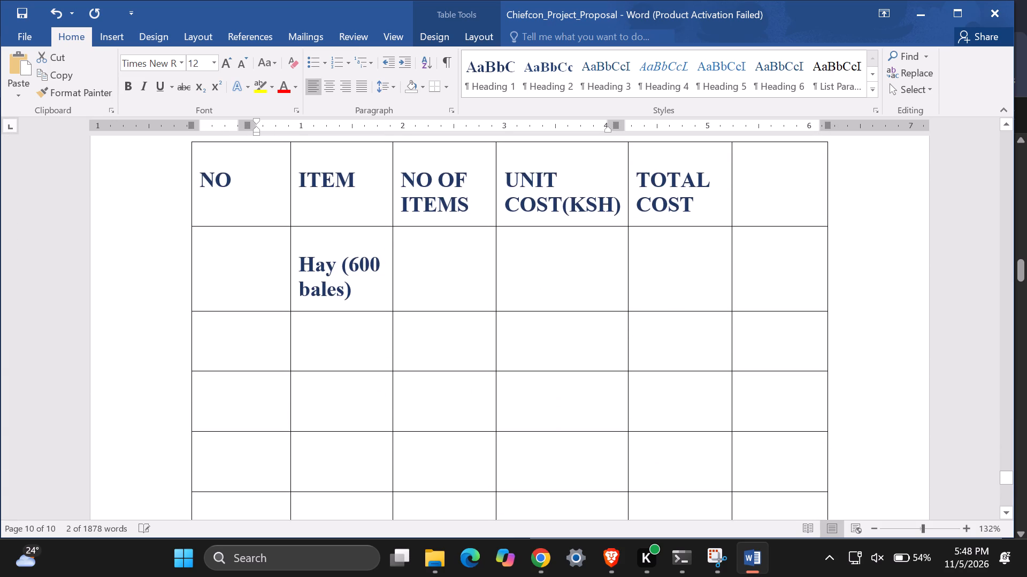
key(ctrl+v)
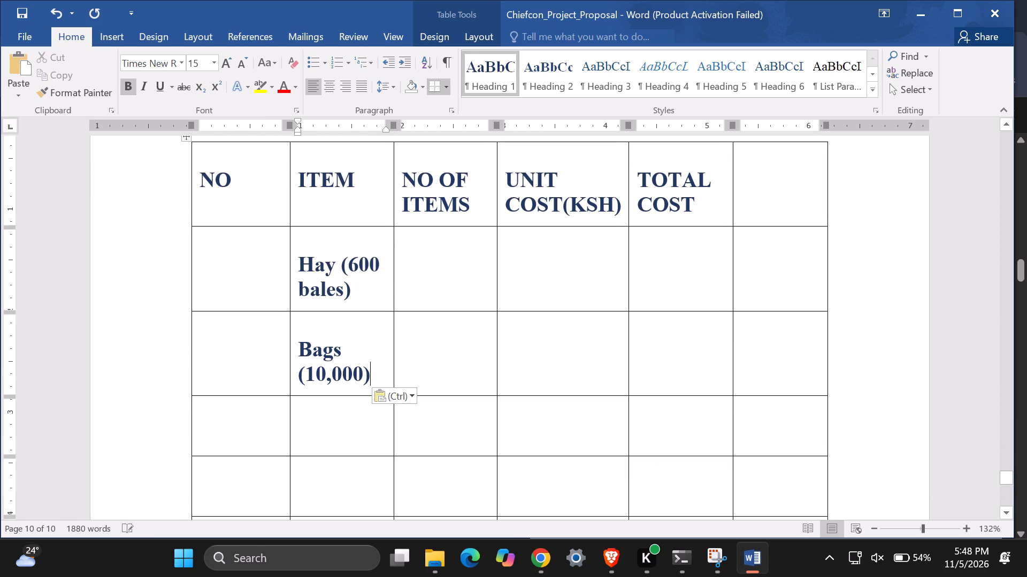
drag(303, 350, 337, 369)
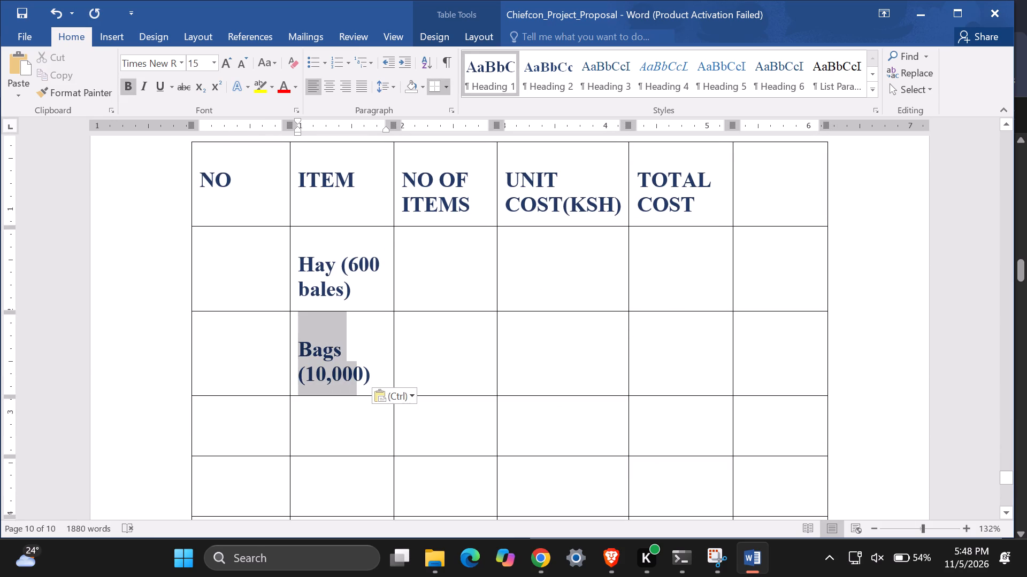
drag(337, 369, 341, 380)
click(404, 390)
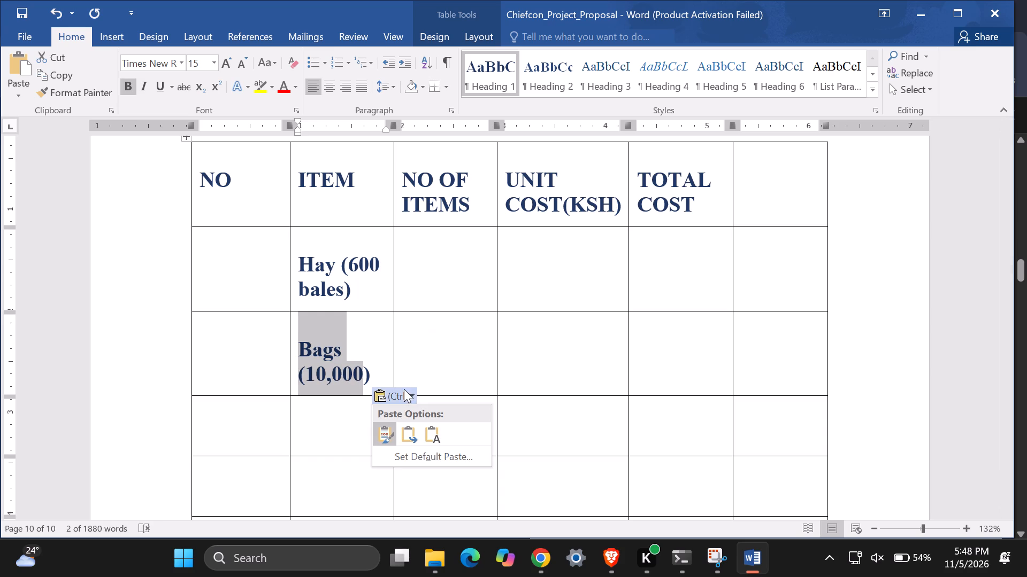
Set the font size of the new table's first five columns to 10, from the header row through the last row.
click(202, 173)
drag(202, 173, 269, 207)
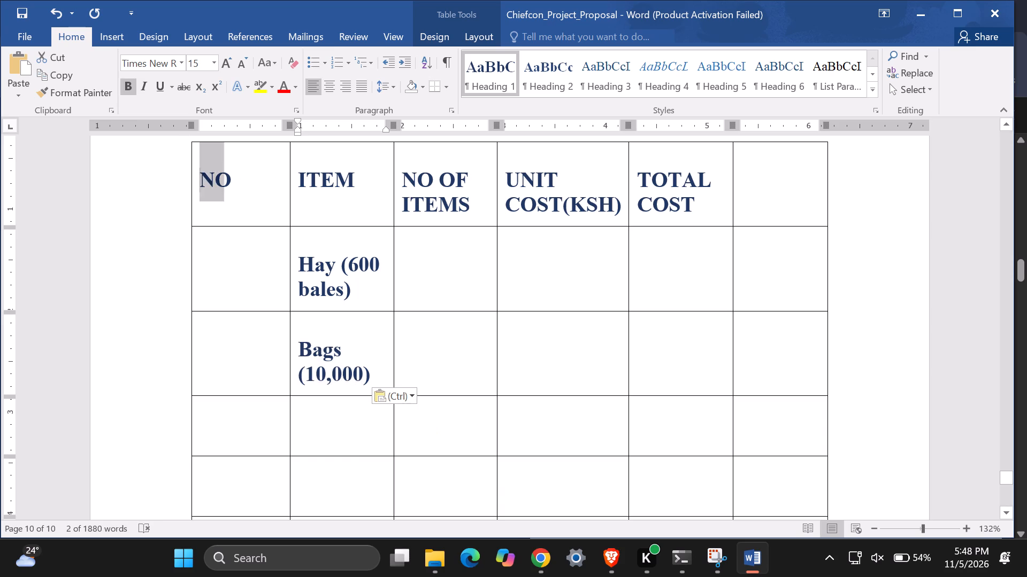
drag(269, 207, 537, 114)
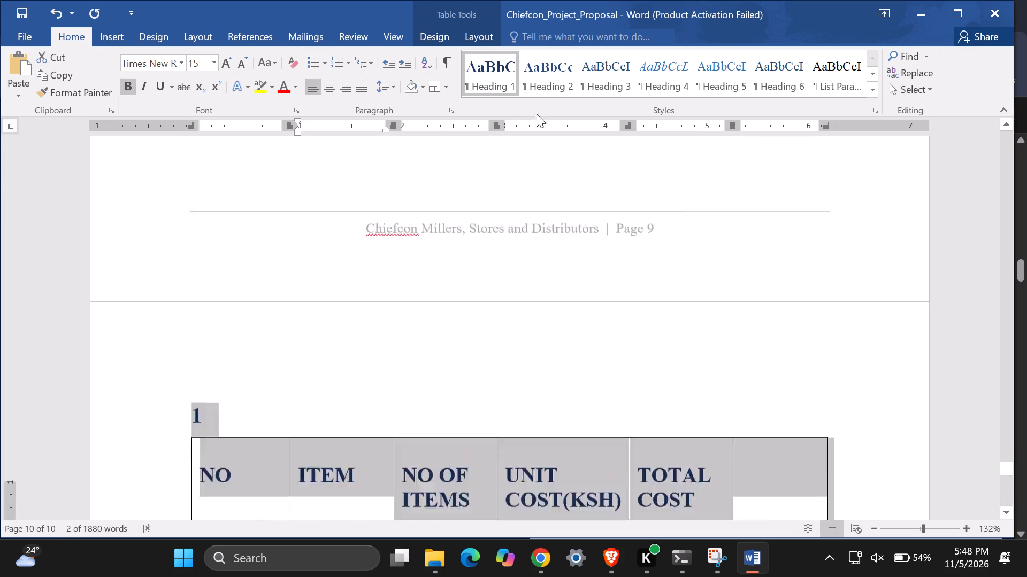
drag(537, 114, 524, 526)
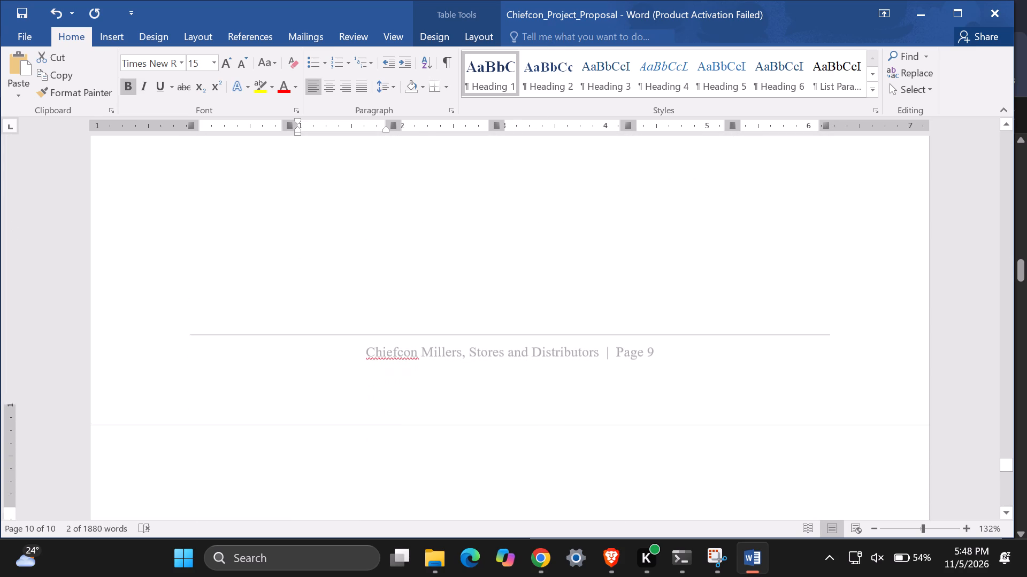
drag(524, 526, 551, 520)
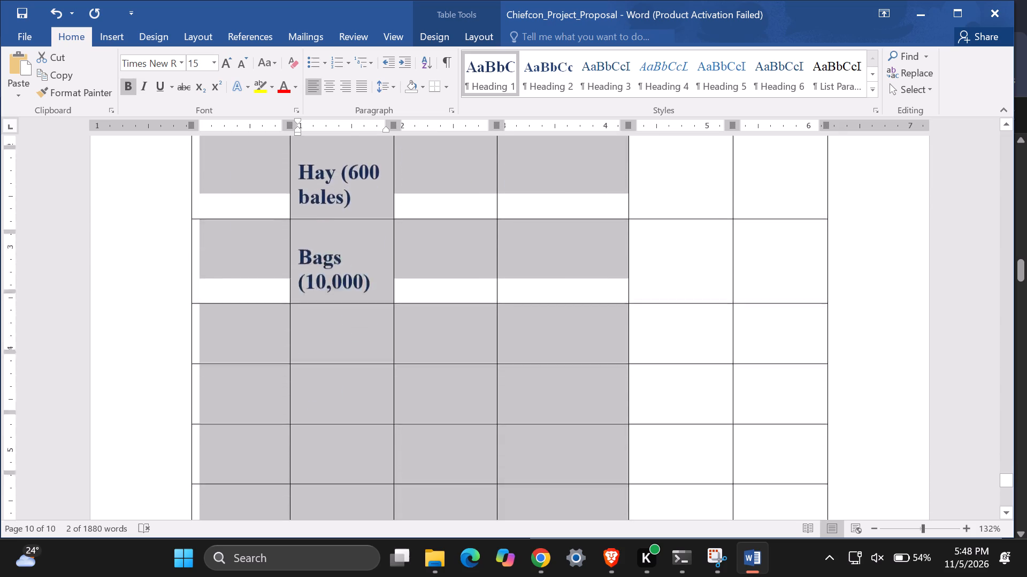
drag(551, 520, 660, 417)
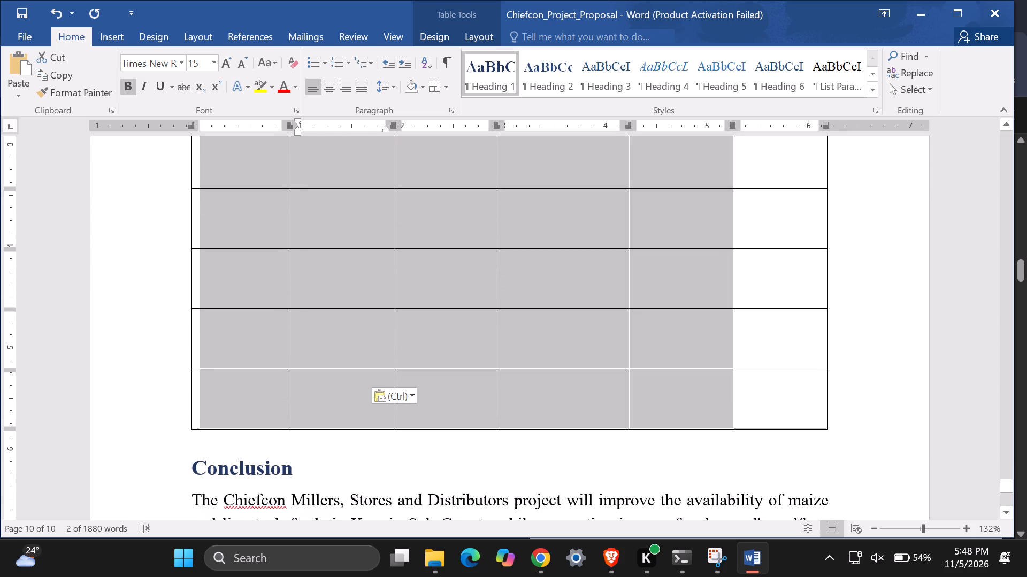
drag(660, 417, 669, 414)
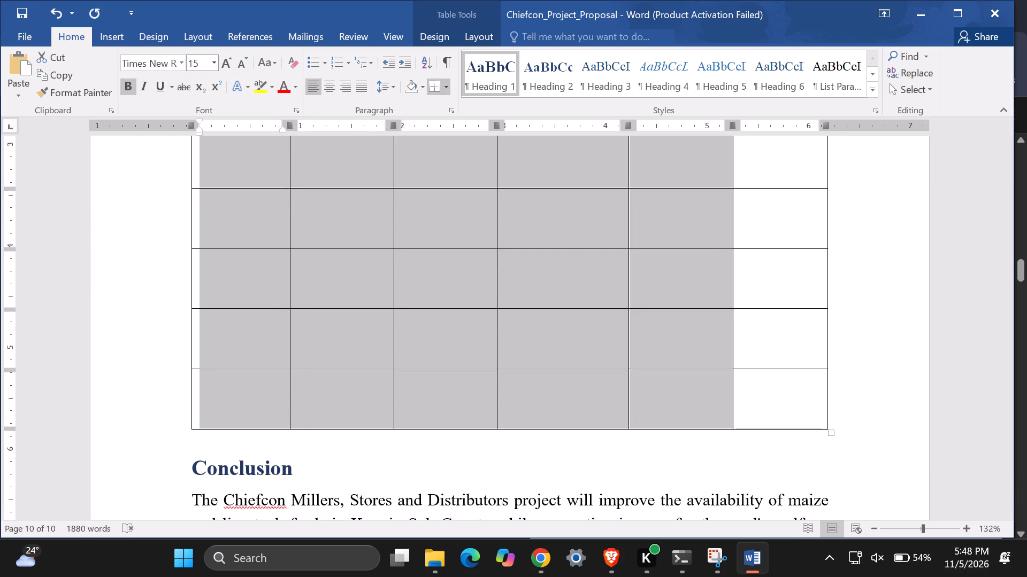
click(211, 65)
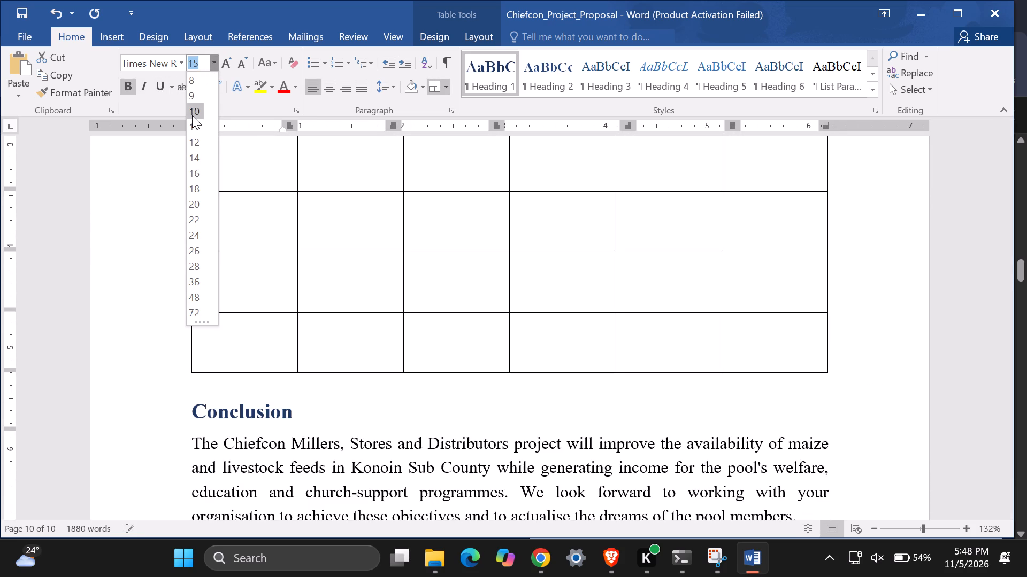
click(192, 115)
scroll(199, 173, down, 3)
scroll(199, 173, up, 7)
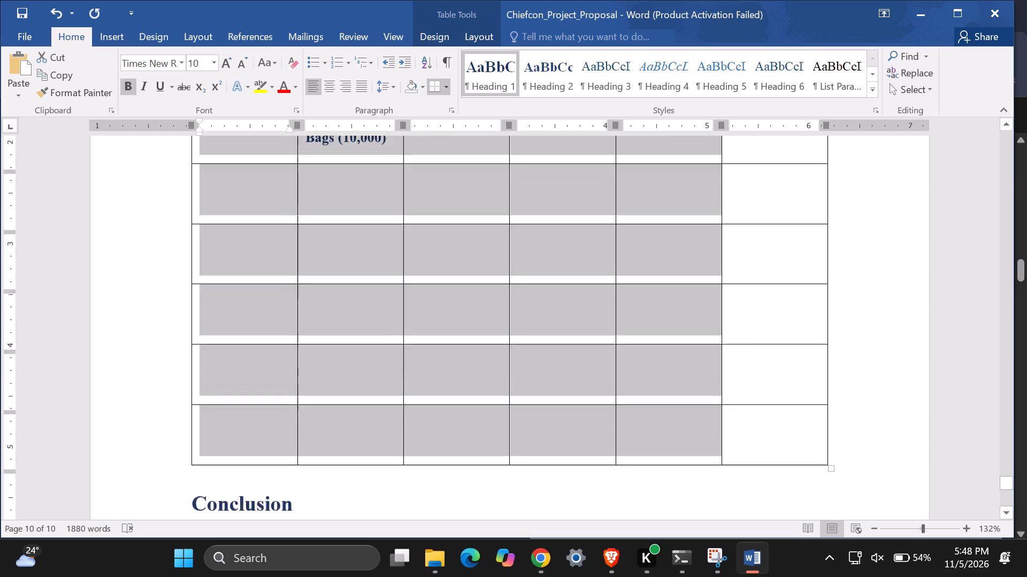
scroll(199, 173, up, 3)
click(470, 325)
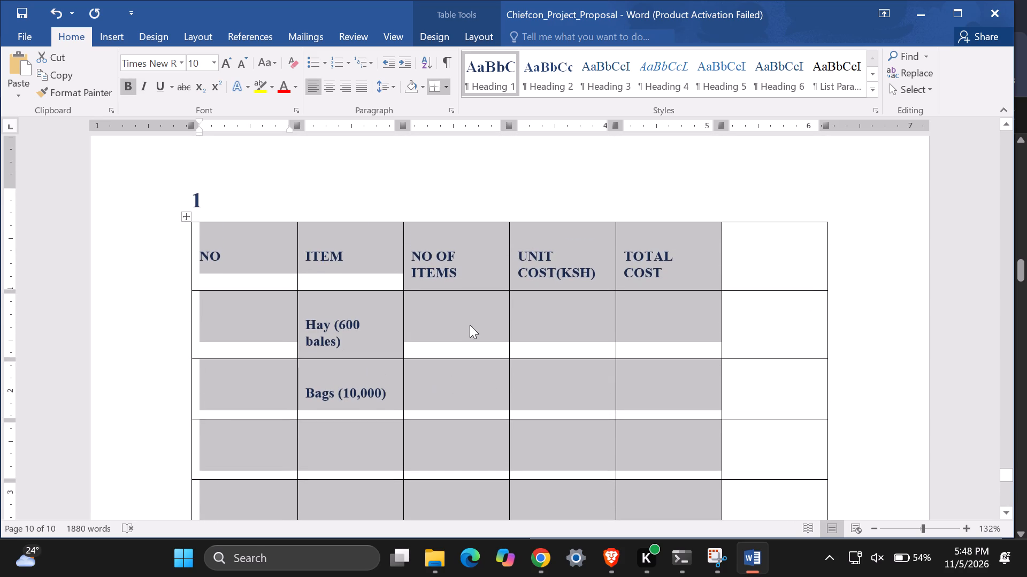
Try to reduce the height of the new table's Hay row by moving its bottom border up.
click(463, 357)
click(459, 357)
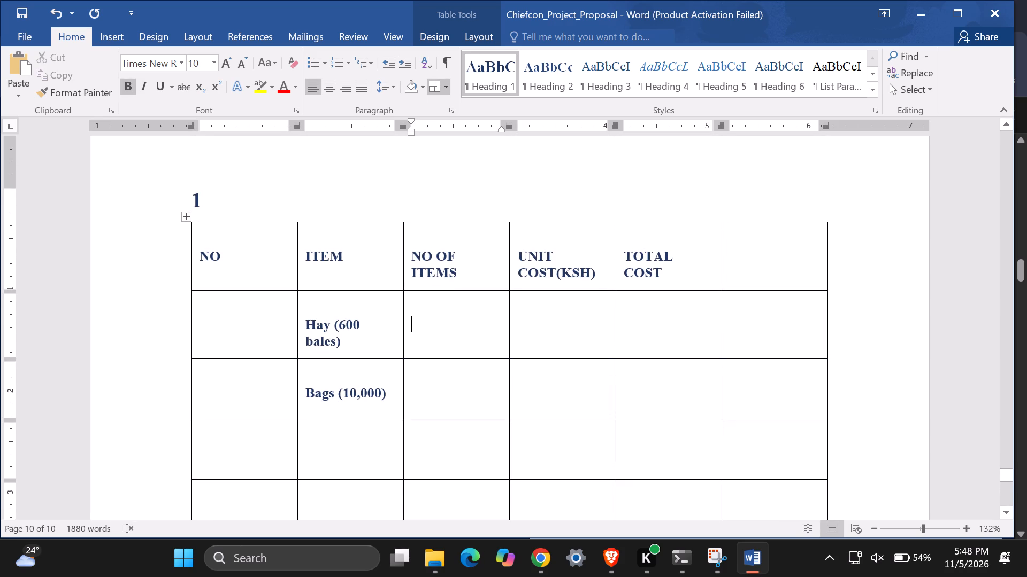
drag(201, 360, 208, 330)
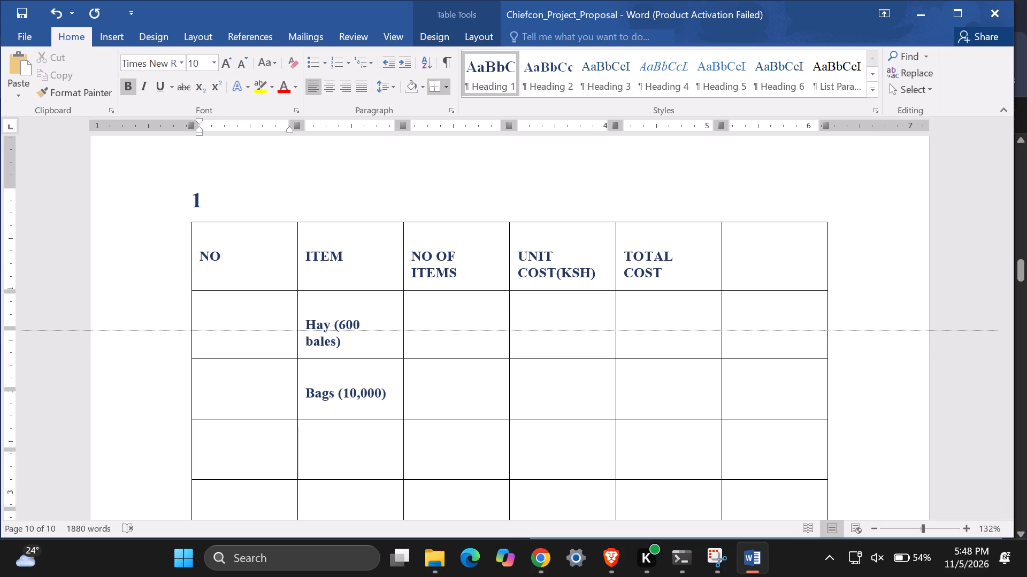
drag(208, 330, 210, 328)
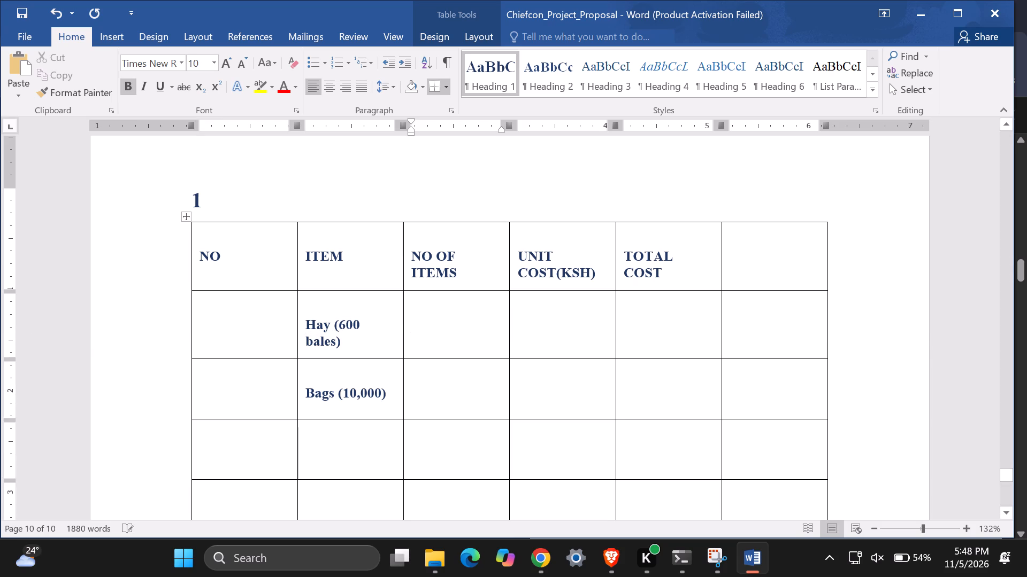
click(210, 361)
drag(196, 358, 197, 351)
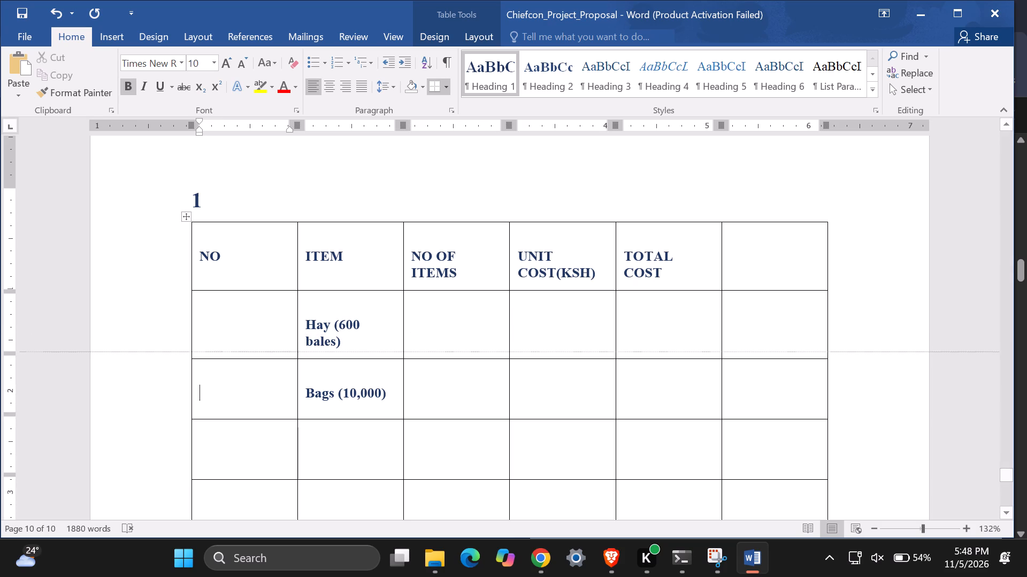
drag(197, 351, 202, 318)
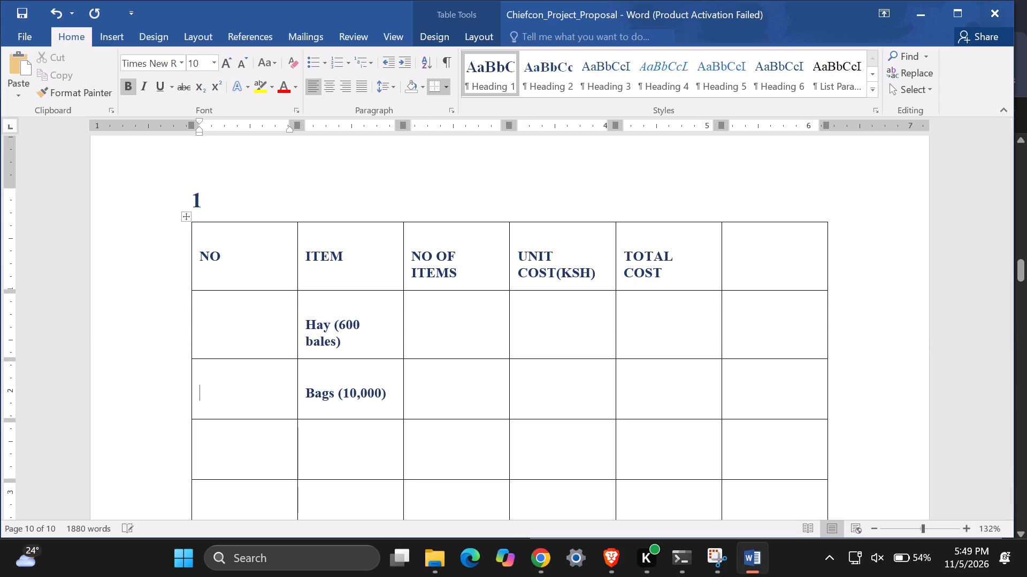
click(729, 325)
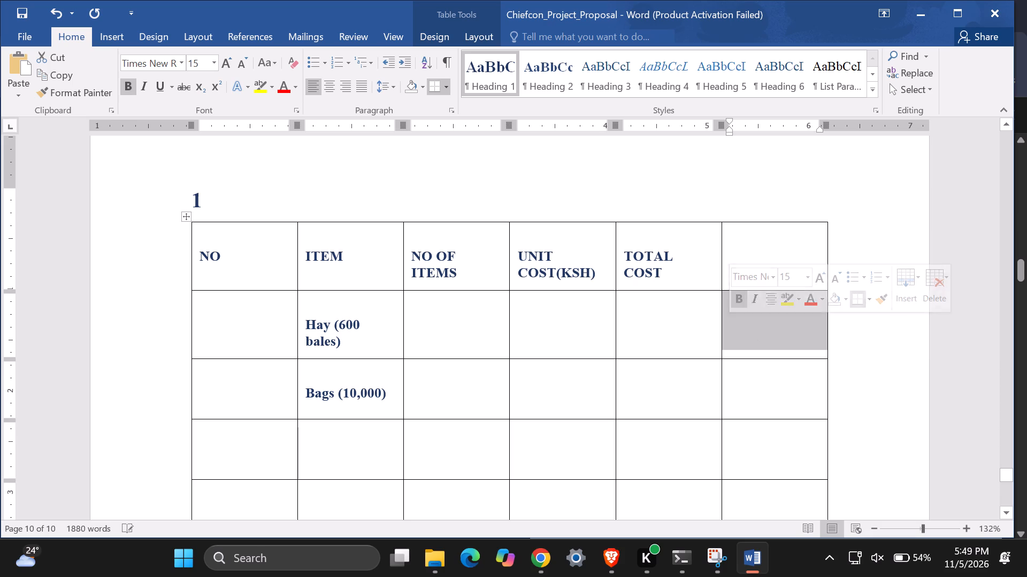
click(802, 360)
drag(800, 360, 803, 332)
Insert a blank column before the Item column in the budget table.
scroll(582, 297, up, 5)
scroll(582, 297, down, 4)
scroll(582, 297, up, 5)
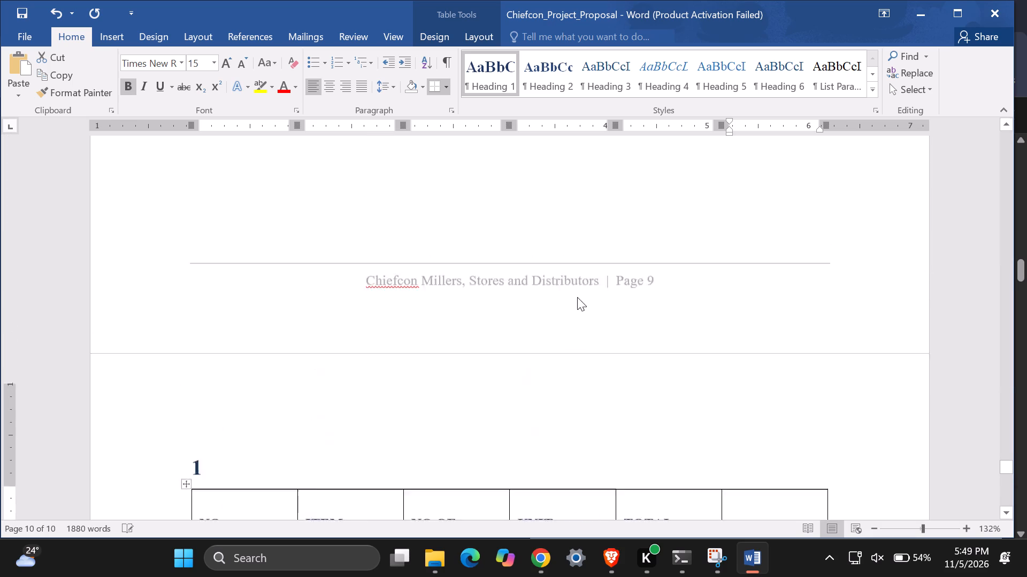
scroll(577, 297, up, 20)
scroll(577, 297, up, 1)
scroll(574, 297, down, 2)
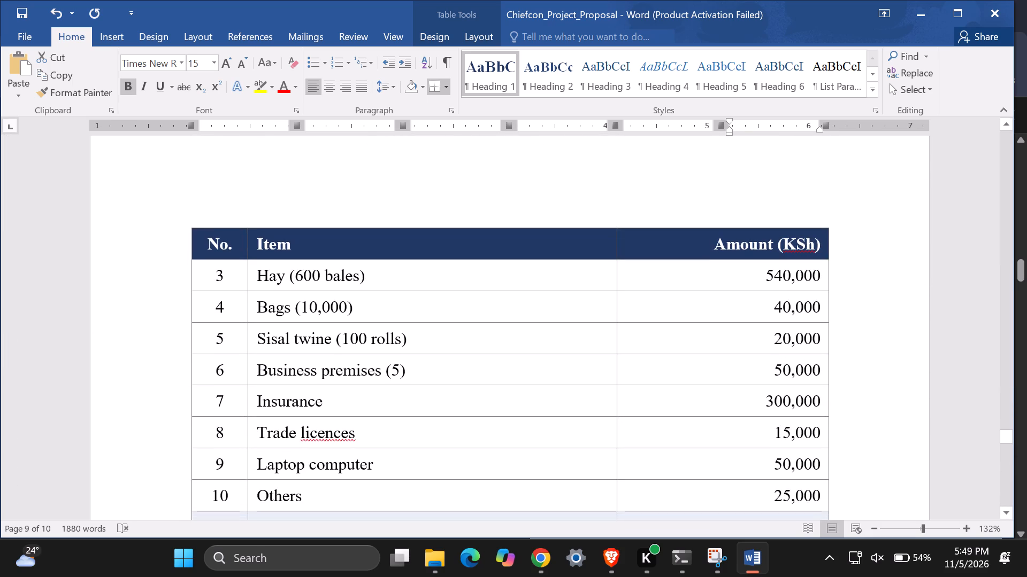
right_click(596, 244)
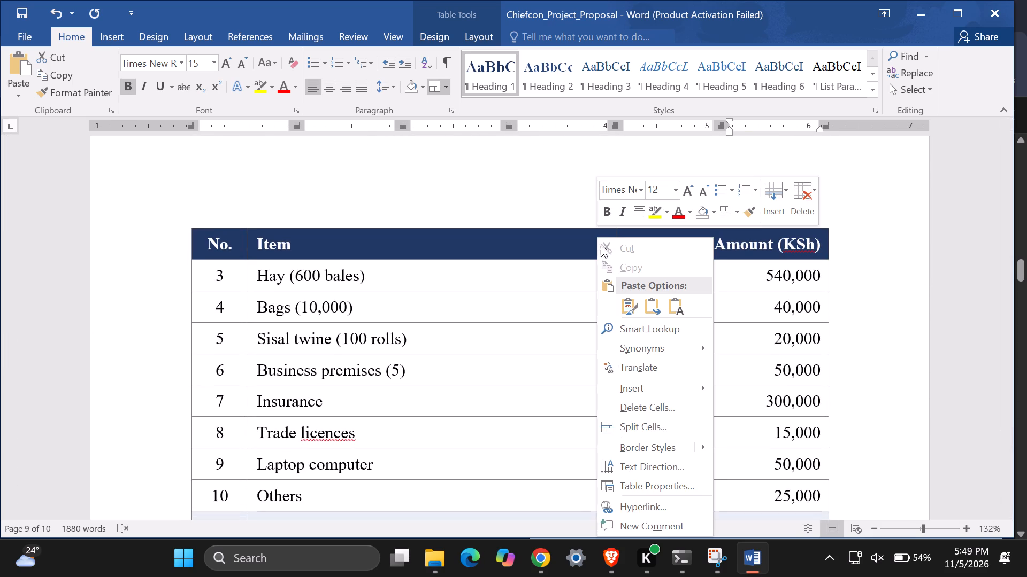
click(629, 391)
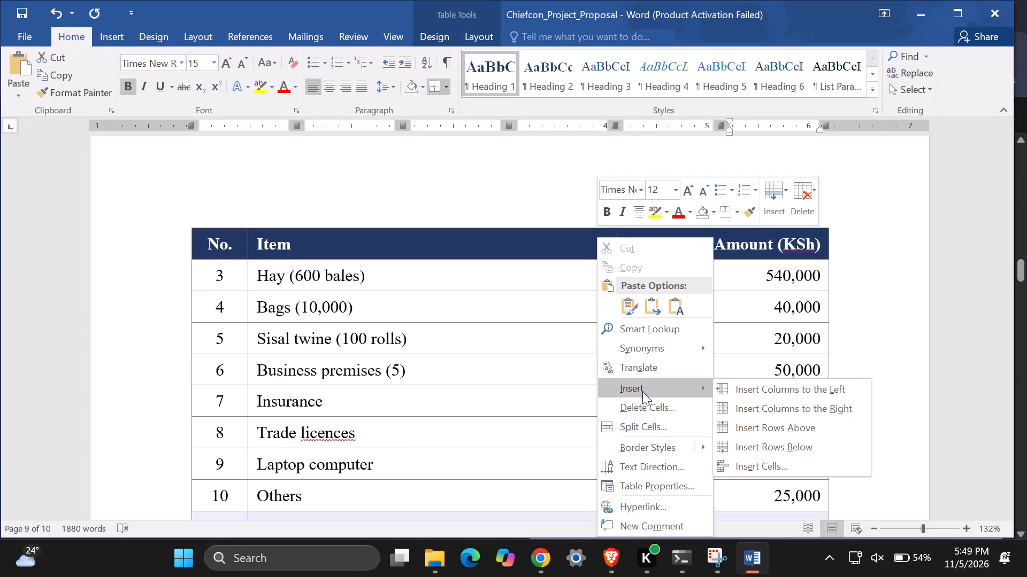
click(761, 395)
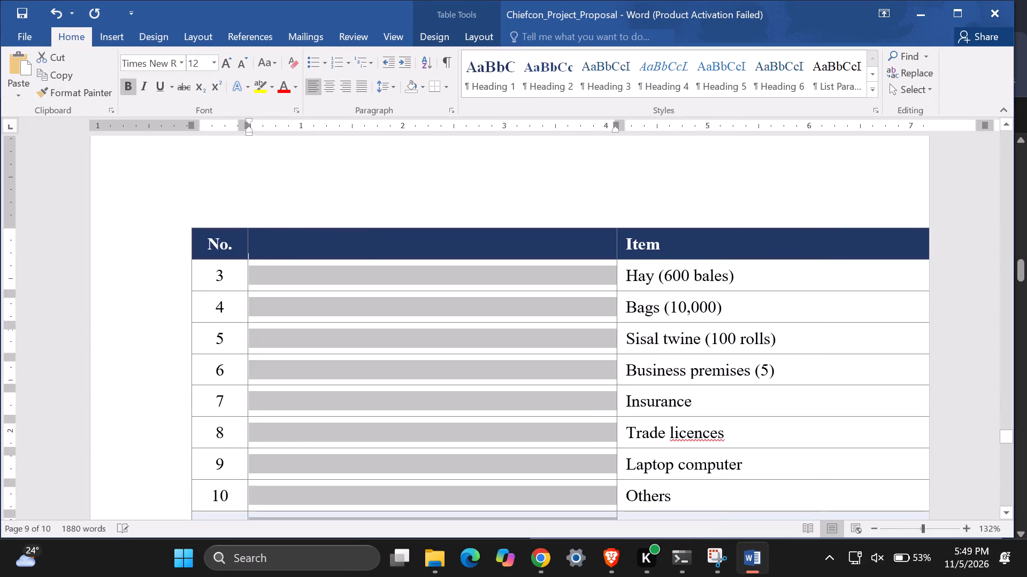
click(683, 293)
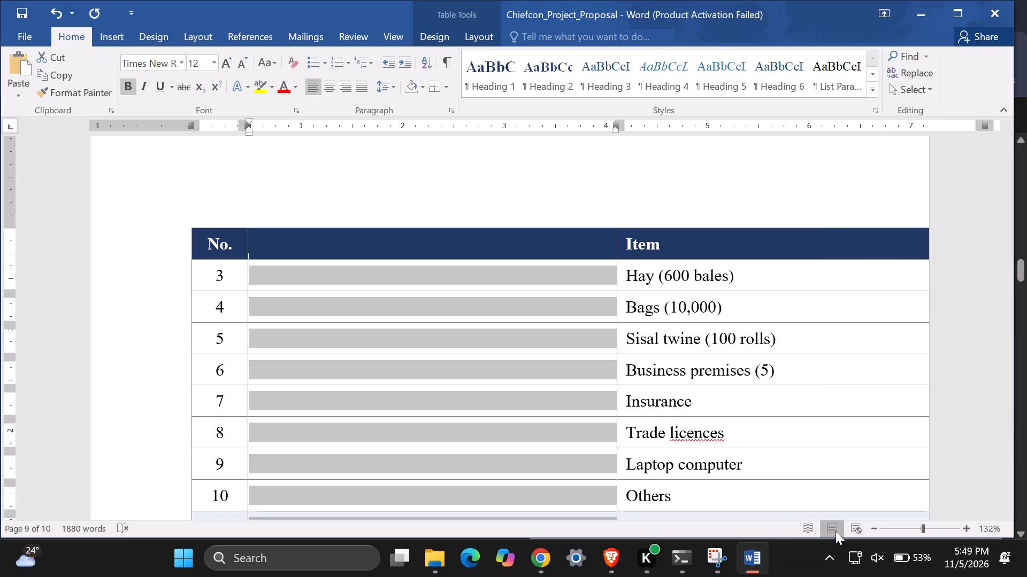
Review the Proposed Budget table in Read Mode and in Web Layout view.
click(811, 529)
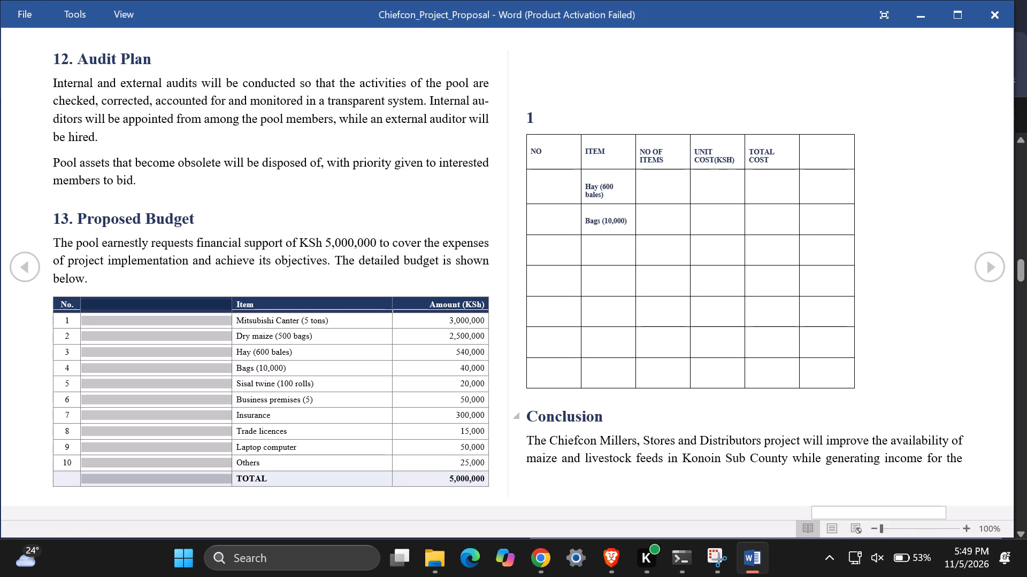
click(857, 527)
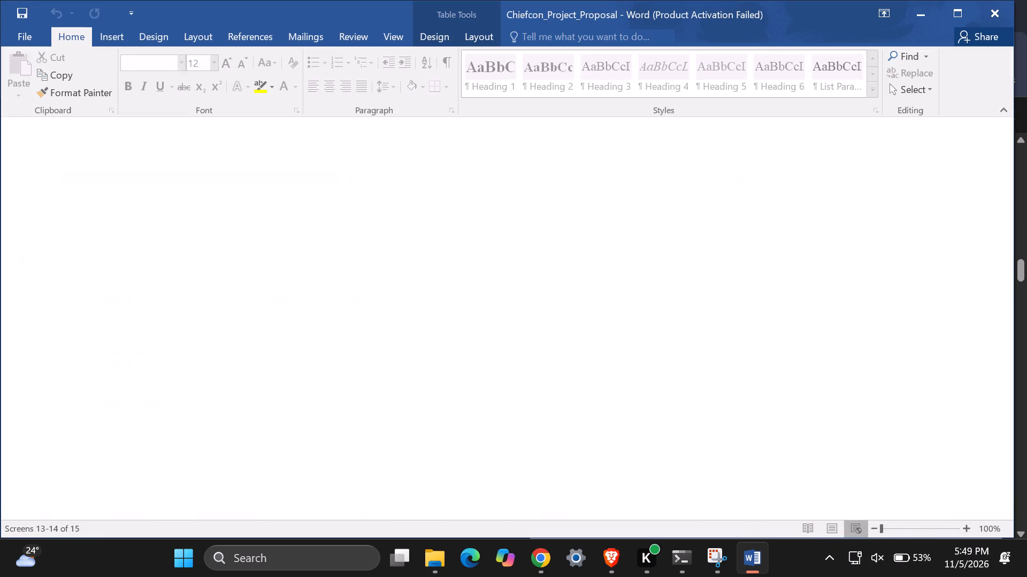
scroll(476, 369, up, 12)
scroll(476, 369, down, 1)
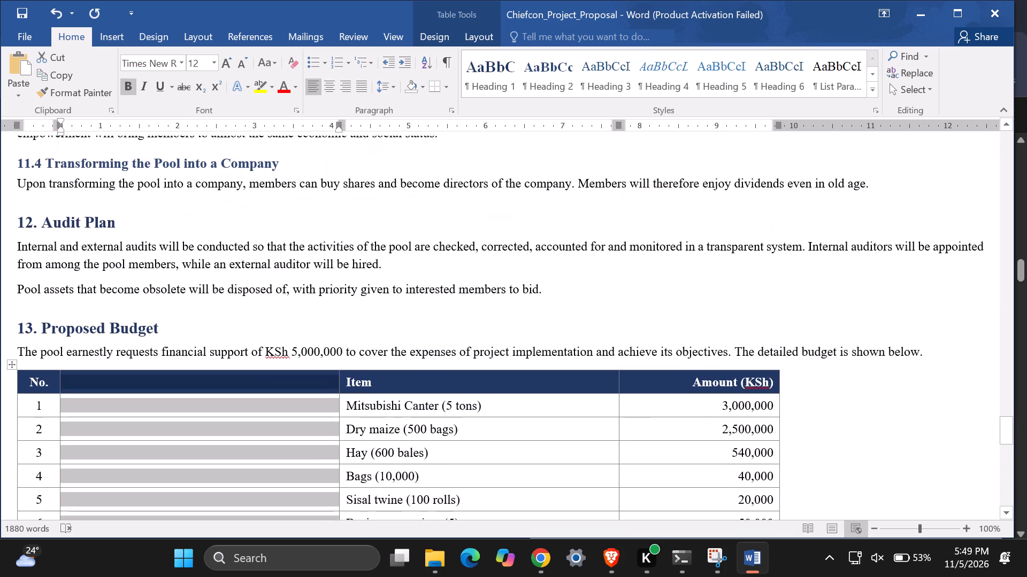
scroll(476, 369, down, 2)
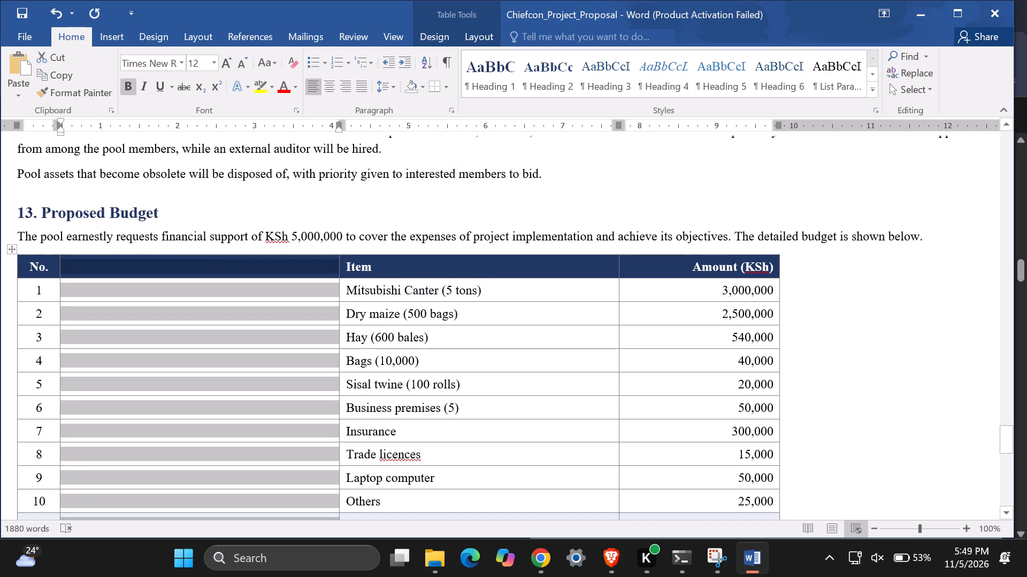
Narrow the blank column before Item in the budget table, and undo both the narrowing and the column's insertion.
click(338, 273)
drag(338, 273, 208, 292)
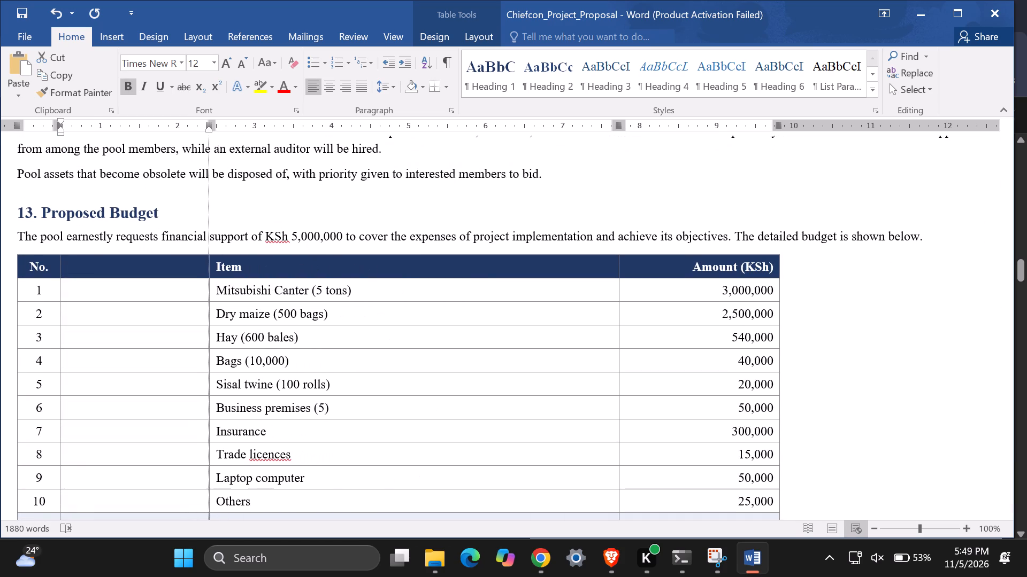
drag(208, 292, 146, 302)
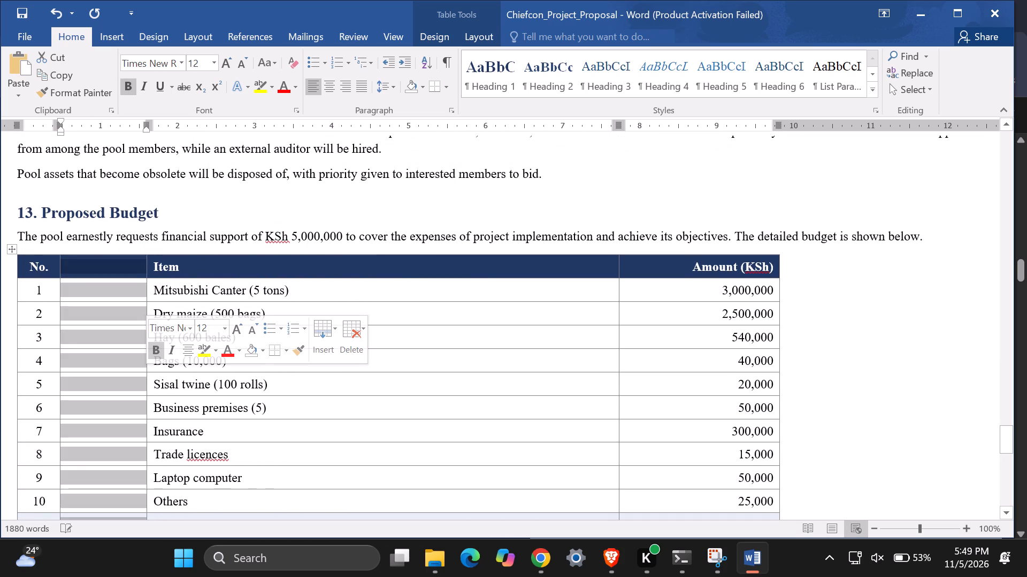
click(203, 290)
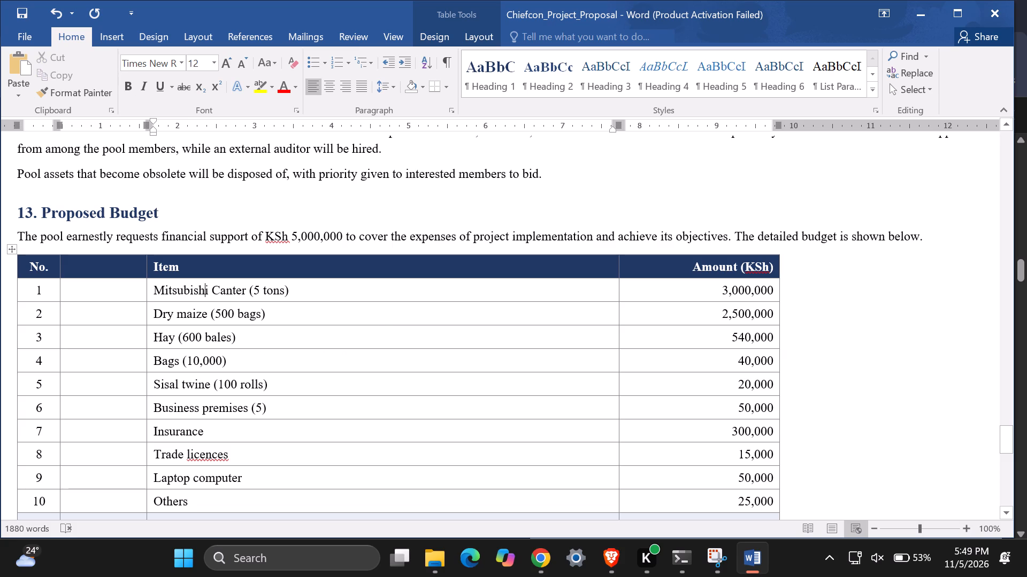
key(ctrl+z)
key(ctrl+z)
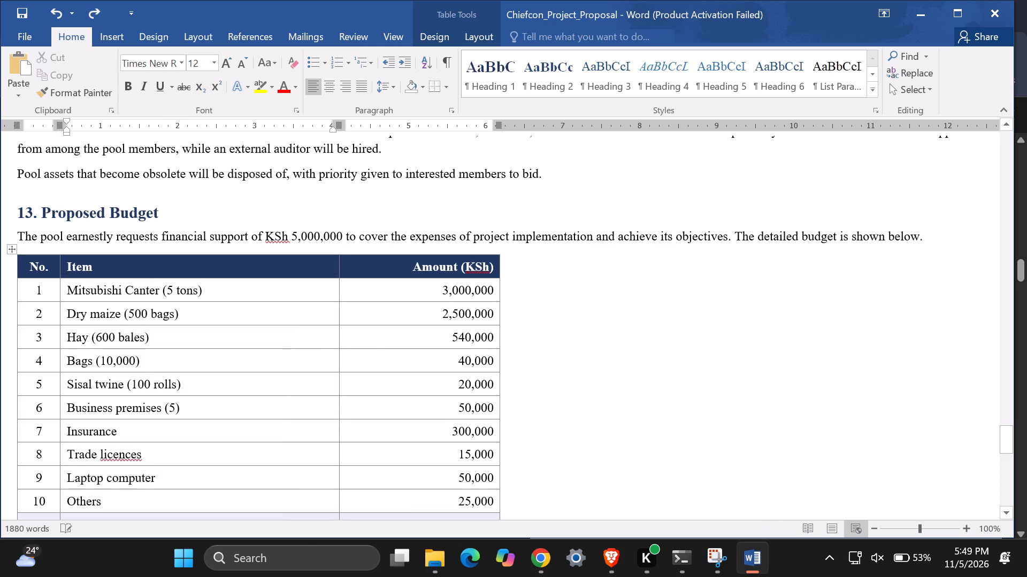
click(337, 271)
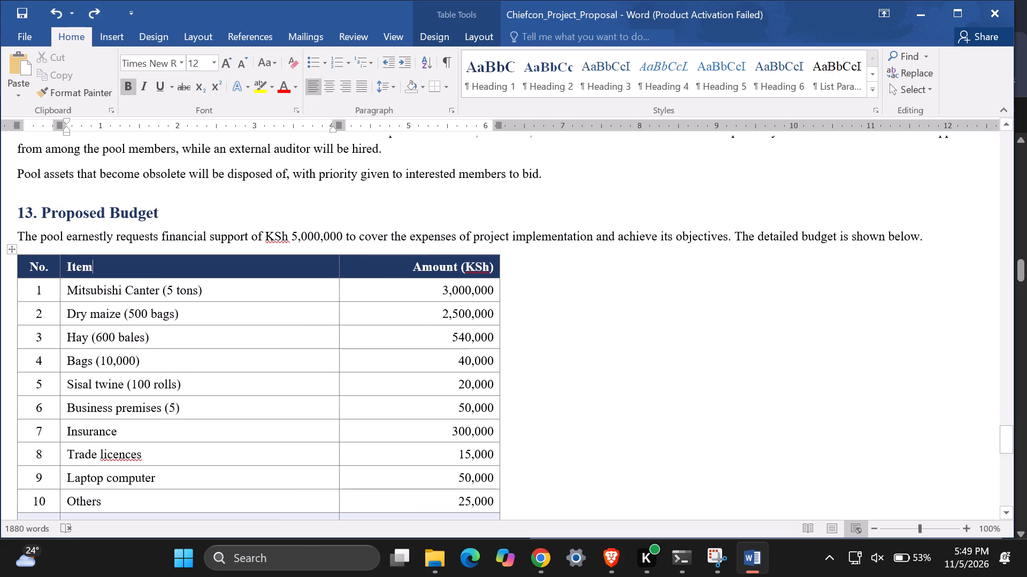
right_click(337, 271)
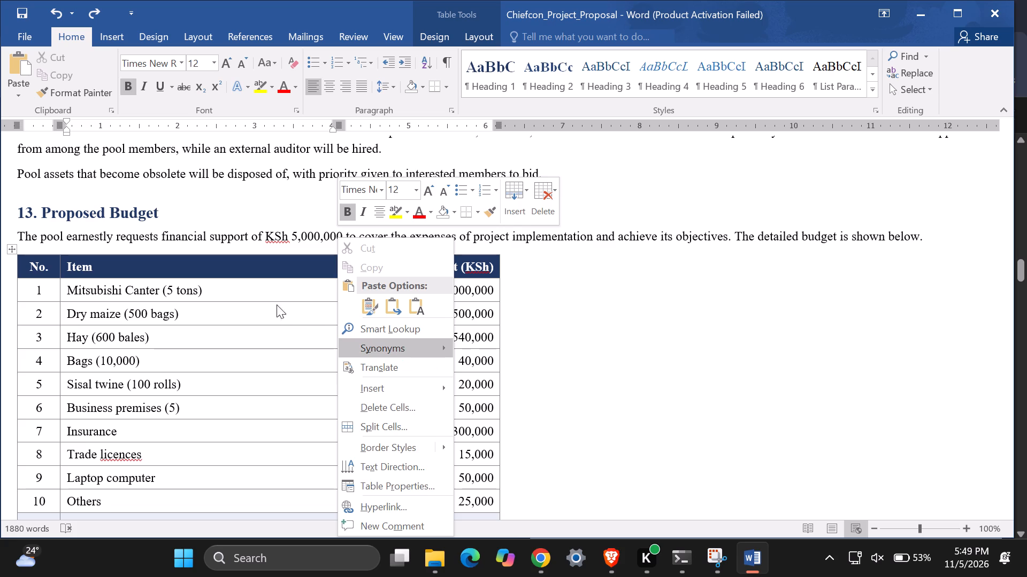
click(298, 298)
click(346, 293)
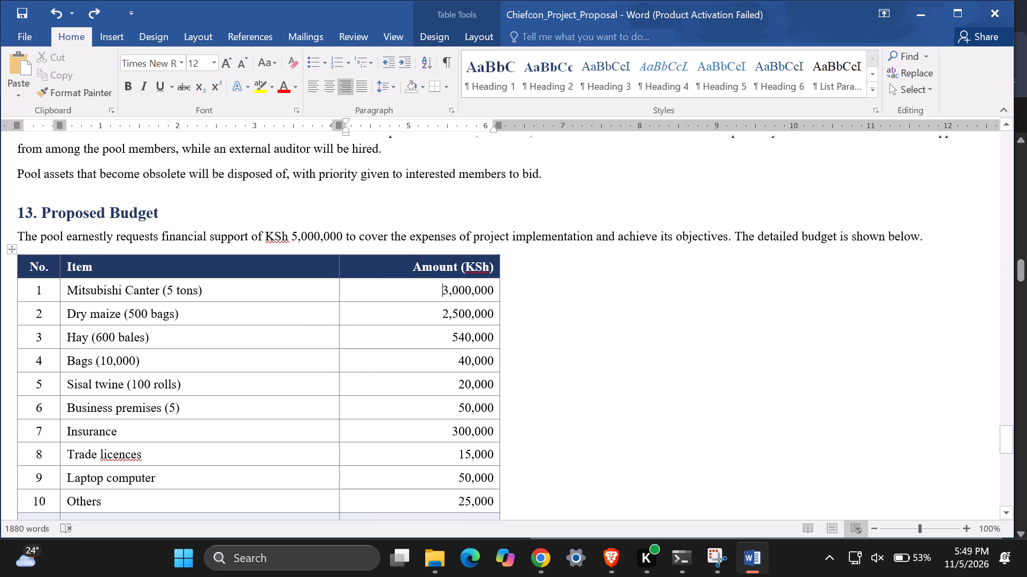
Insert a column between Item and Amount (KSh) in the budget table and give it the header NO OF ITEMS.
right_click(351, 266)
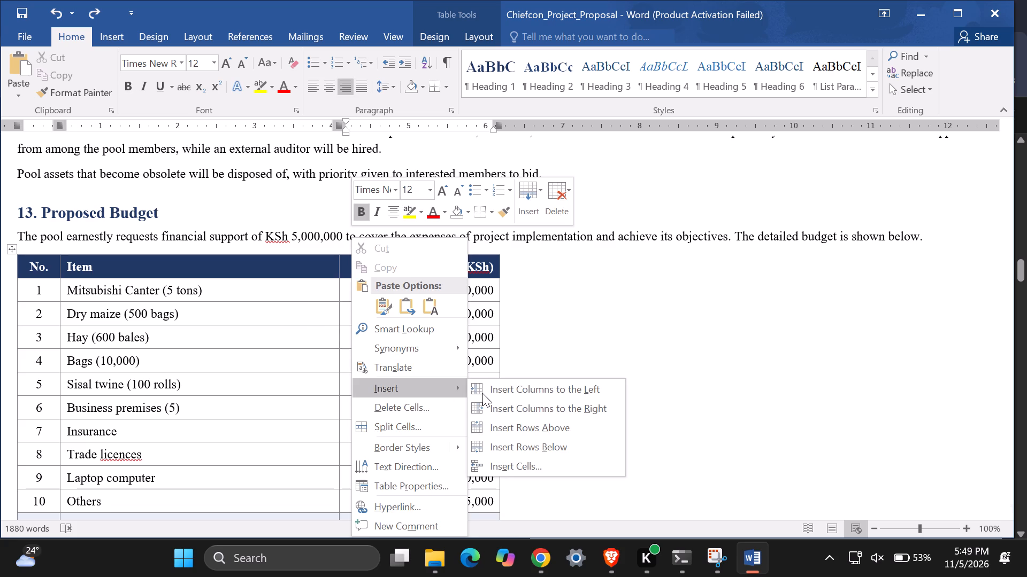
click(482, 393)
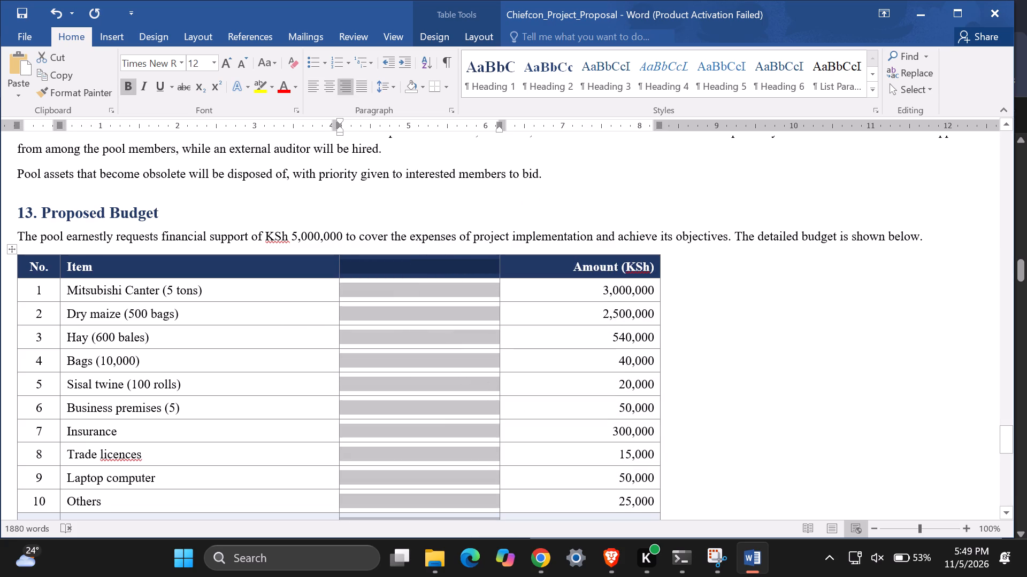
click(413, 276)
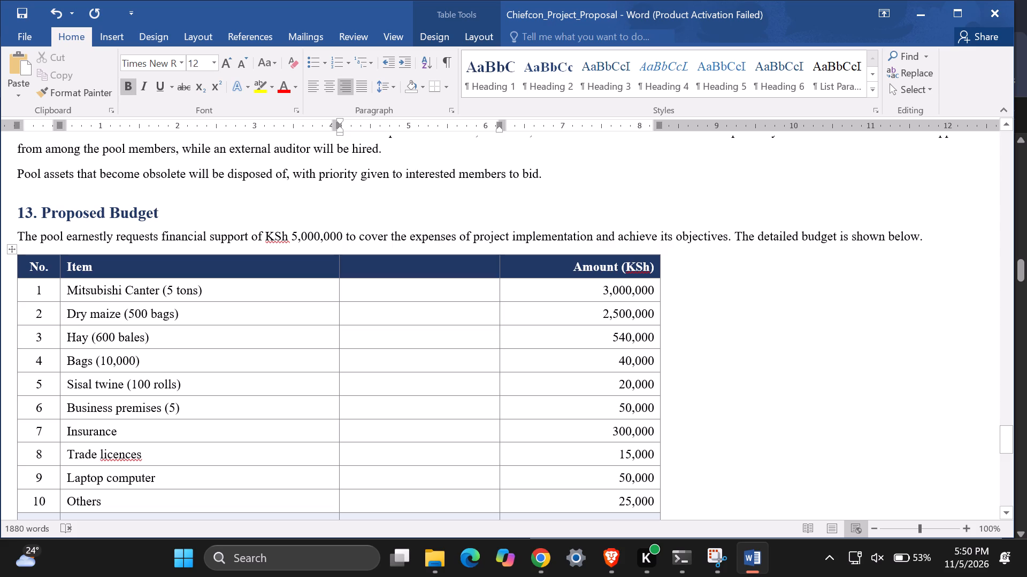
click(384, 275)
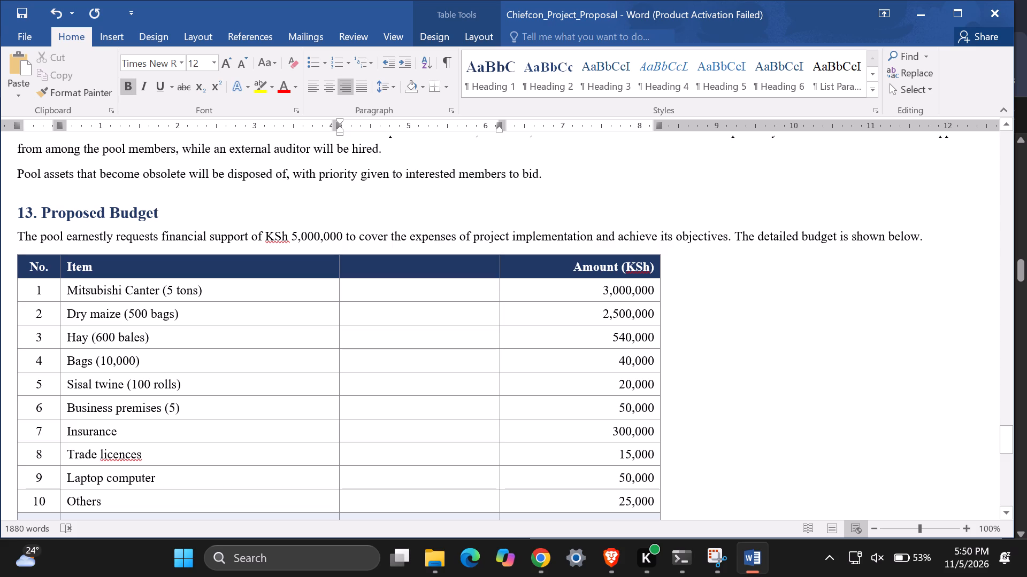
triple_click(376, 269)
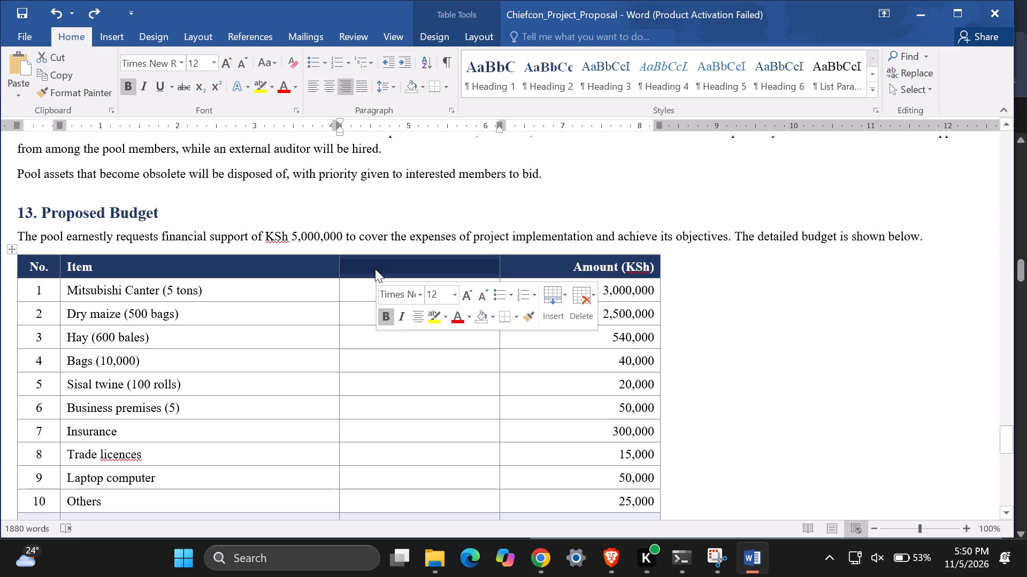
key(m)
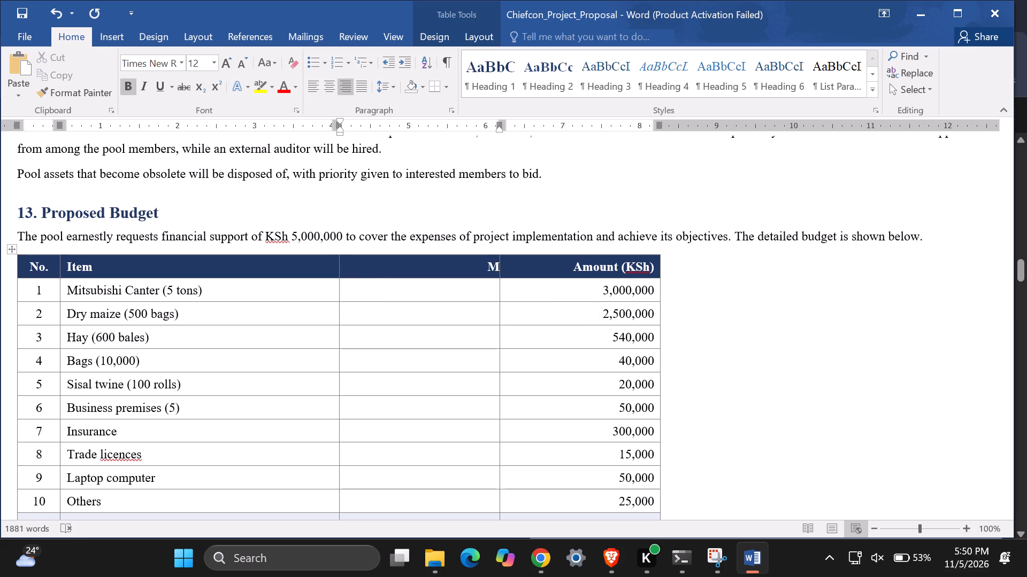
key(BackSpace)
text(NO O)
text(F ITEMS)
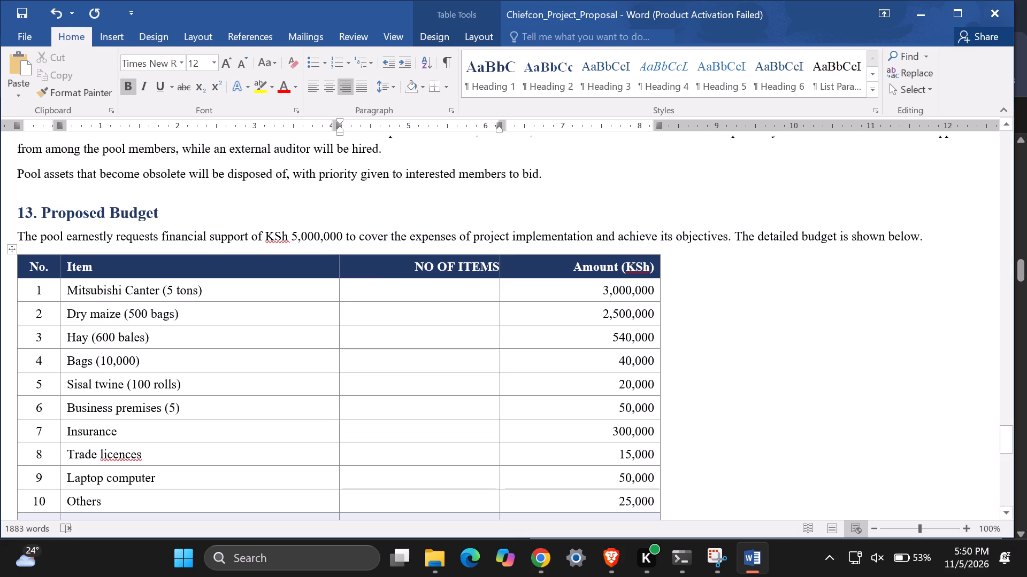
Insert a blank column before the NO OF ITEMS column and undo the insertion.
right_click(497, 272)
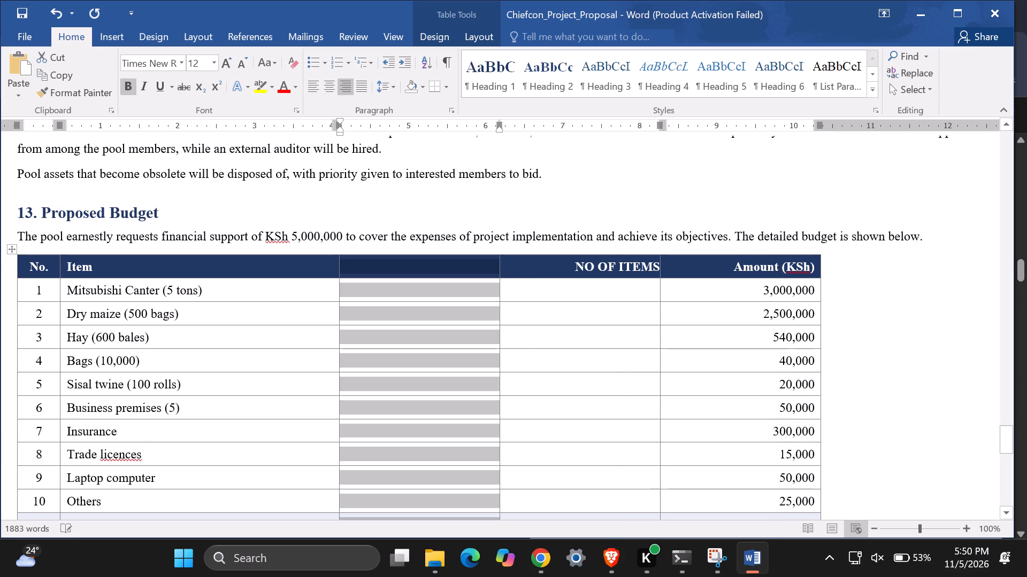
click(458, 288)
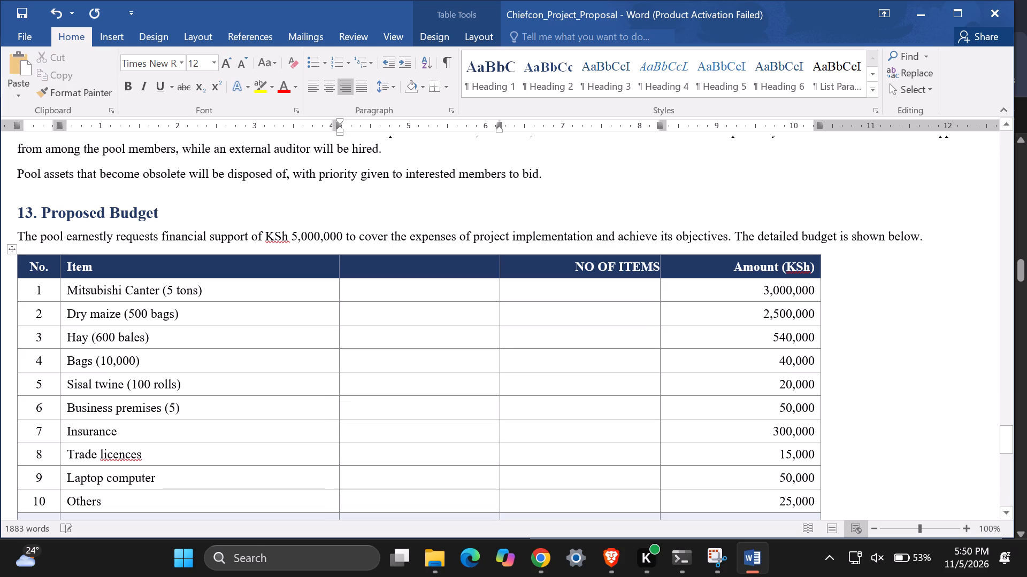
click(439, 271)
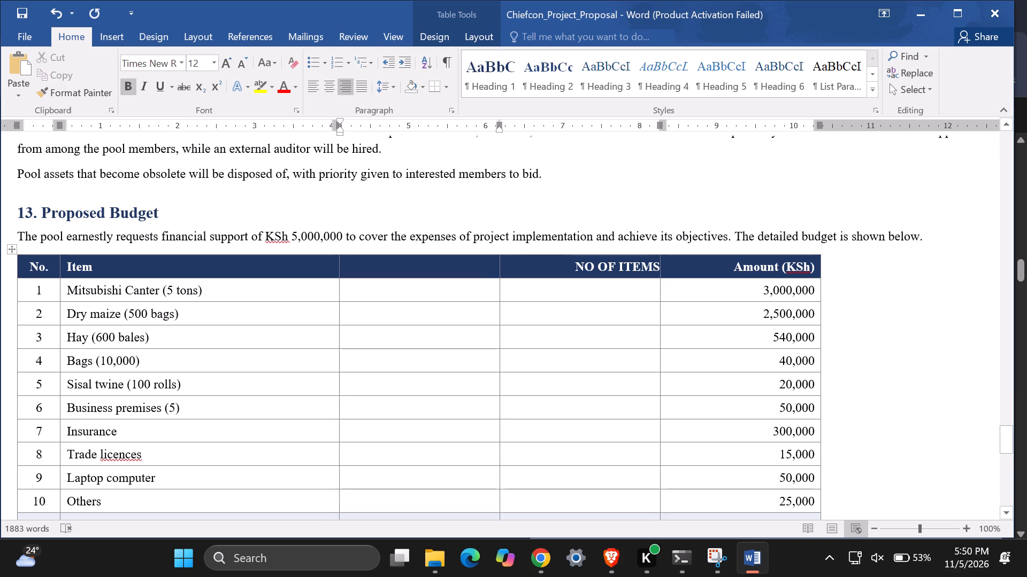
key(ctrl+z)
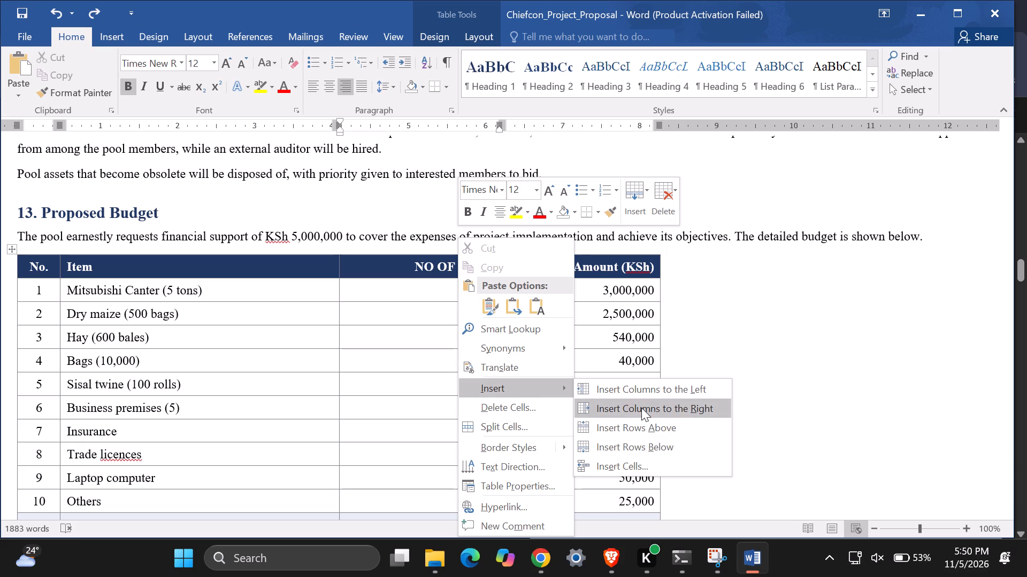
Insert a column between NO OF ITEMS and Amount (KSh) and give it the header UNIT COST.
click(641, 408)
click(595, 272)
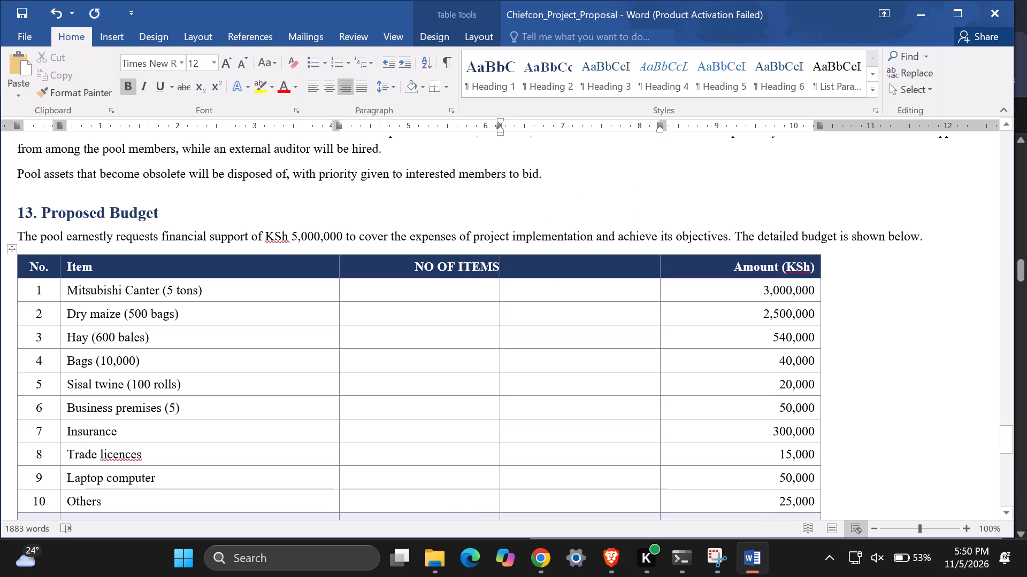
click(566, 262)
click(557, 268)
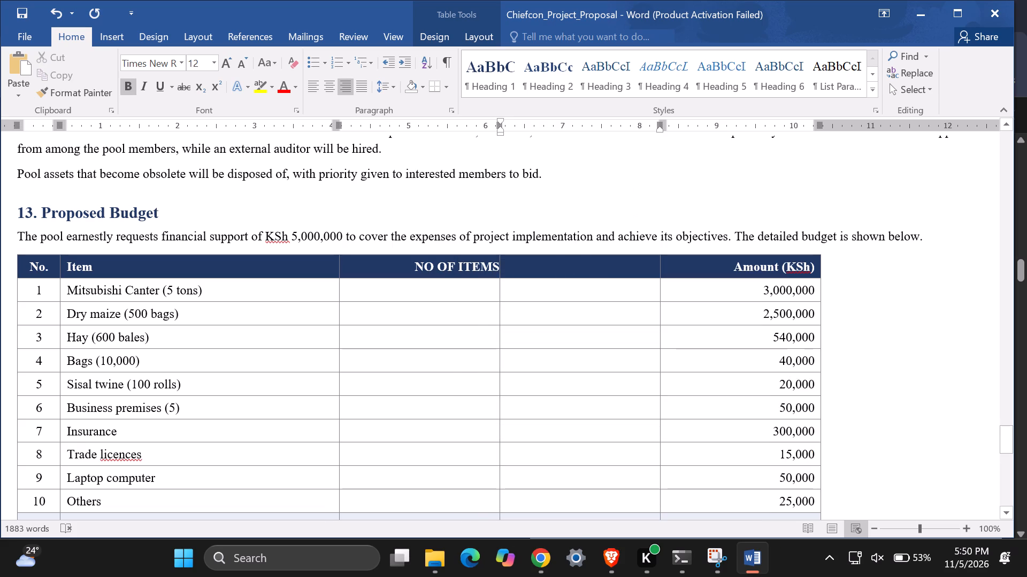
double_click(557, 268)
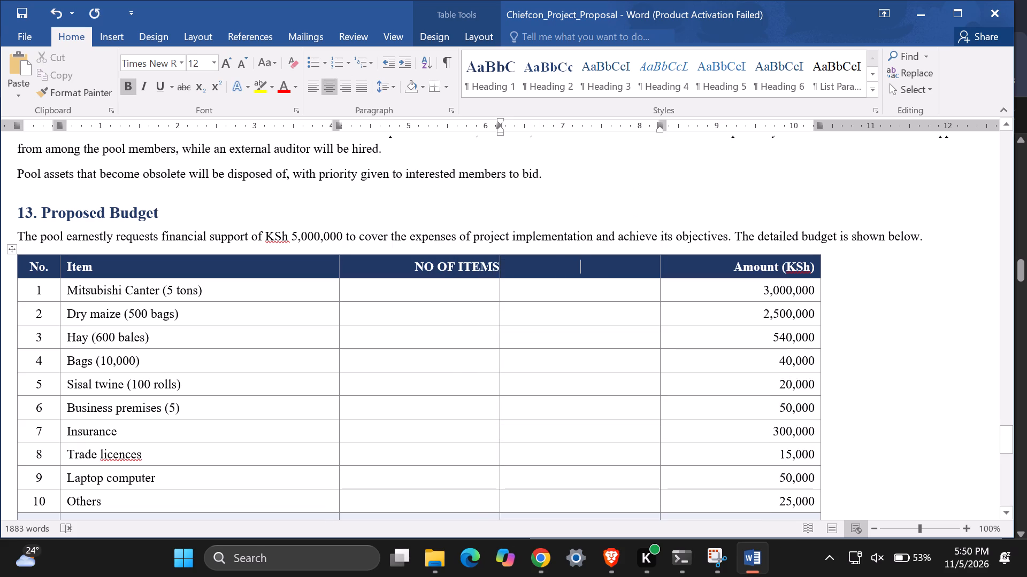
text(UNIT CO)
text(ST)
Replace the budget table's Amount (KSh) header with TOTAL COST(KSH).
drag(815, 271, 760, 269)
text(TOTAL COST)
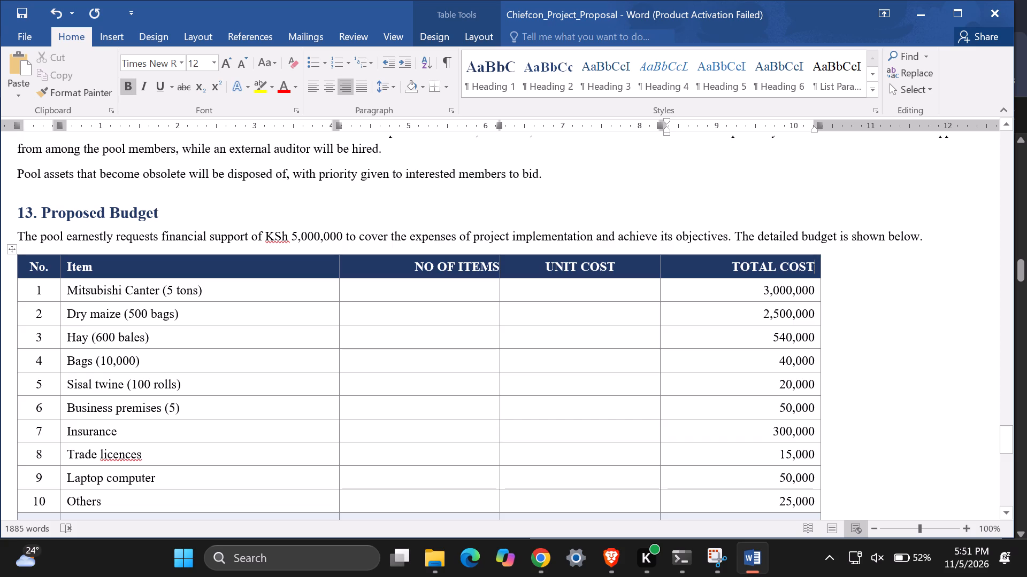
text((K)
text(SH)
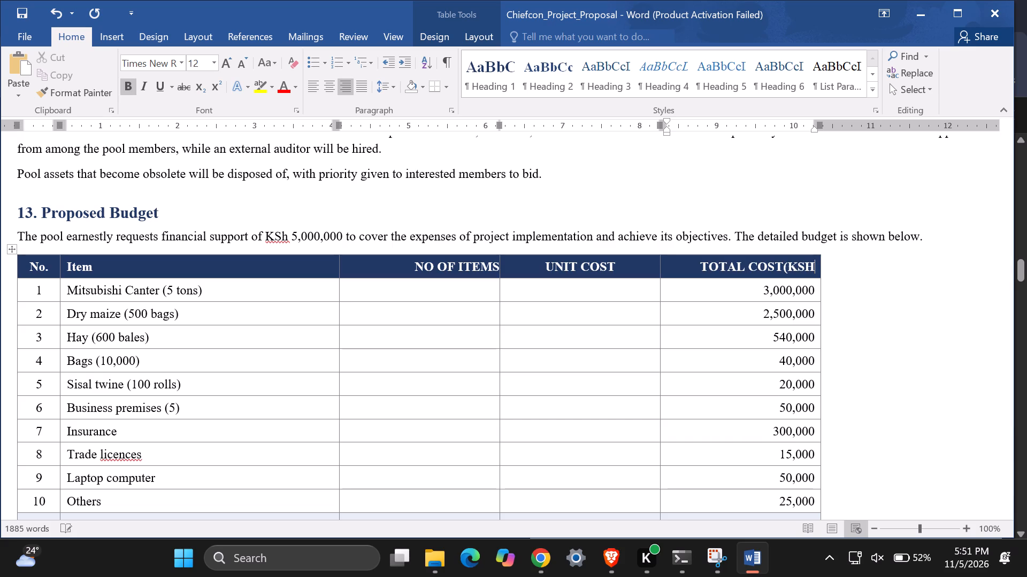
key(shift+parenright)
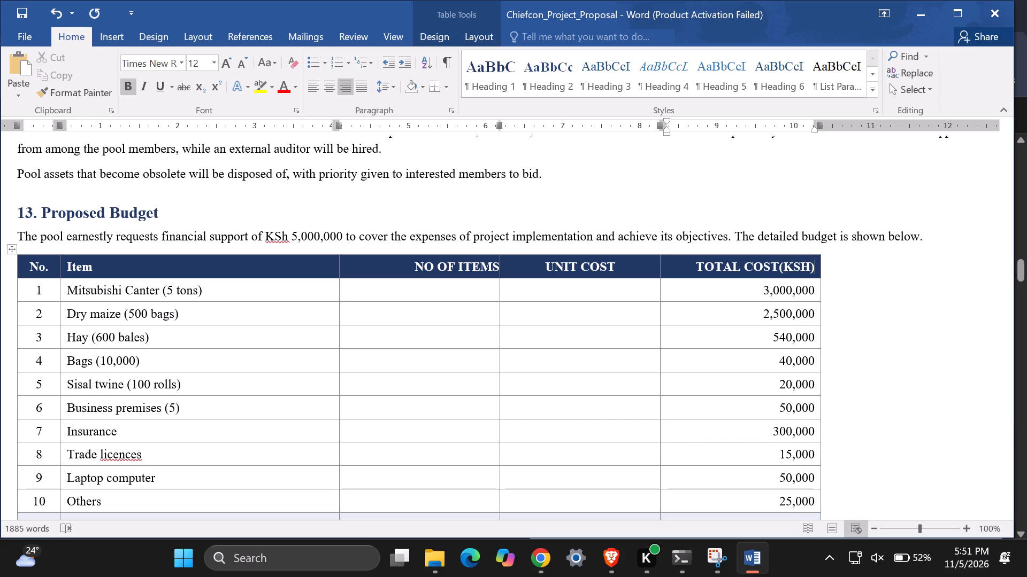
Fill in the Mitsubishi Canter row with 1 as the number of items and 3,000,000 as the unit cost.
scroll(730, 302, up, 1)
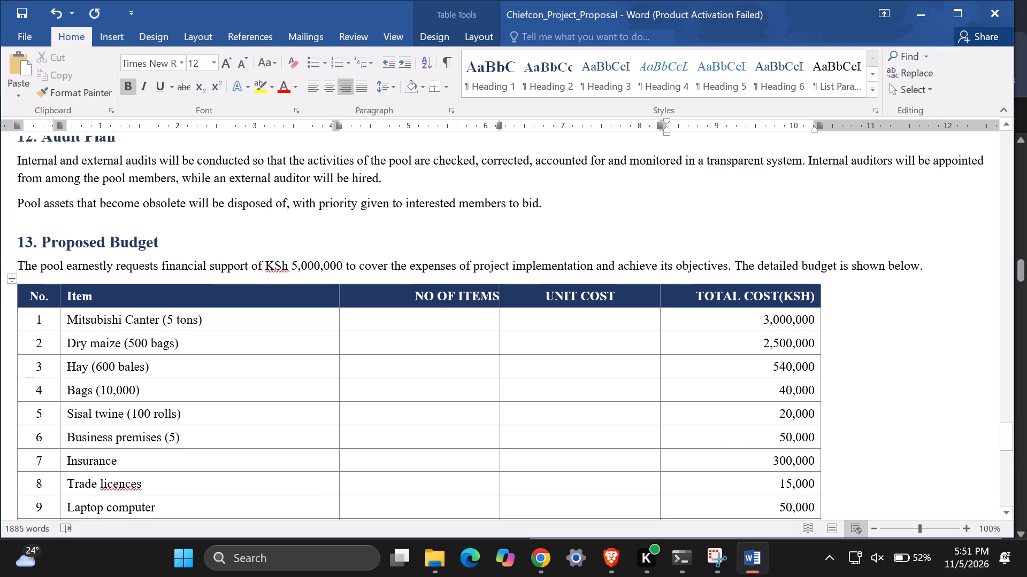
scroll(730, 302, down, 1)
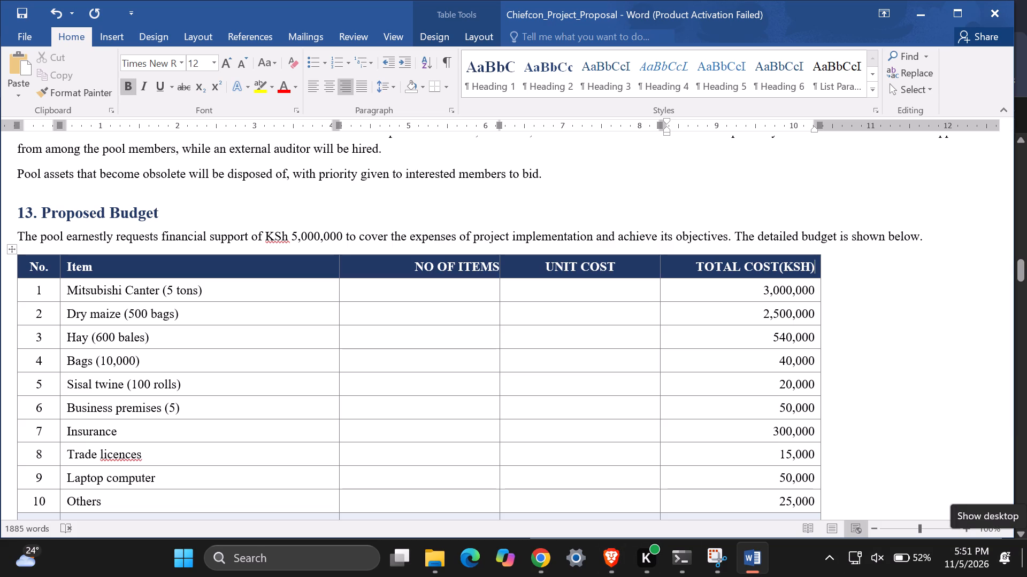
click(468, 296)
click(467, 286)
triple_click(467, 286)
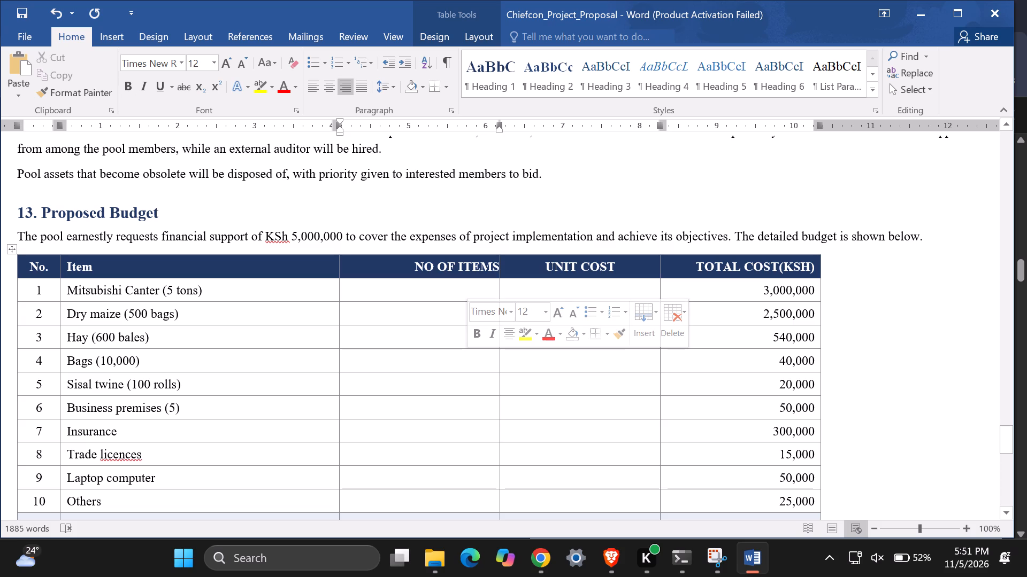
key(1)
click(464, 315)
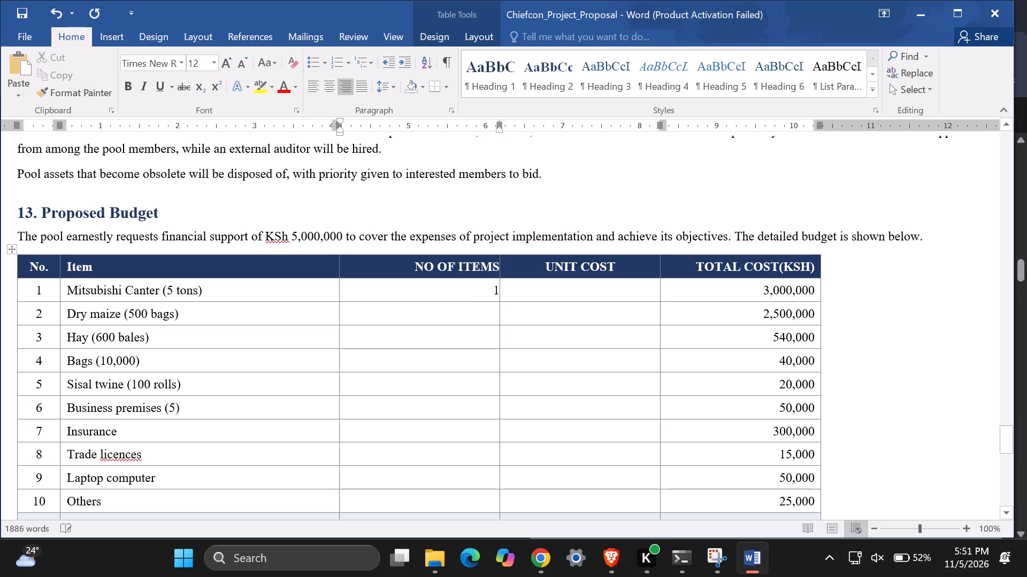
double_click(562, 295)
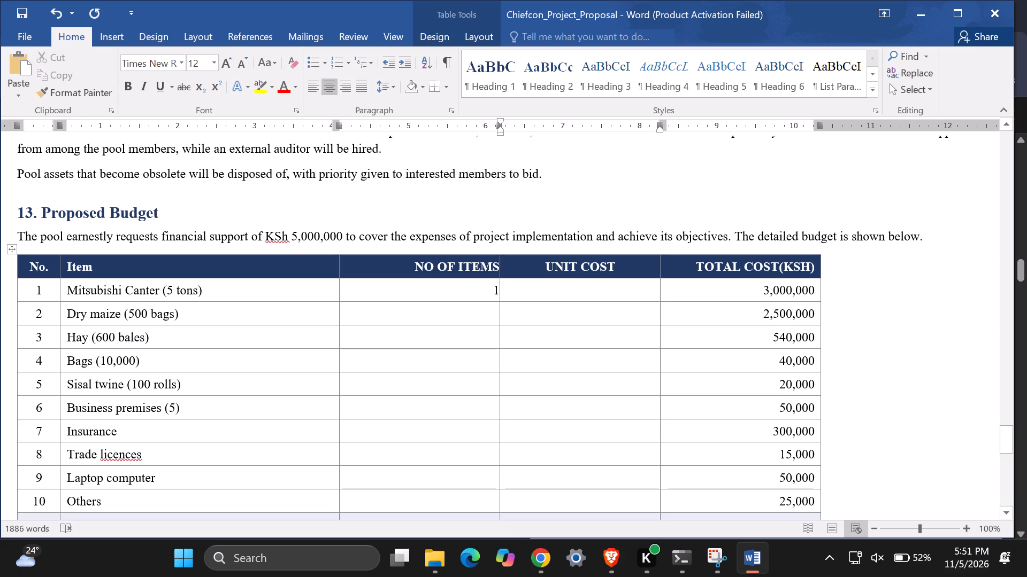
key(3)
key(comma)
text(000)
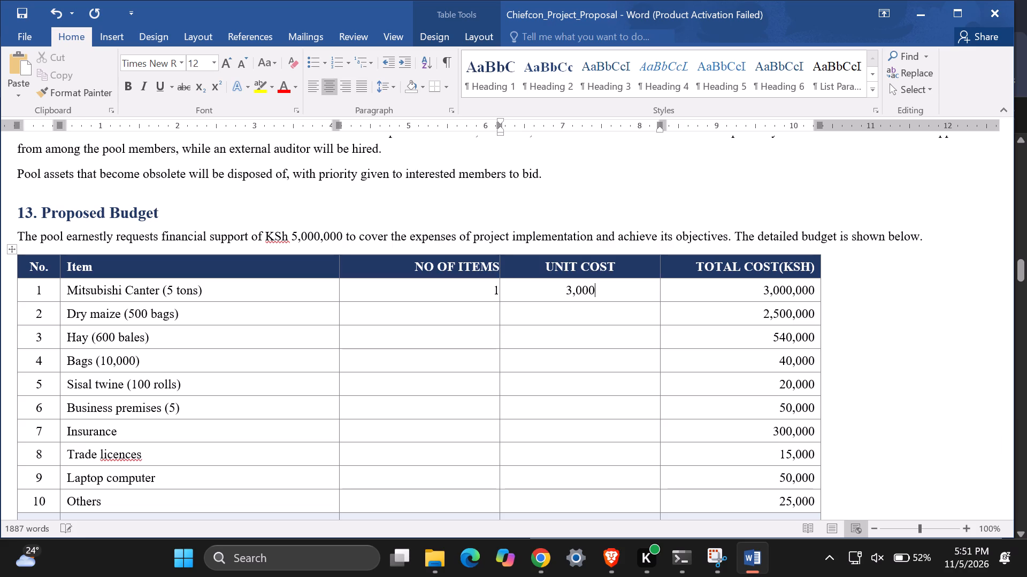
text(,000)
Enter 500, centred, as the number of items in the Dry maize row.
click(419, 311)
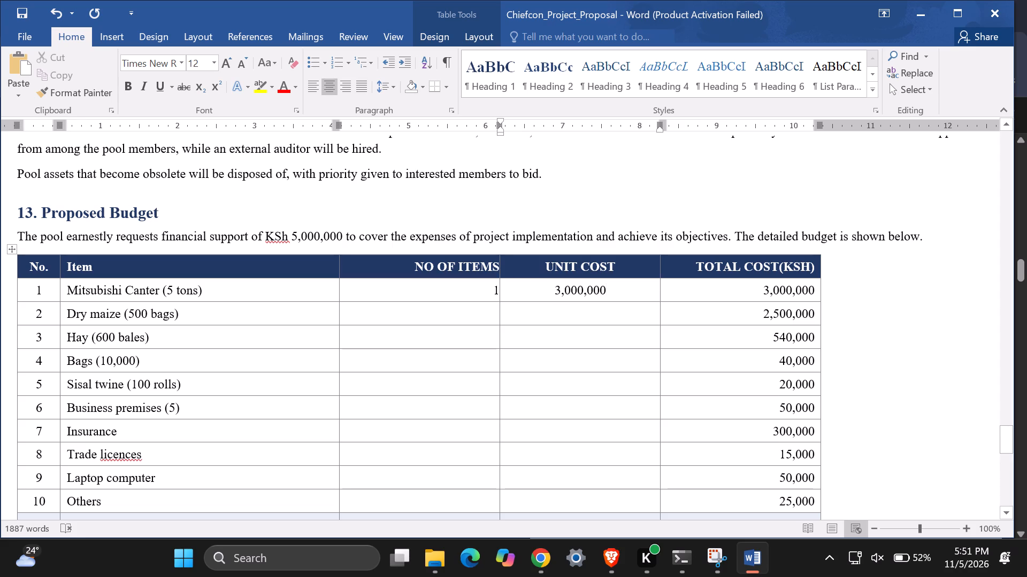
double_click(419, 311)
key(5)
text(00)
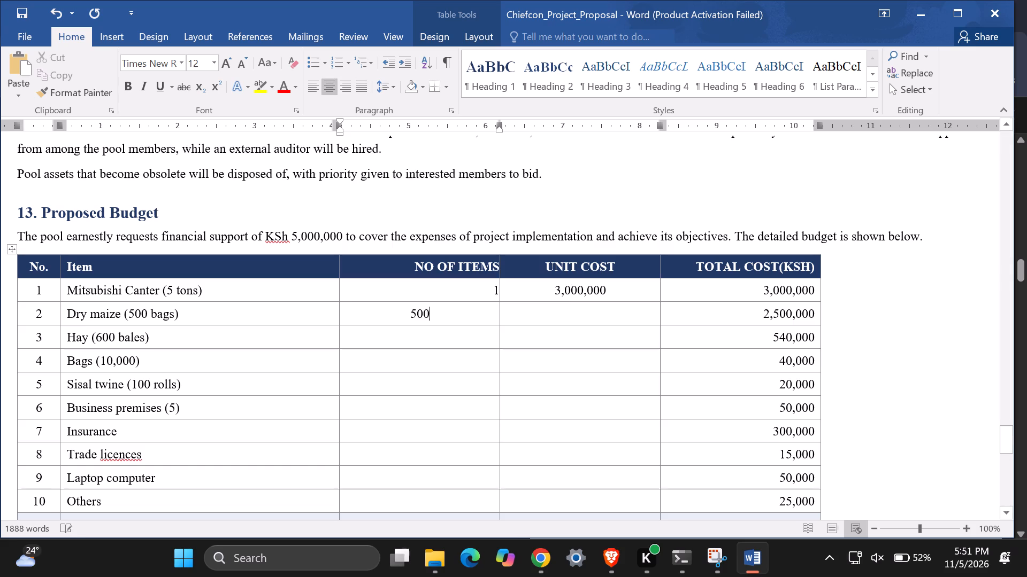
Reposition the Mitsubishi Canter quantity of 1 away from the edge of its NO OF ITEMS cell, leaving only one entry.
double_click(449, 294)
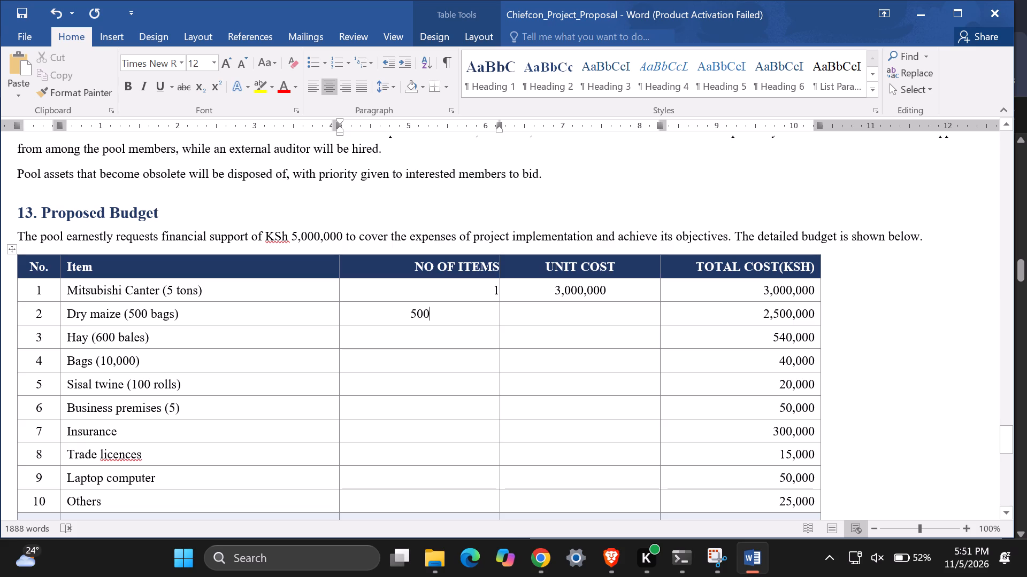
key(1)
click(488, 296)
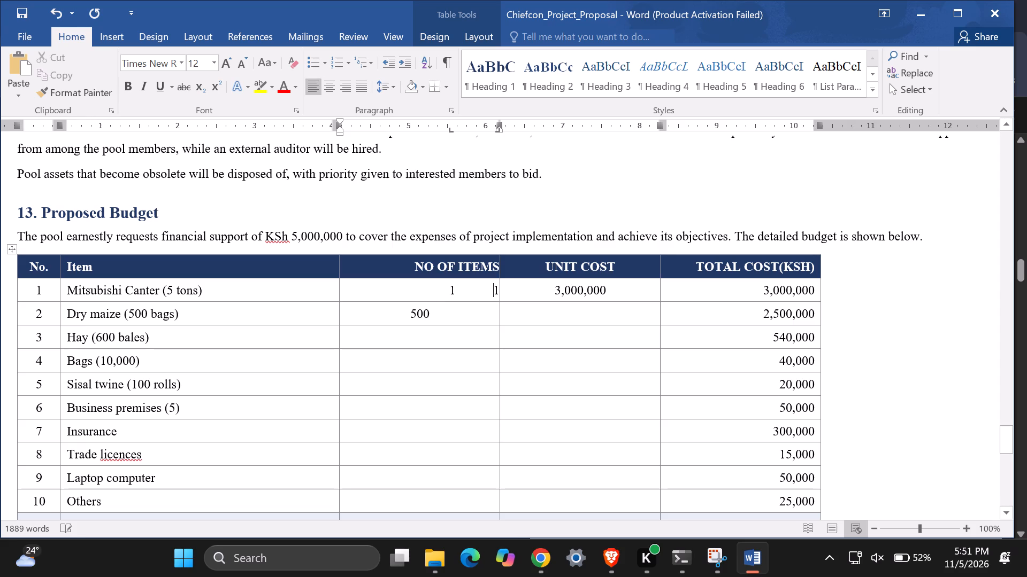
click(488, 297)
key(BackSpace)
key(BackSpace)
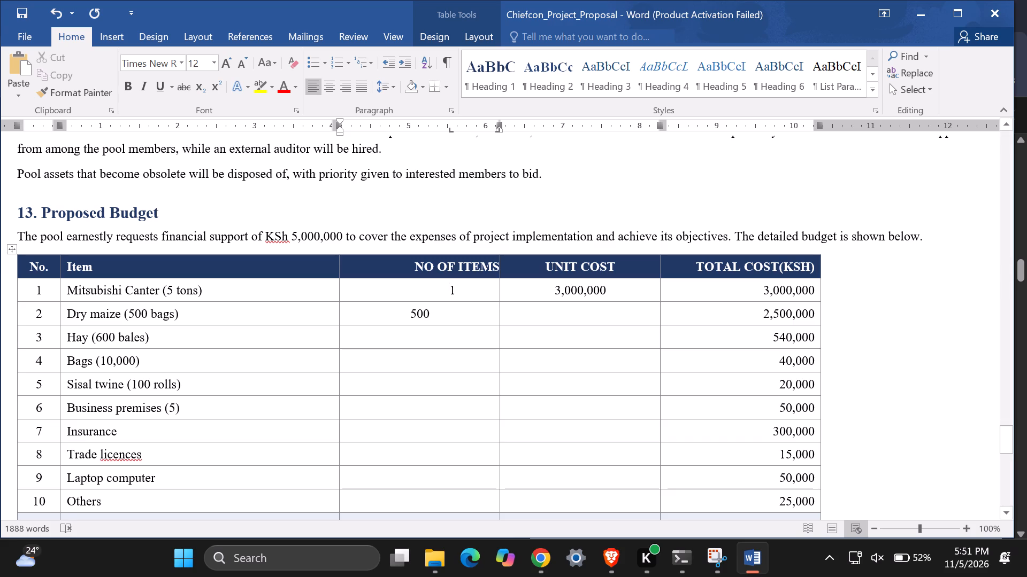
Add the unit BAGS after the Dry maize quantity of 500.
click(513, 317)
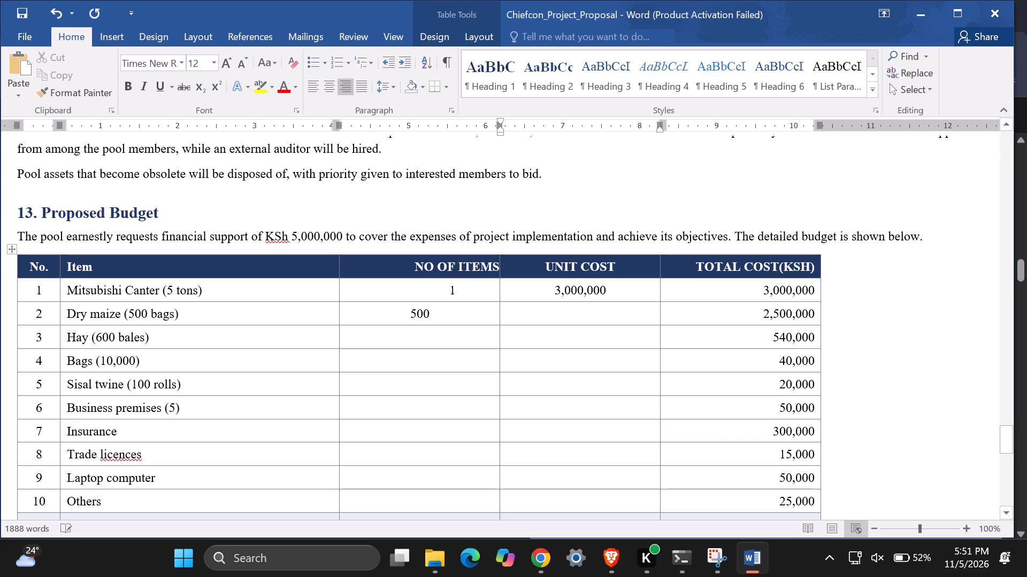
double_click(516, 315)
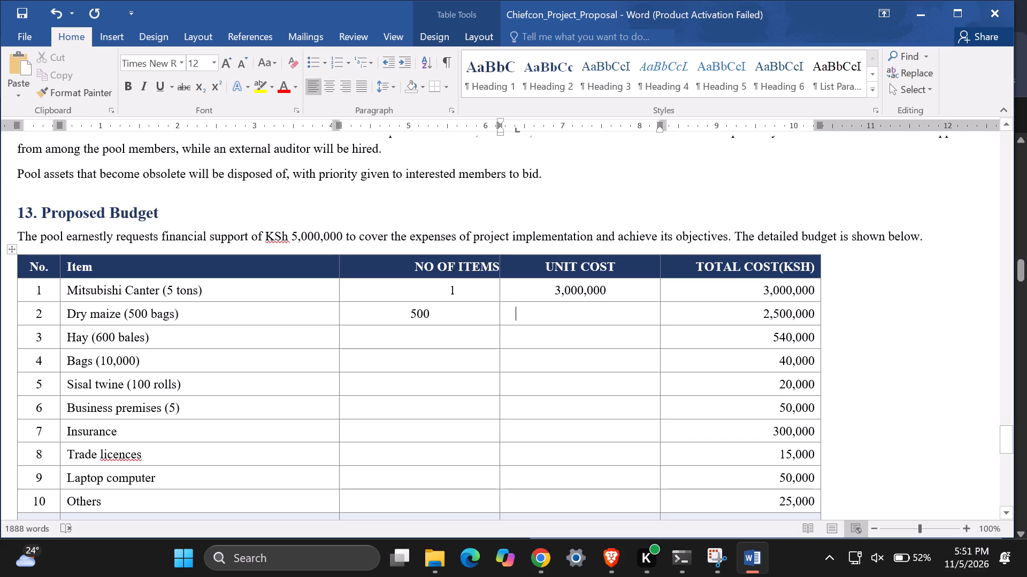
click(456, 318)
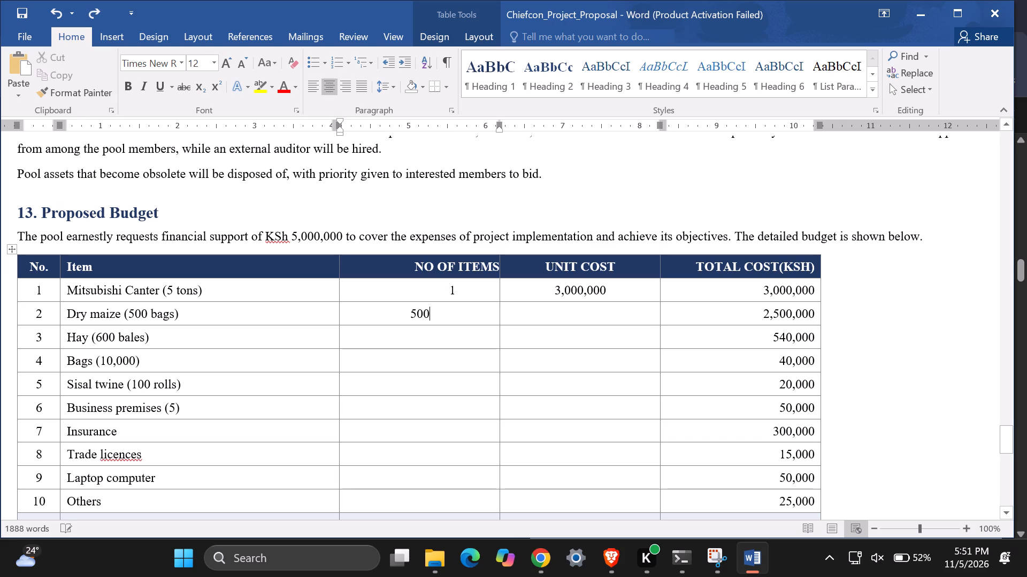
key(space)
text(BAGS)
Delete the bracketed quantity "(500 bags)" from the Dry maize item name.
drag(231, 317, 226, 317)
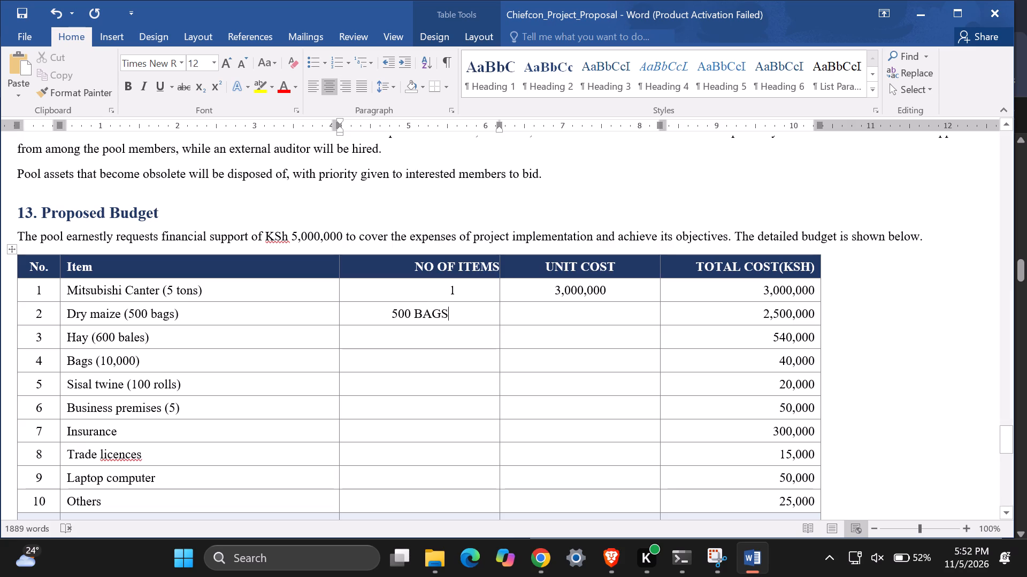
drag(226, 317, 128, 313)
click(127, 313)
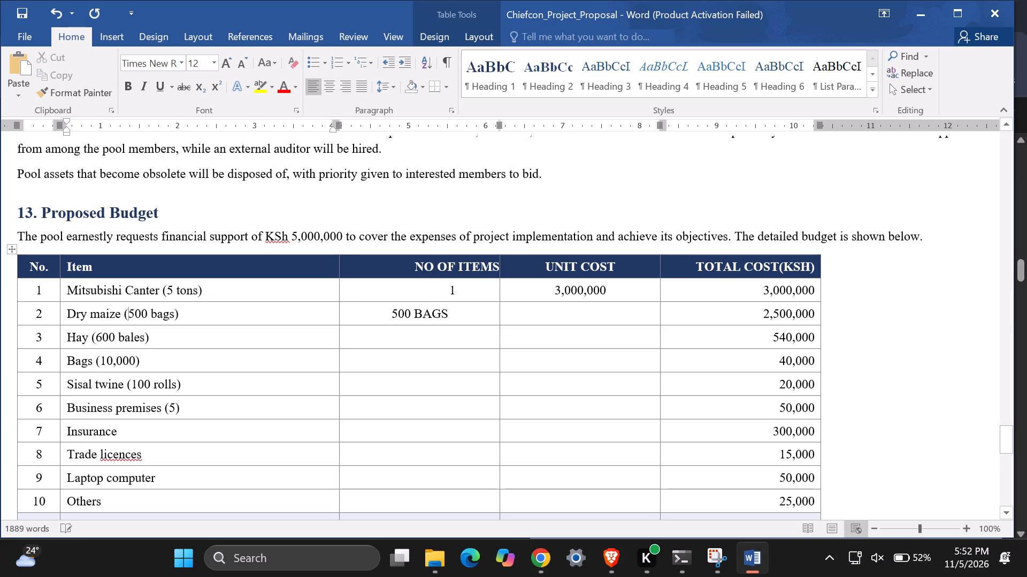
drag(123, 313, 167, 314)
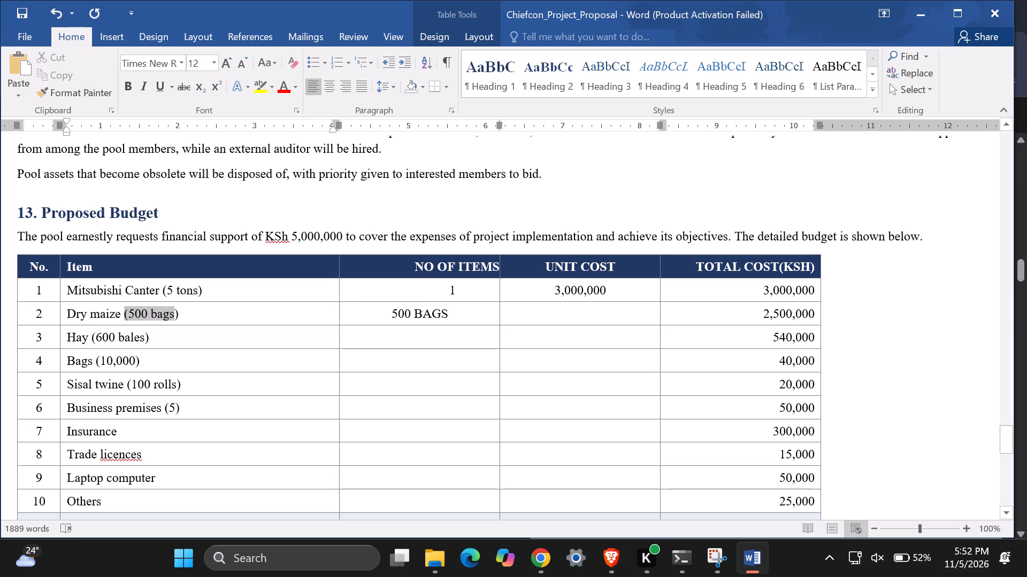
drag(167, 314, 178, 314)
key(BackSpace)
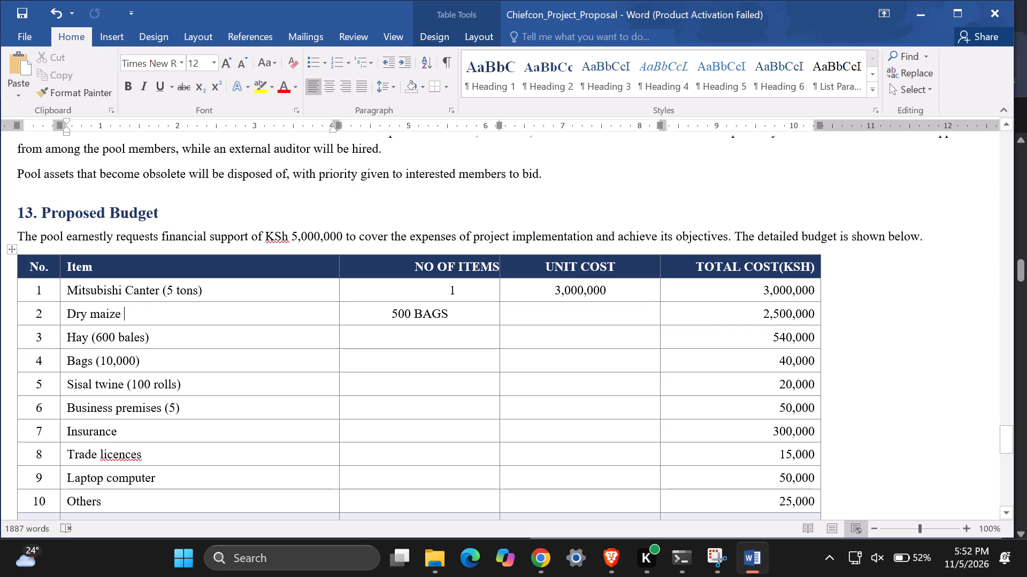
double_click(554, 316)
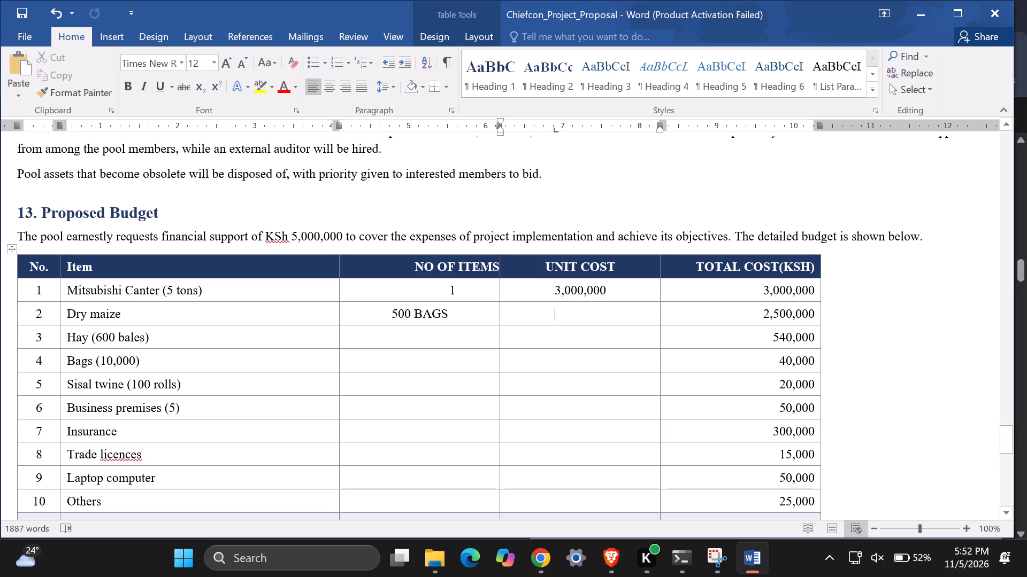
Extend the budget table's Item header to read Item Description.
click(128, 274)
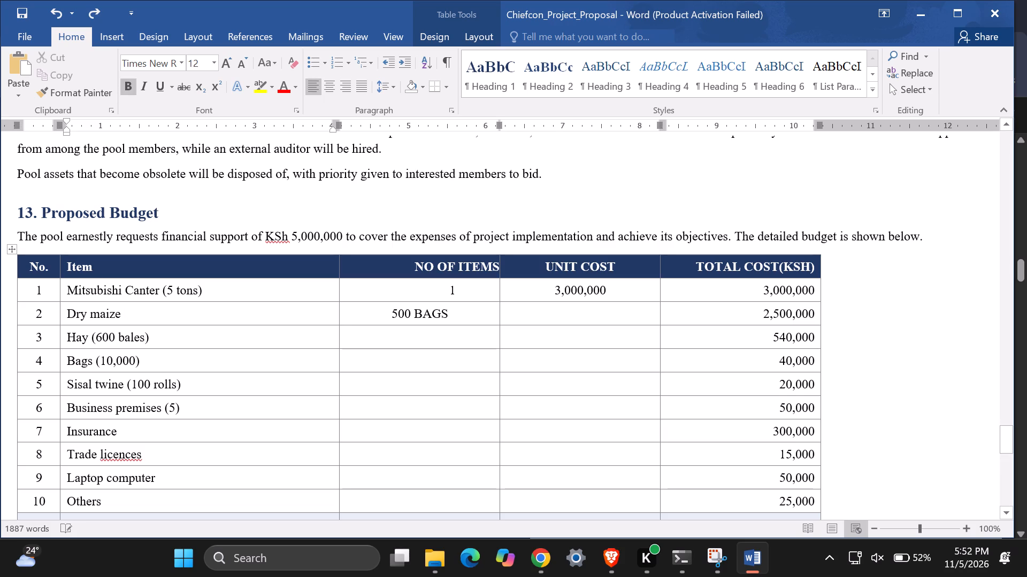
key(space)
key(d)
key(BackSpace)
key(d)
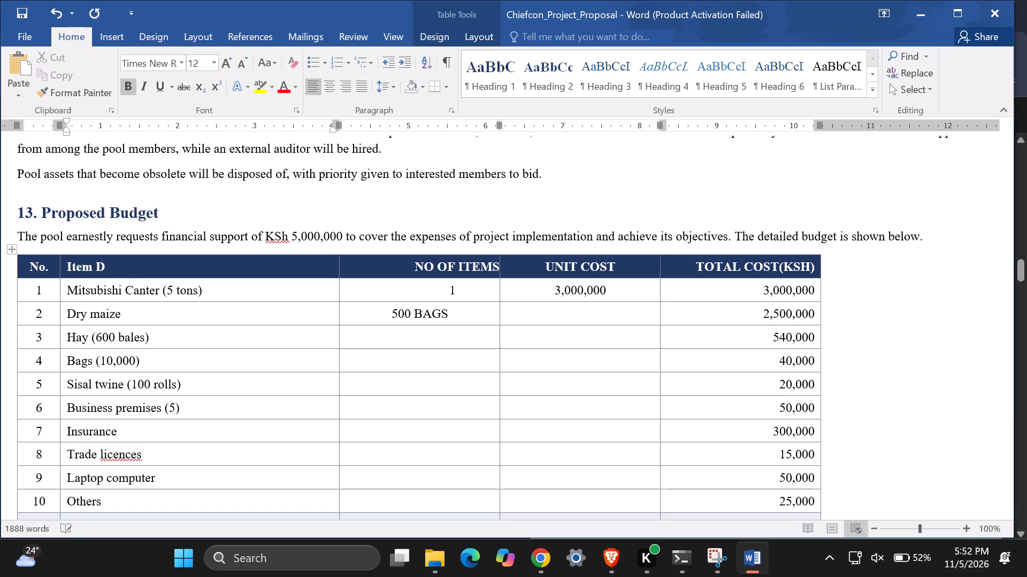
text(escription)
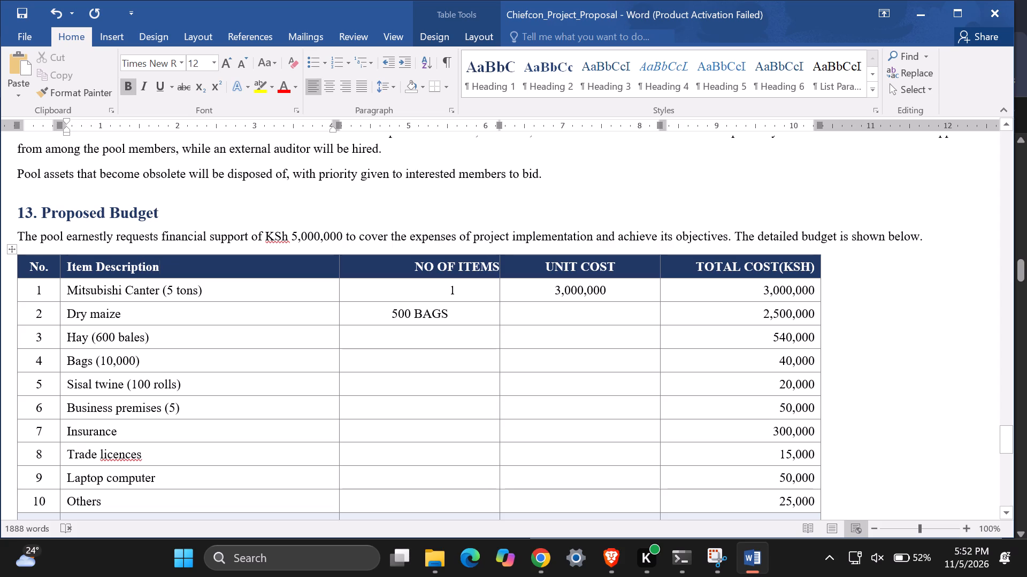
Enter 600 BALES, centred, as the number of items in the Hay row.
double_click(401, 340)
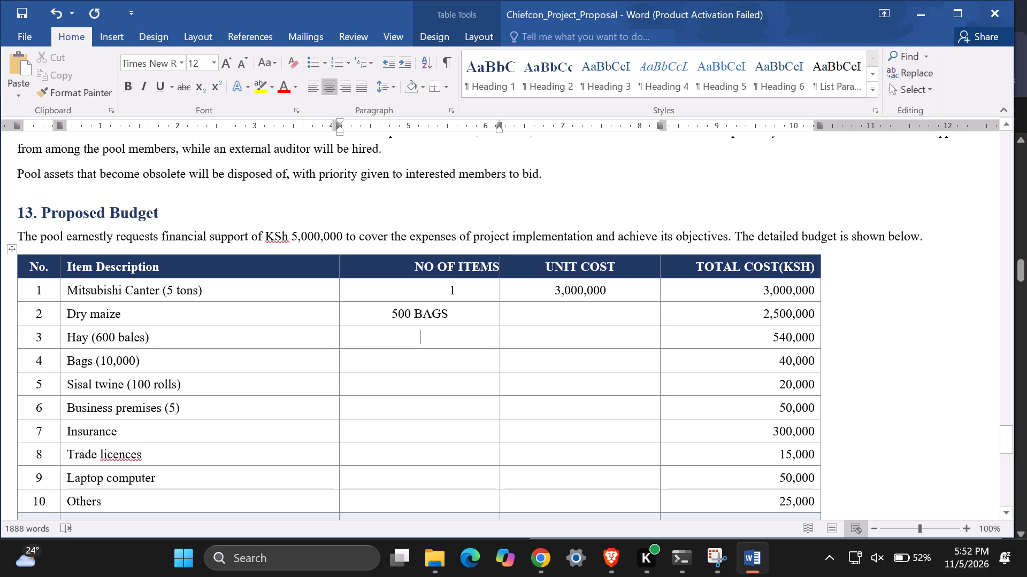
text(600)
key(space)
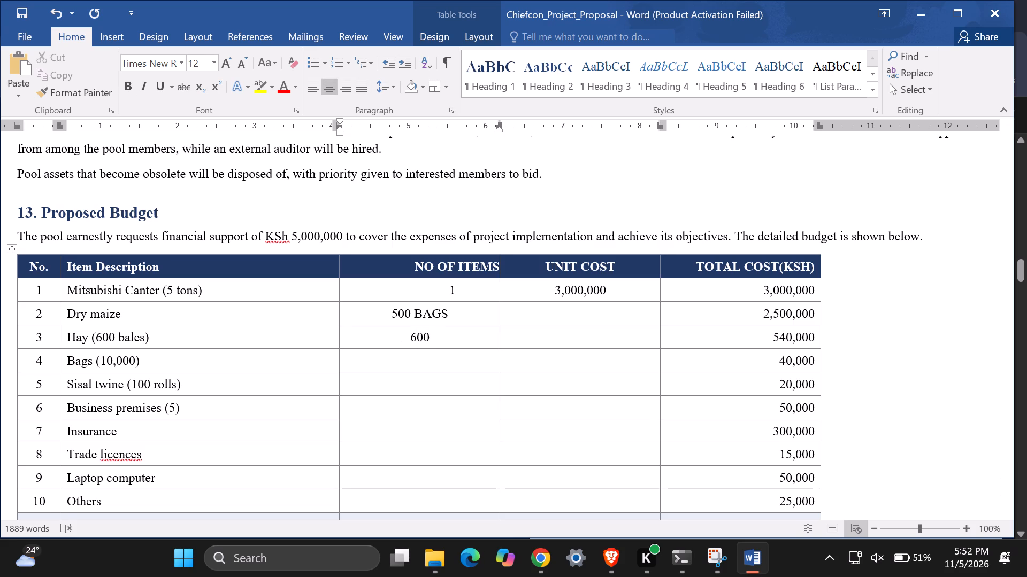
text(b)
key(BackSpace)
text(BALES)
click(399, 358)
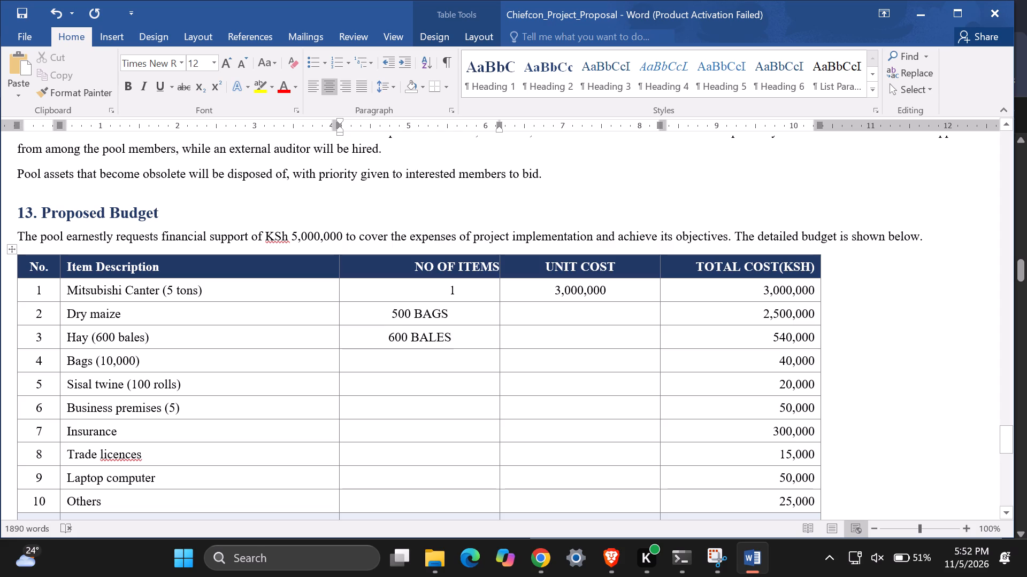
double_click(399, 358)
Delete the bracketed quantities "(600 bales)" and "(10,000)" from the Hay and Bags item names.
drag(93, 337, 121, 342)
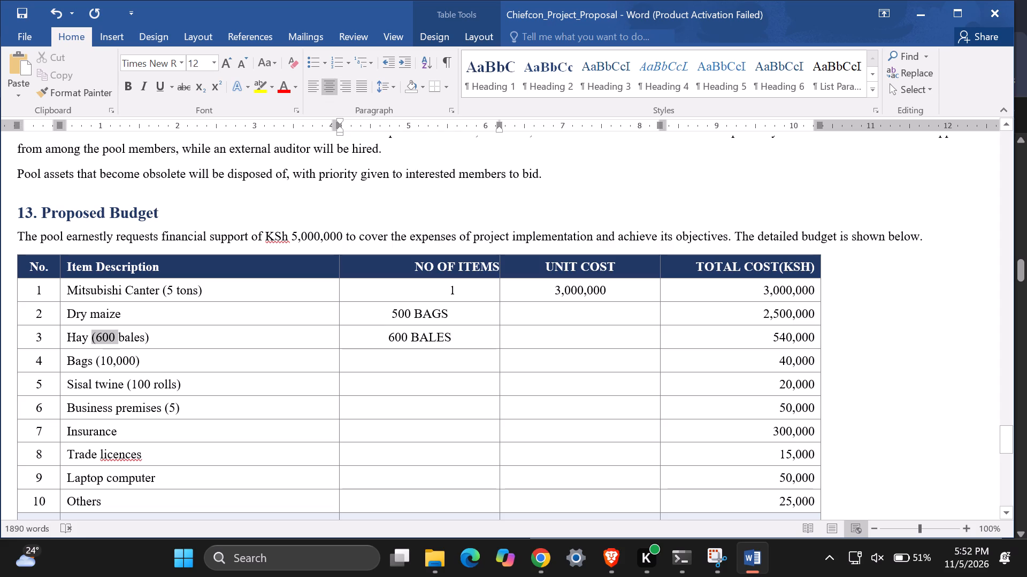
drag(121, 342, 153, 339)
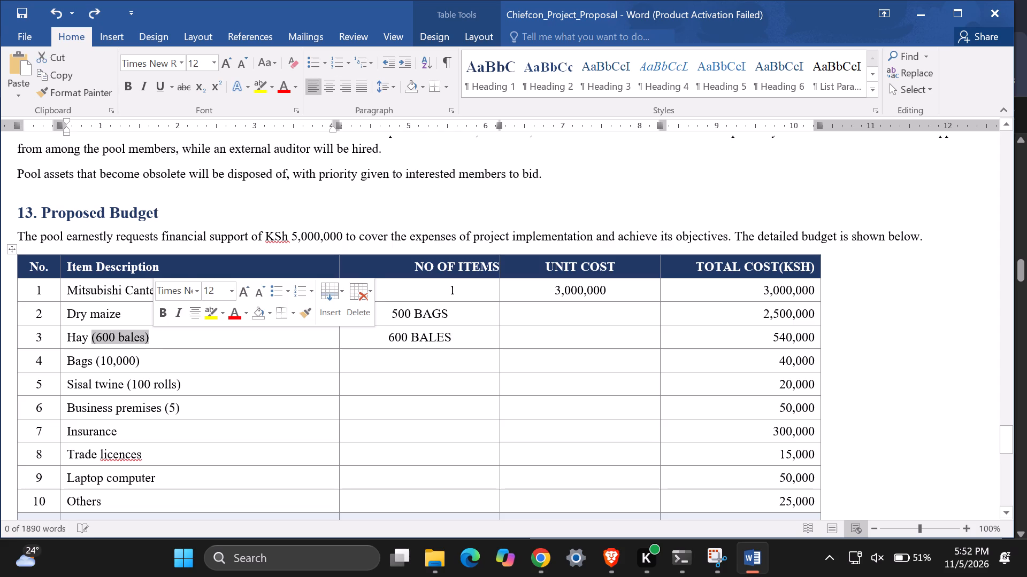
key(BackSpace)
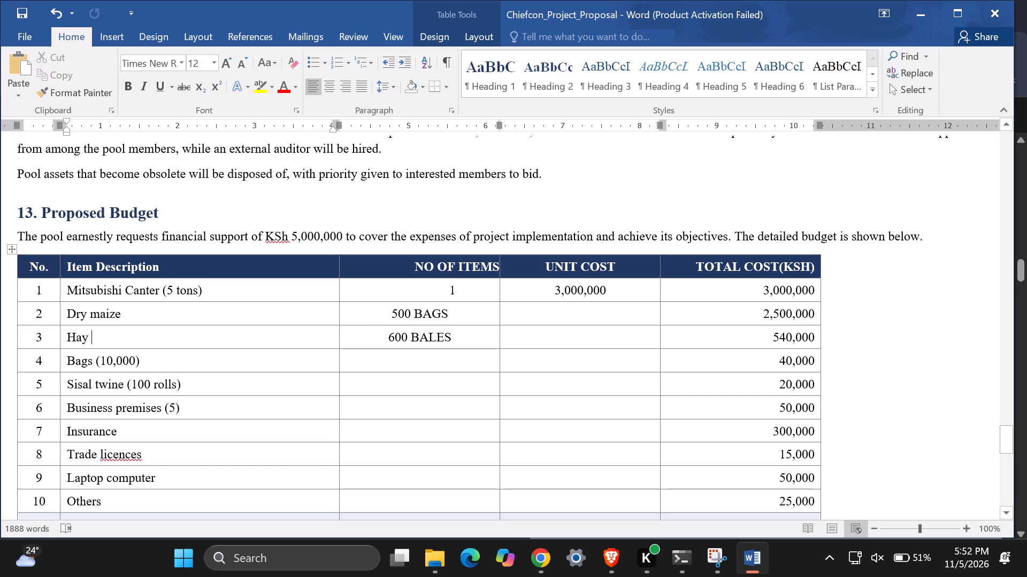
drag(167, 363, 125, 361)
drag(125, 361, 98, 360)
drag(98, 360, 95, 364)
key(BackSpace)
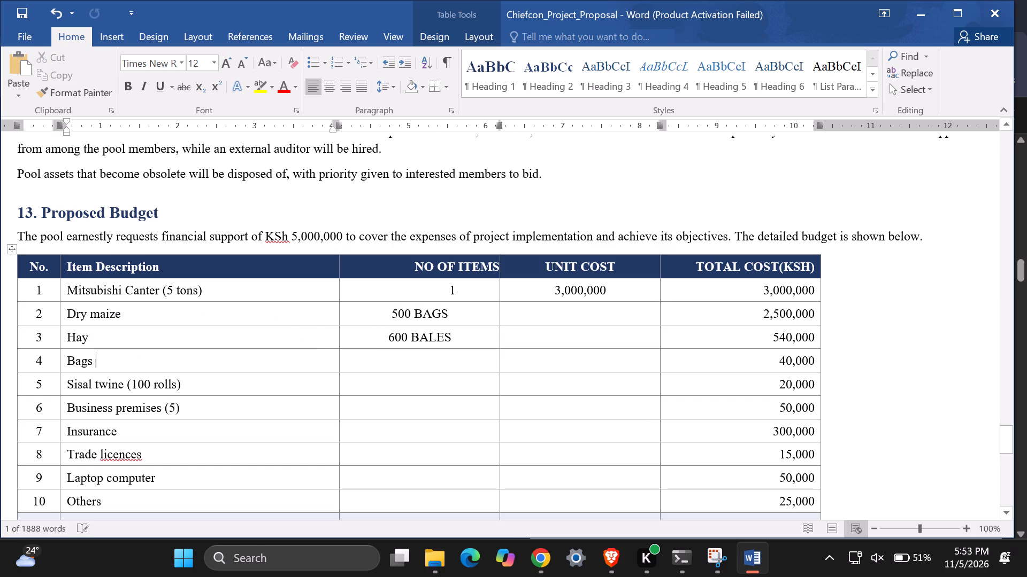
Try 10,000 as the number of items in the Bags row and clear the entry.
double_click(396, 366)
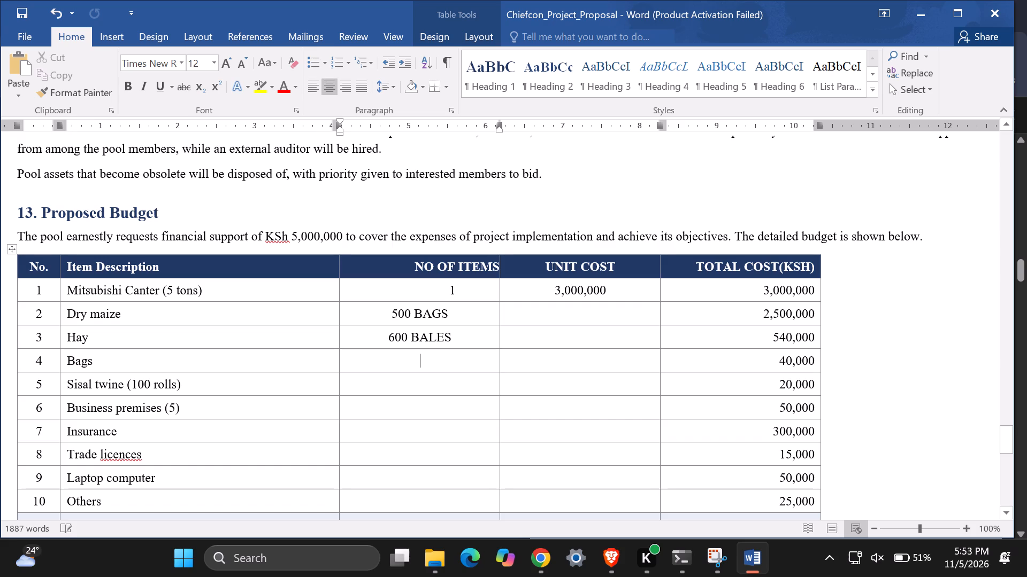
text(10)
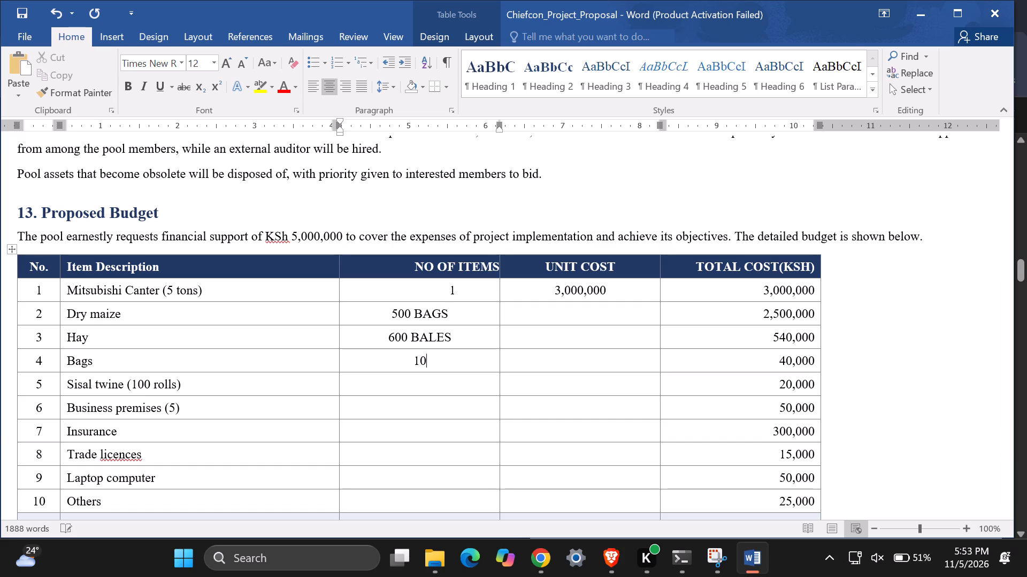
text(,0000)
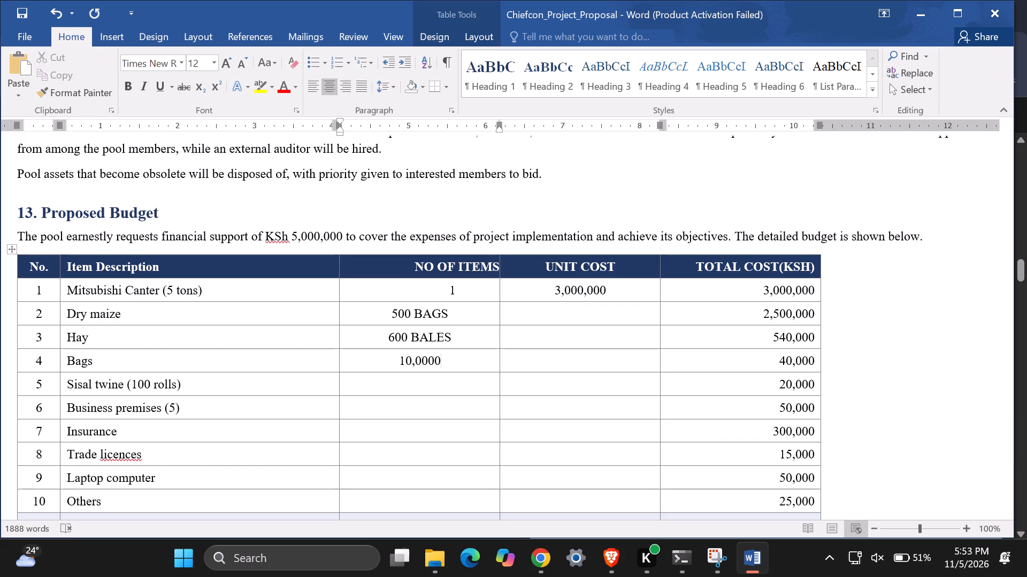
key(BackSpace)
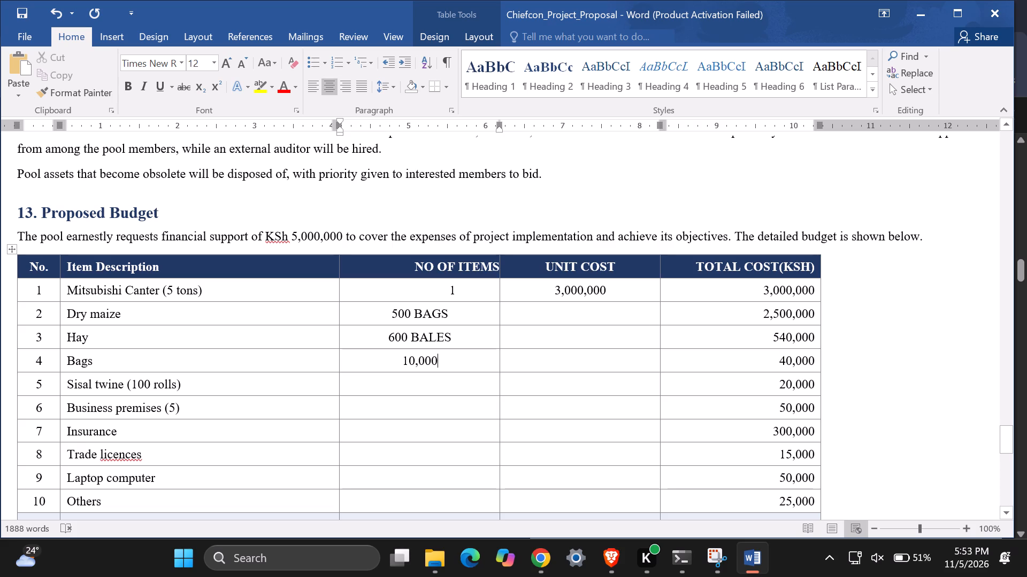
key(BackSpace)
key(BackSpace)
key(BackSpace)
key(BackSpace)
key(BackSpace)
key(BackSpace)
Enter 500 BAGS as the number of items in the Bags row.
key(5)
text(00)
key(space)
text(BAGS)
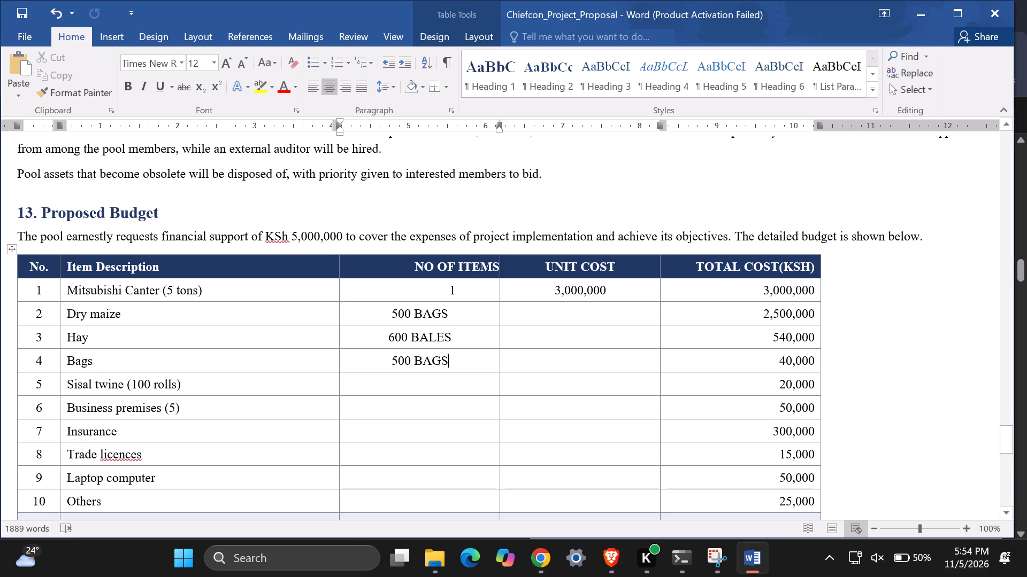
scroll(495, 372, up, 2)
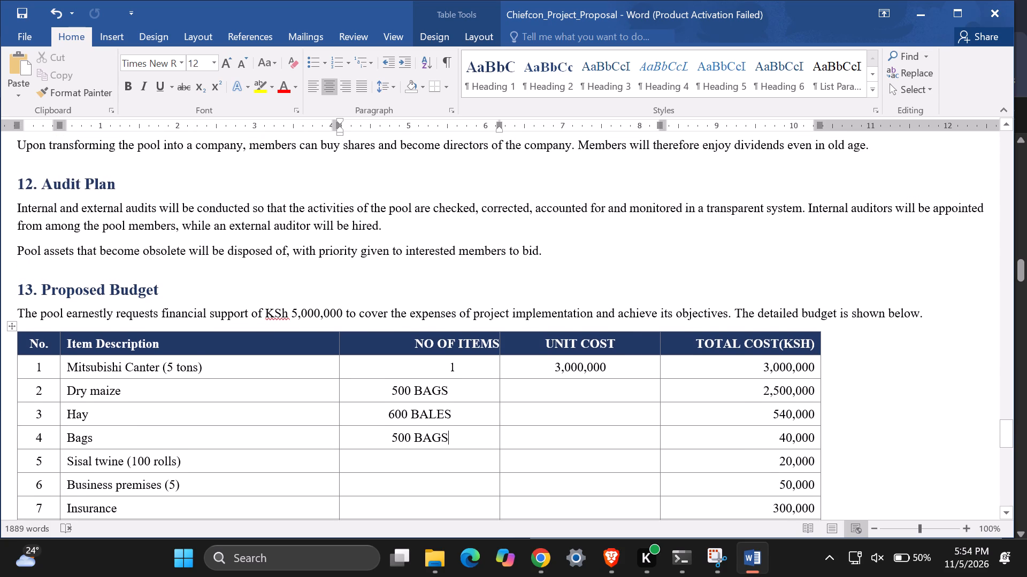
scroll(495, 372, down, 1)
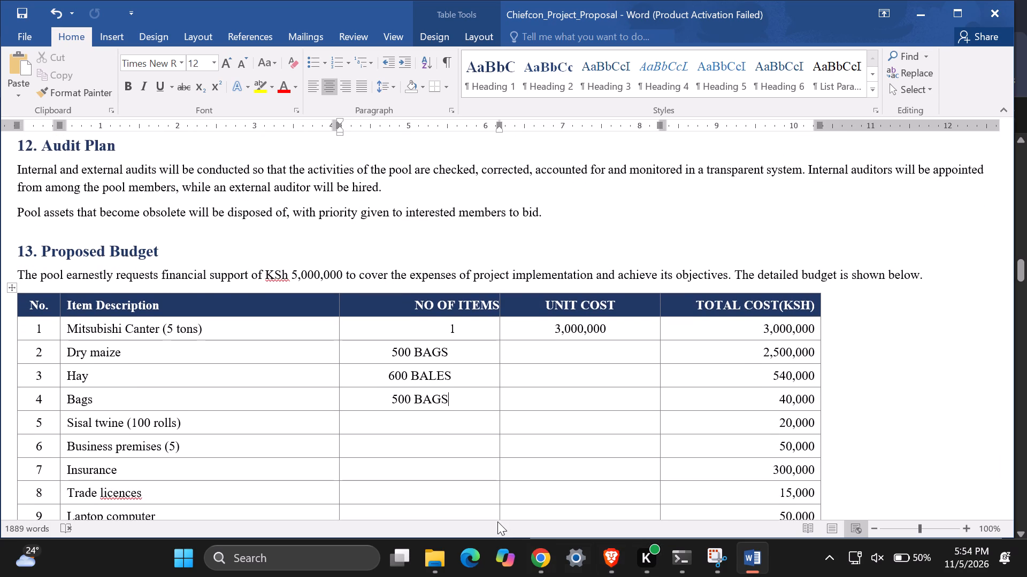
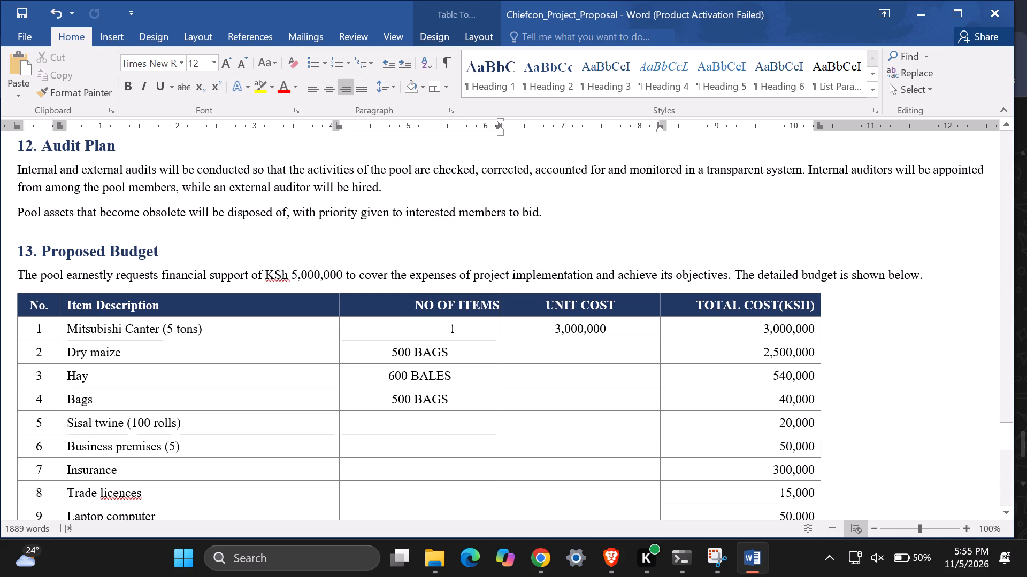
Enter 50 as the unit cost in the Bags row and change its number of items to 800 BAGS.
key(4)
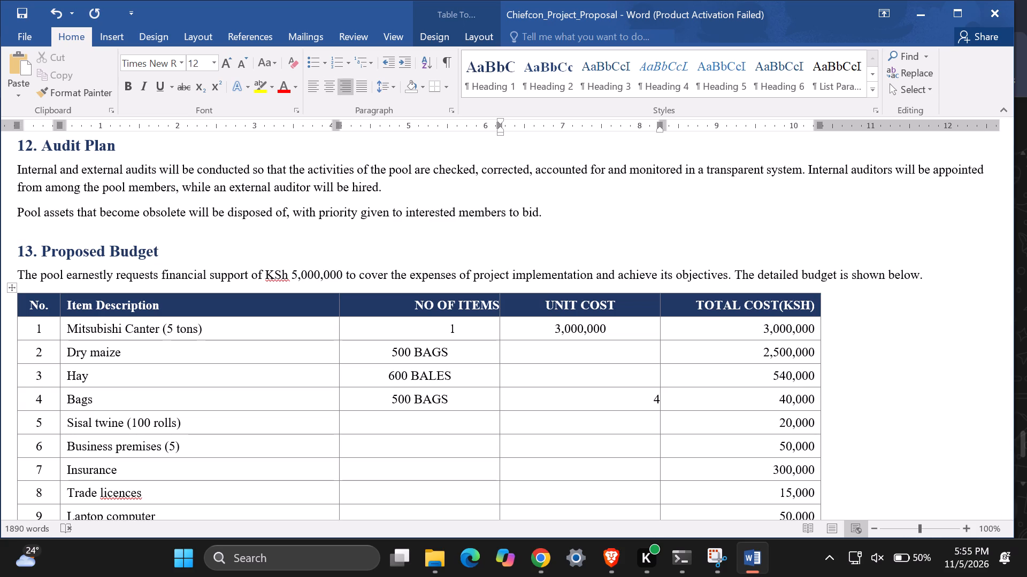
key(BackSpace)
text(50)
click(398, 402)
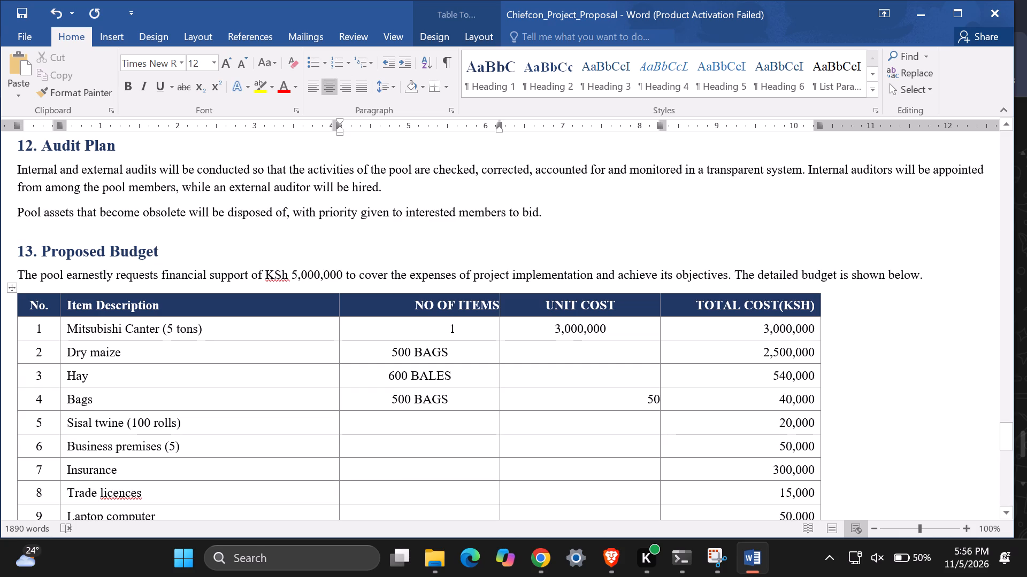
key(BackSpace)
key(8)
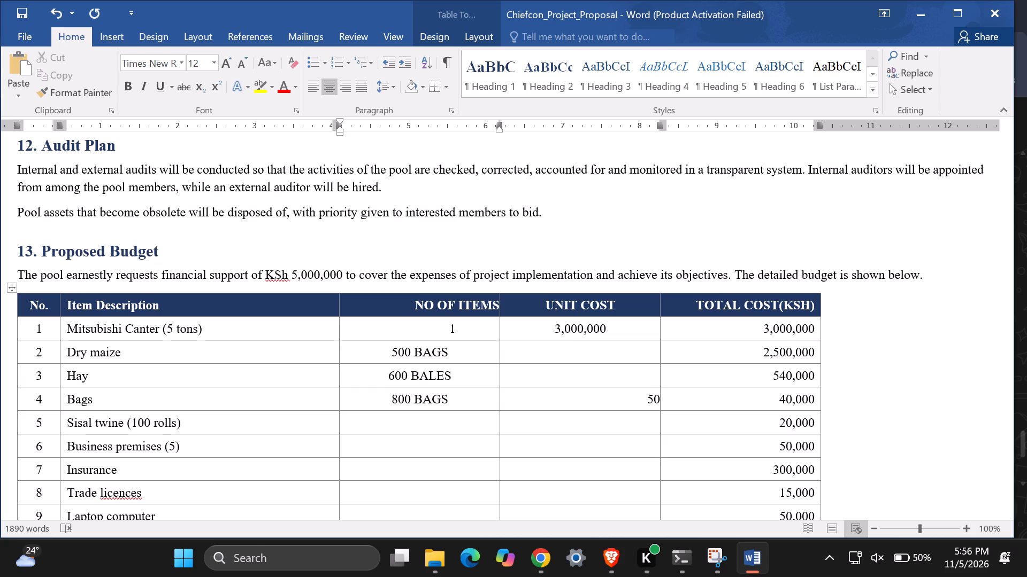
Enter 100 ROLLS as the number of items in the Sisal twine row.
click(466, 423)
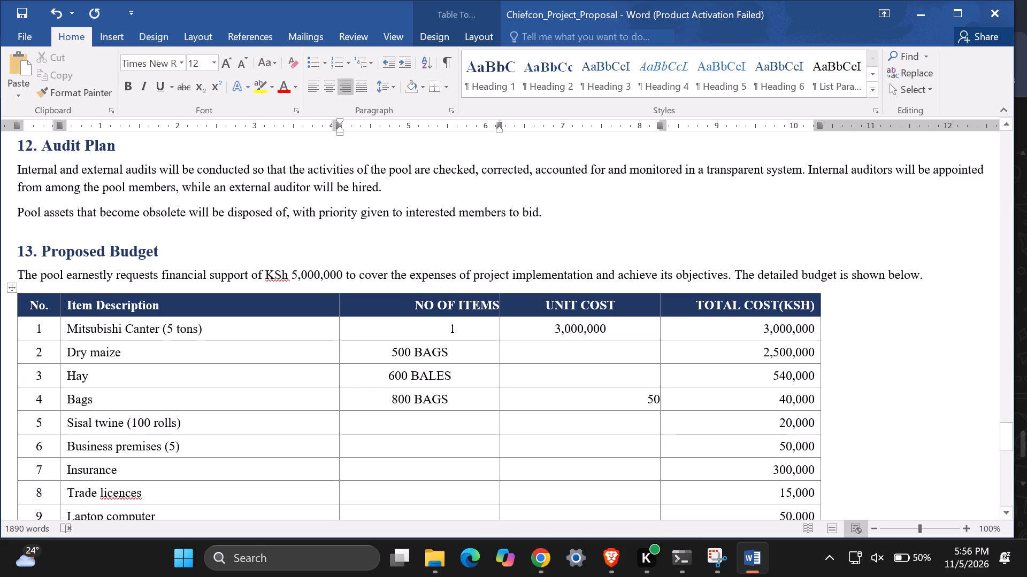
key(1)
text(00)
key(space)
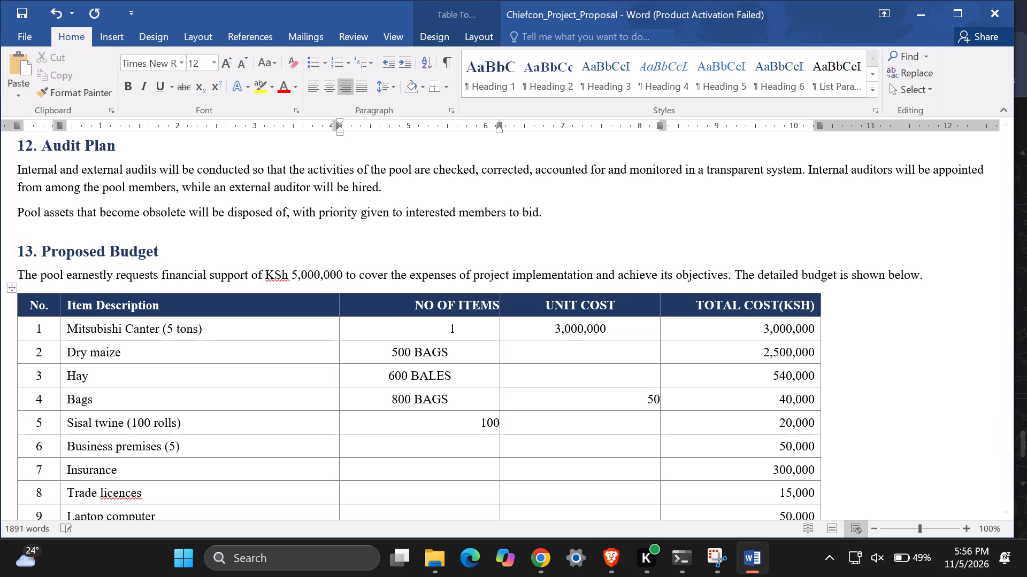
text(R)
text(OLL)
key(s)
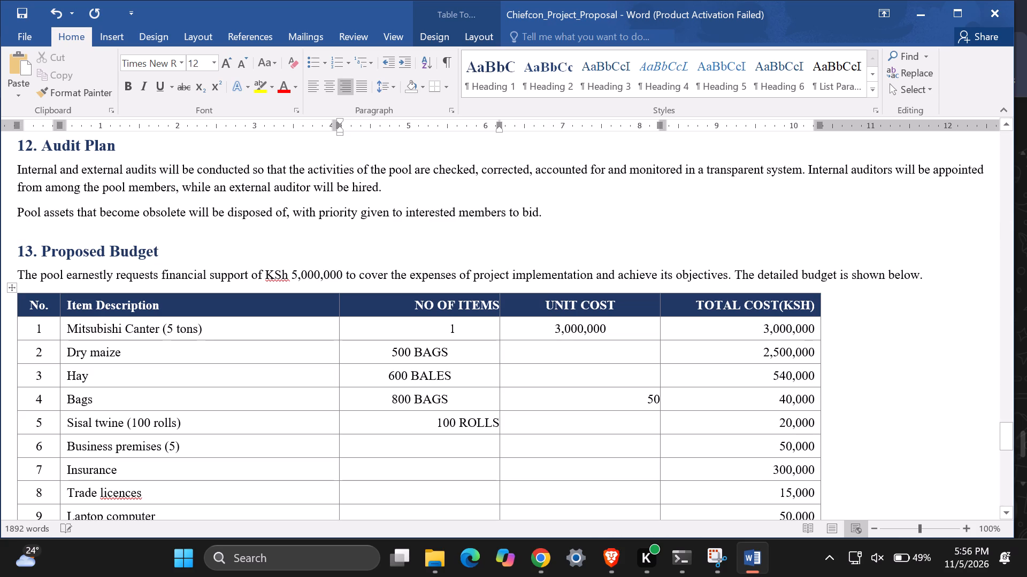
Delete the bracketed quantity "(100 rolls)" from the Sisal twine item name.
click(195, 428)
drag(195, 428, 132, 433)
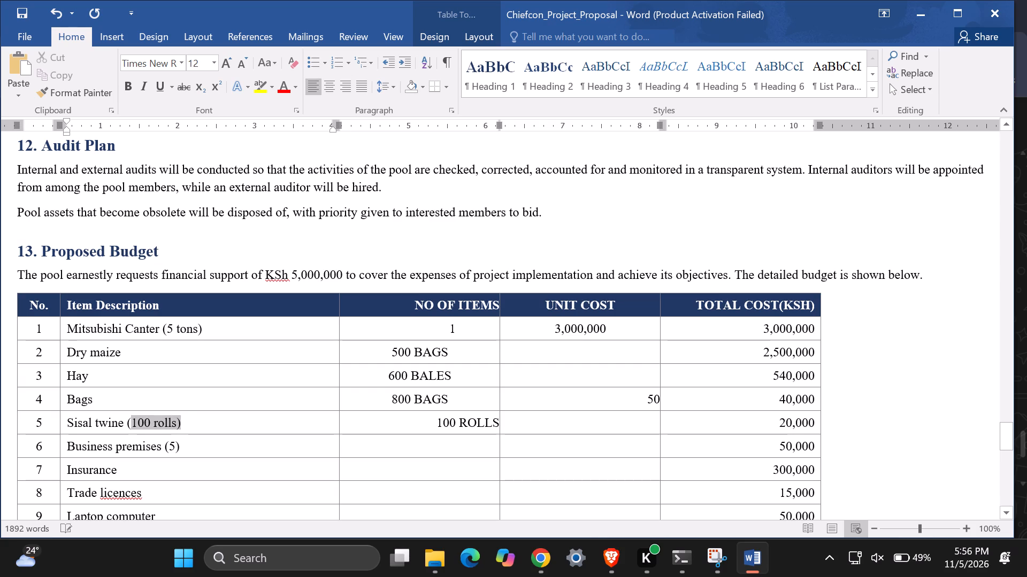
drag(132, 433, 127, 426)
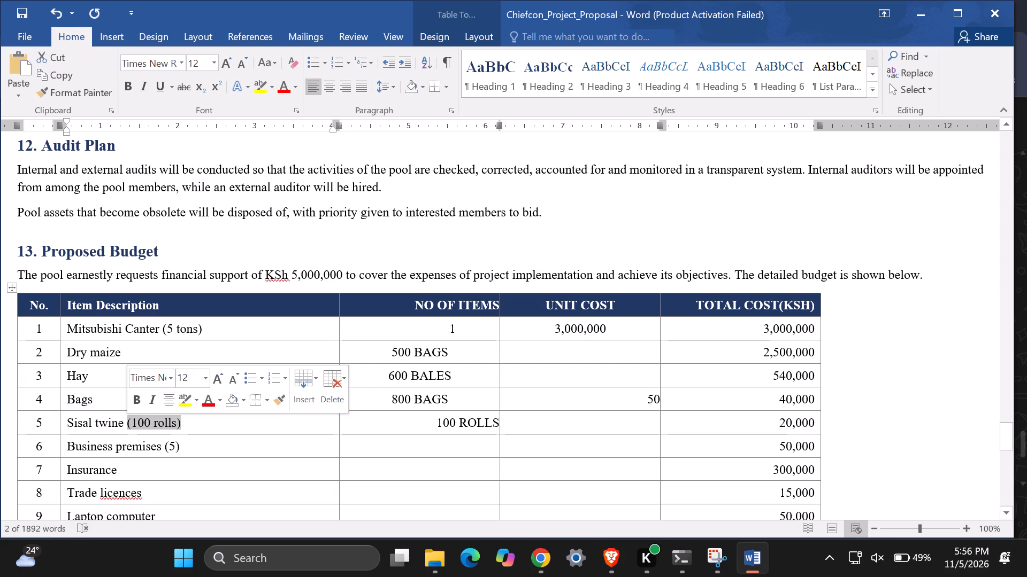
click(127, 426)
drag(127, 426, 168, 430)
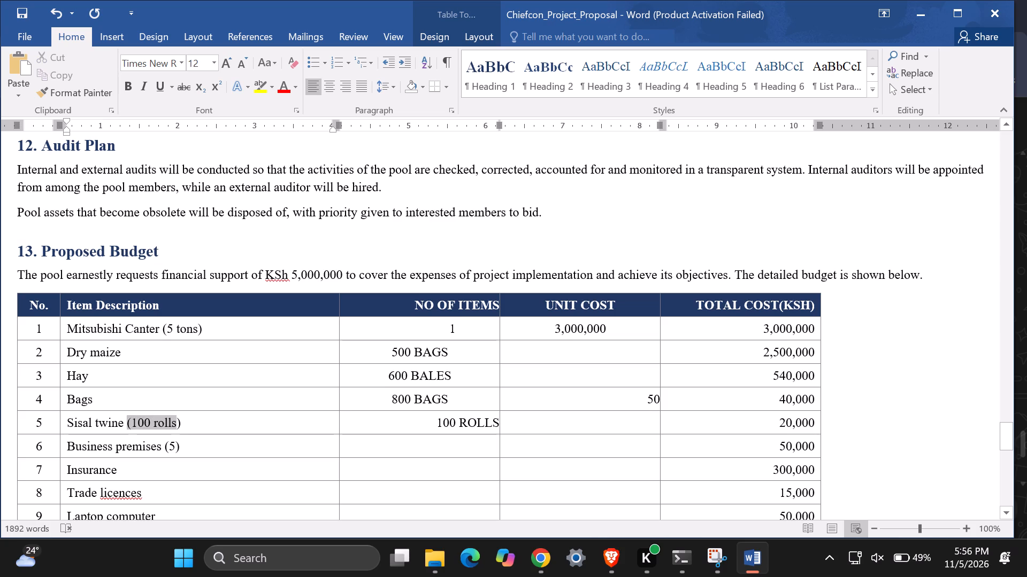
drag(168, 430, 185, 430)
key(BackSpace)
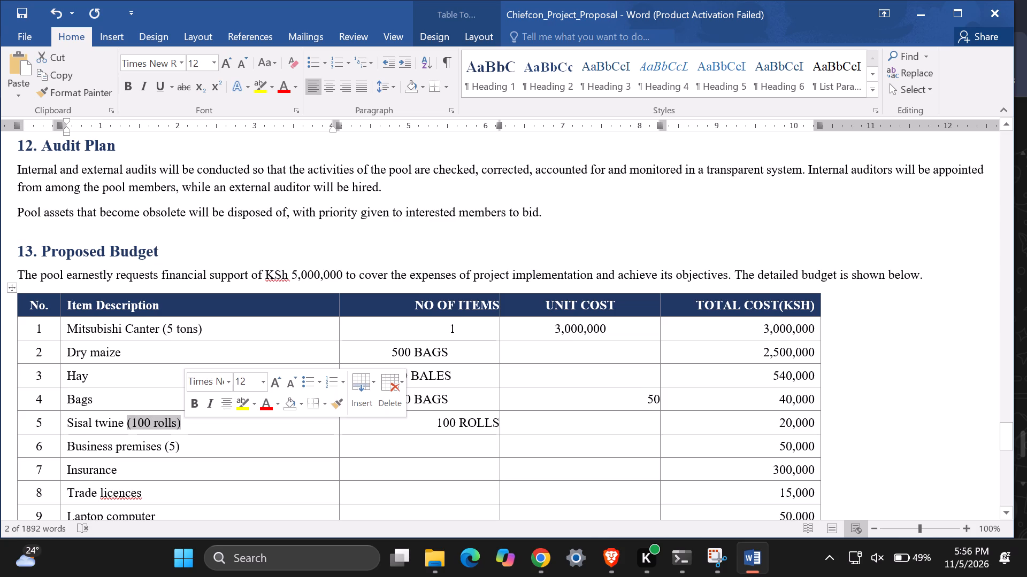
key(BackSpace)
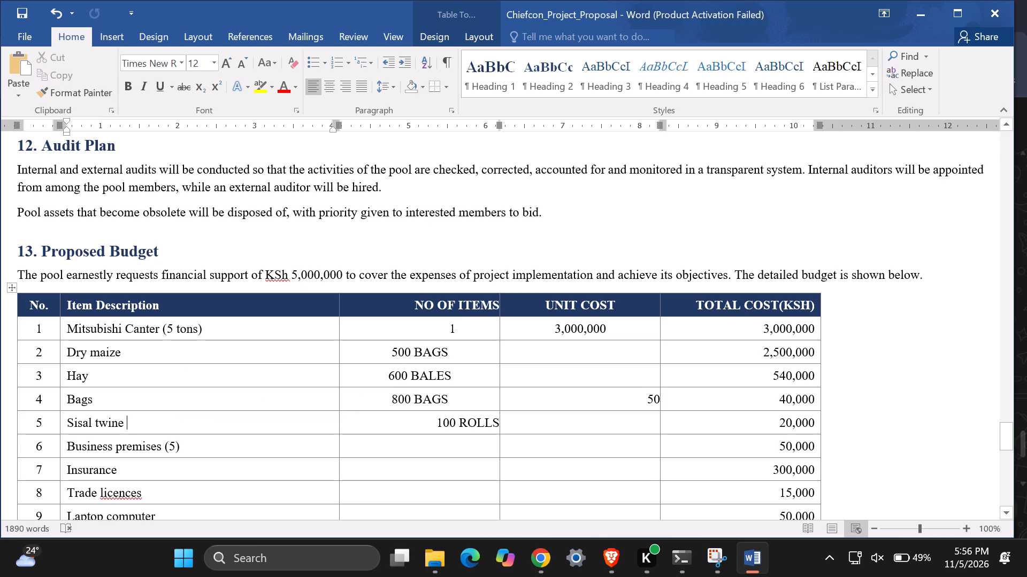
Enter 200, centred, as the unit cost in the Sisal twine row.
click(559, 429)
double_click(565, 422)
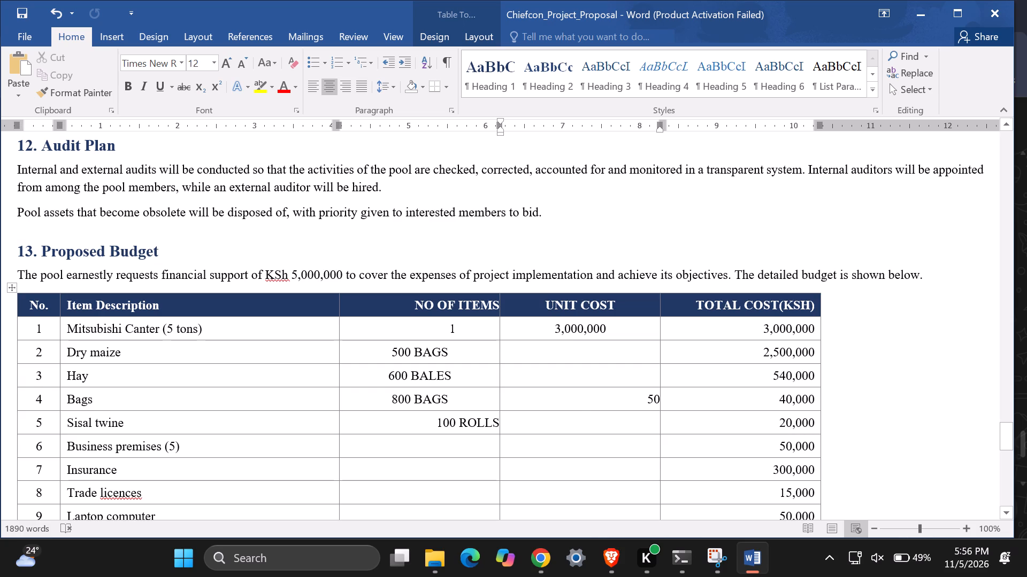
key(2)
text(00)
Enter 900, centred, as the unit cost in the Hay row.
click(587, 379)
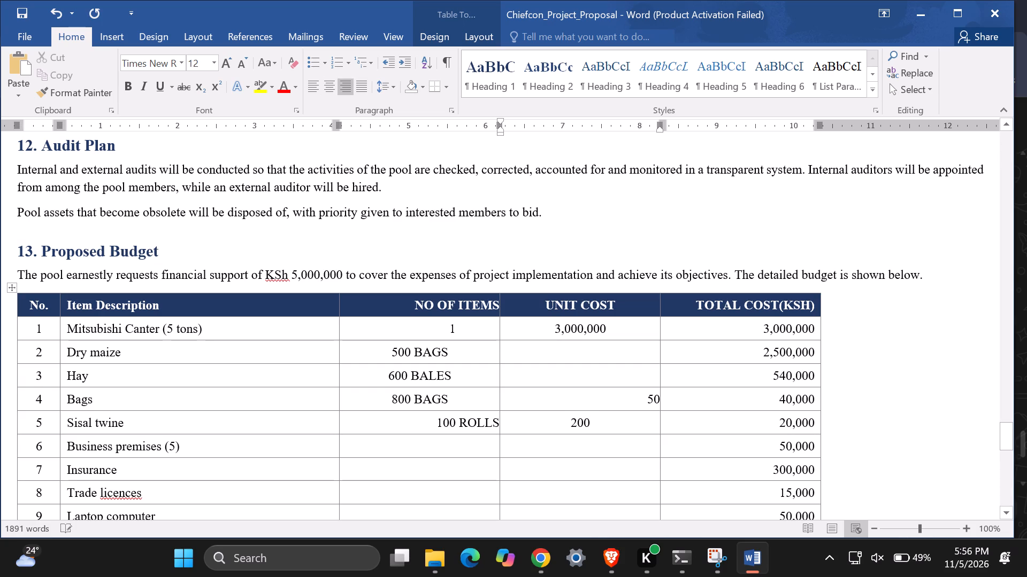
double_click(587, 379)
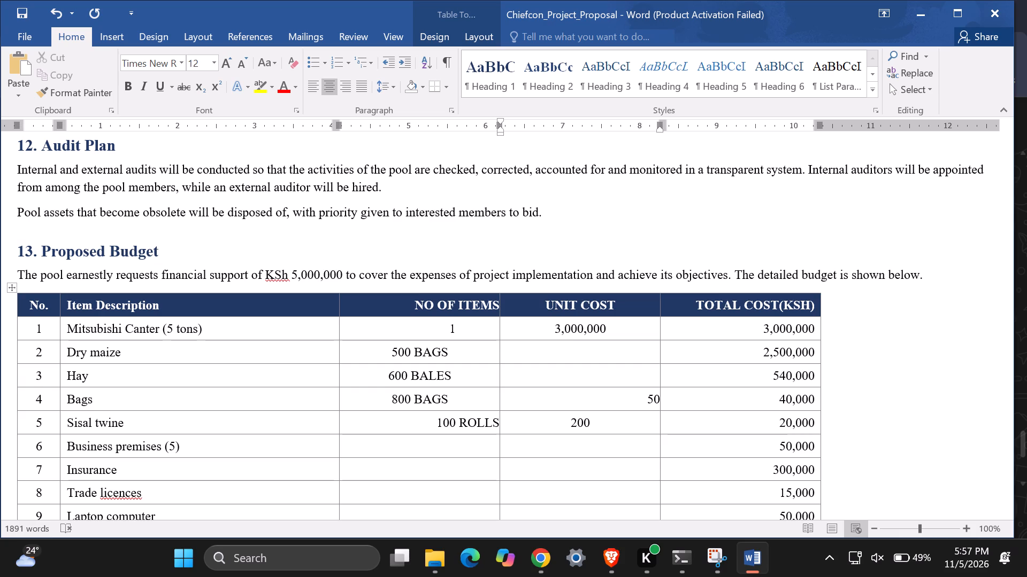
text(900)
Change the unit cost in the Hay row to 300.
click(578, 357)
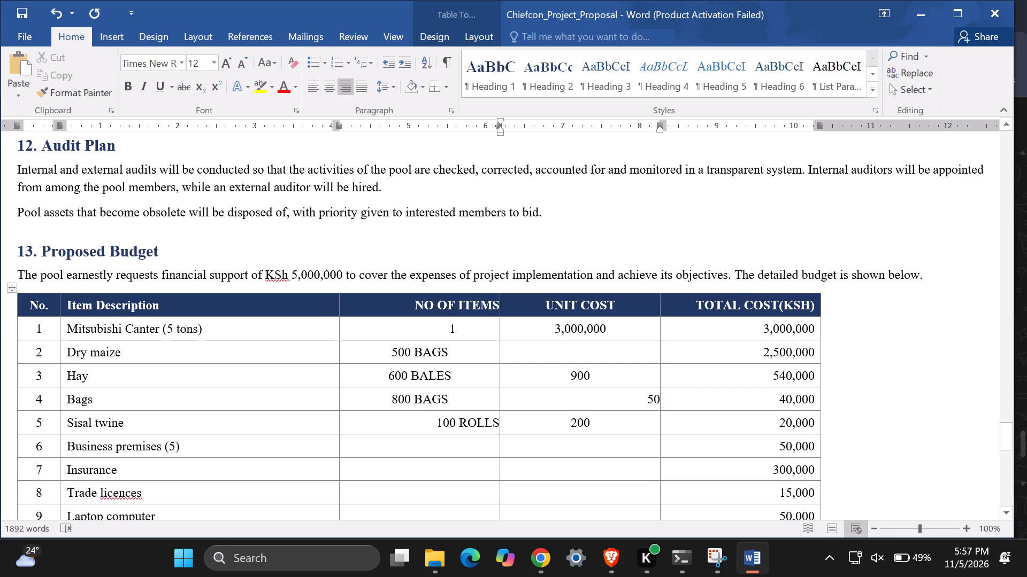
click(574, 377)
key(BackSpace)
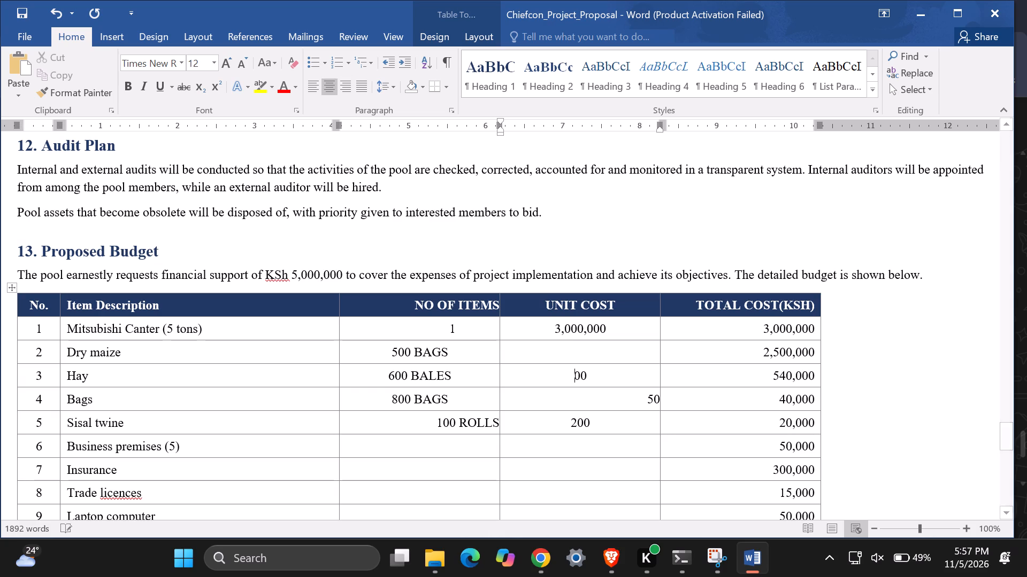
key(3)
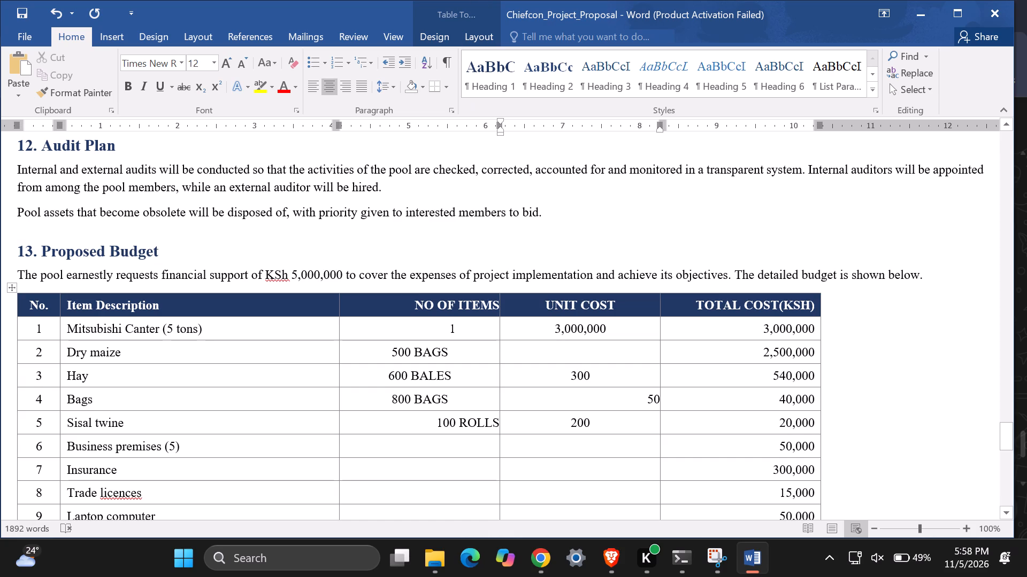
Change the number of items in the Hay row to 1800 BALES.
click(412, 380)
key(BackSpace)
key(BackSpace)
key(BackSpace)
key(BackSpace)
key(1)
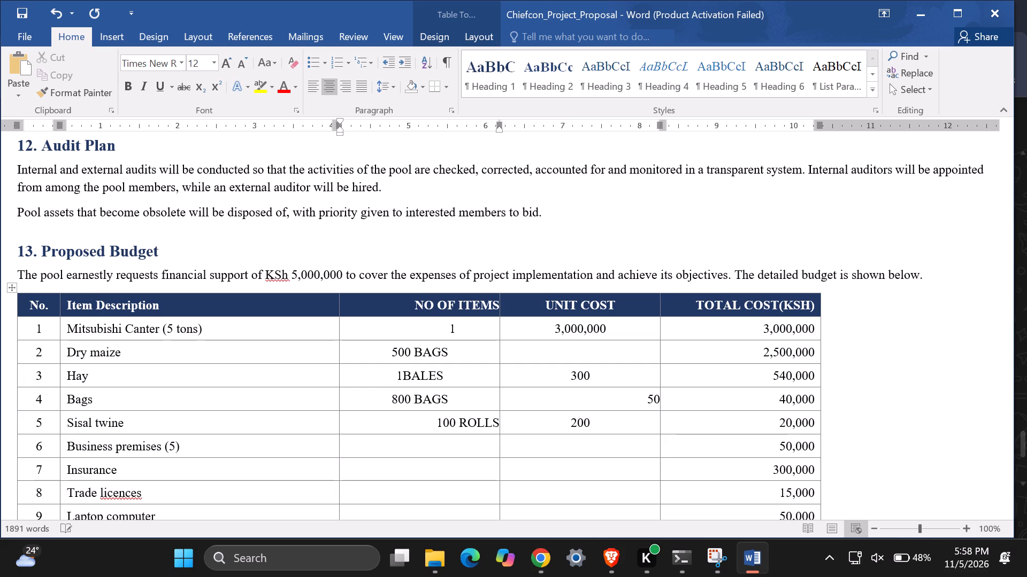
text(800)
key(space)
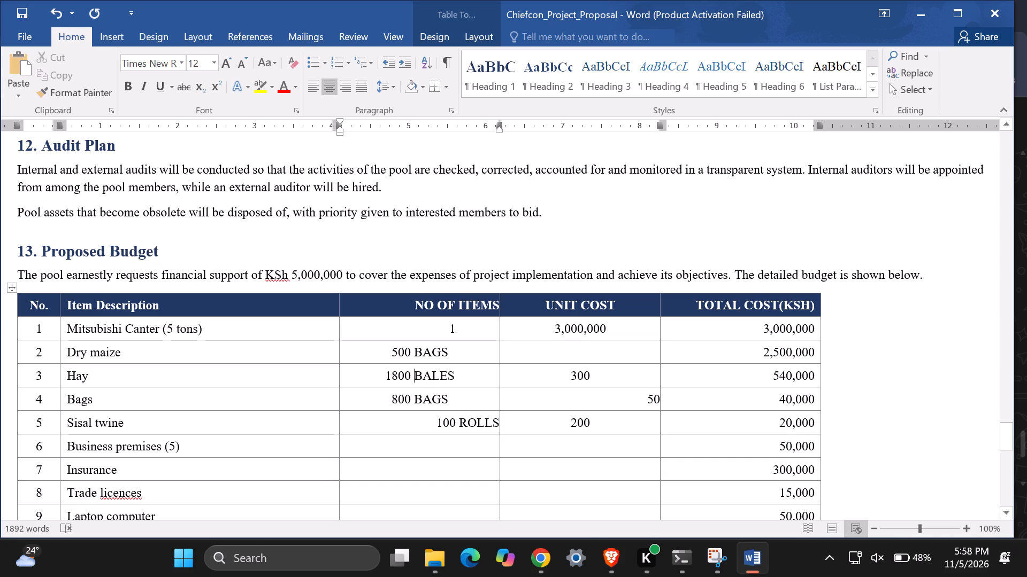
Enter 5,000, centred, as the unit cost in the Dry maize row.
double_click(586, 353)
key(5)
text(,000)
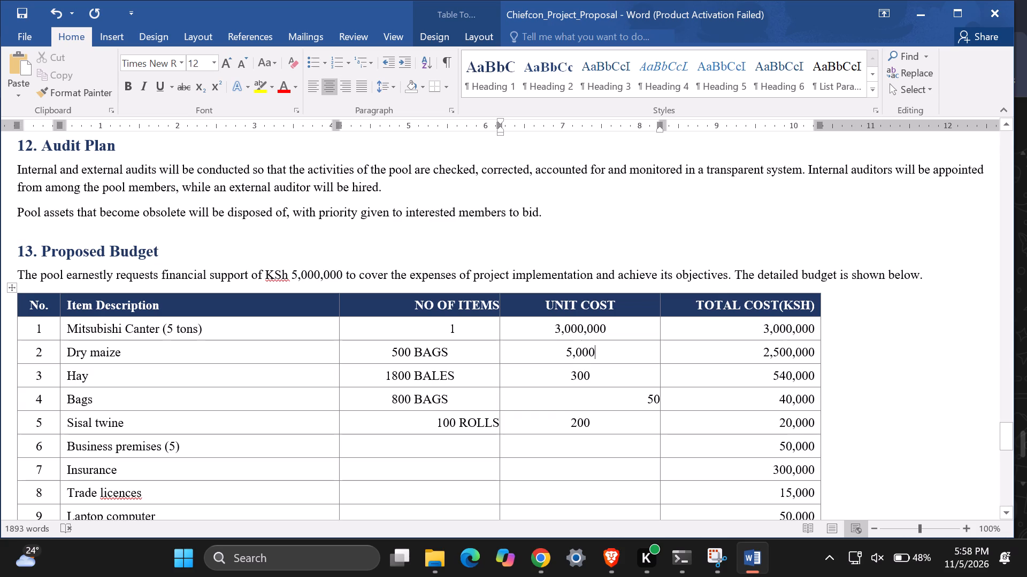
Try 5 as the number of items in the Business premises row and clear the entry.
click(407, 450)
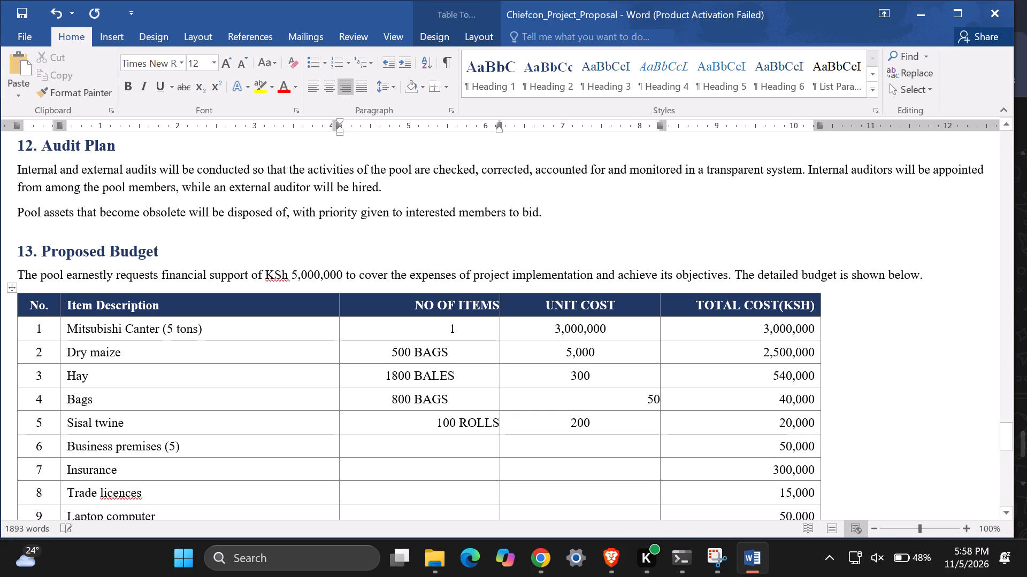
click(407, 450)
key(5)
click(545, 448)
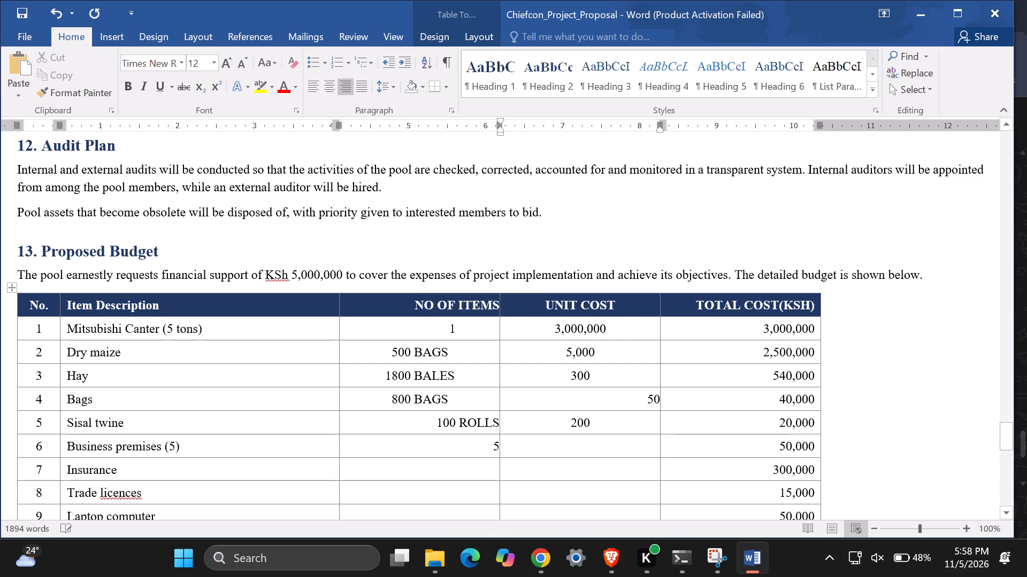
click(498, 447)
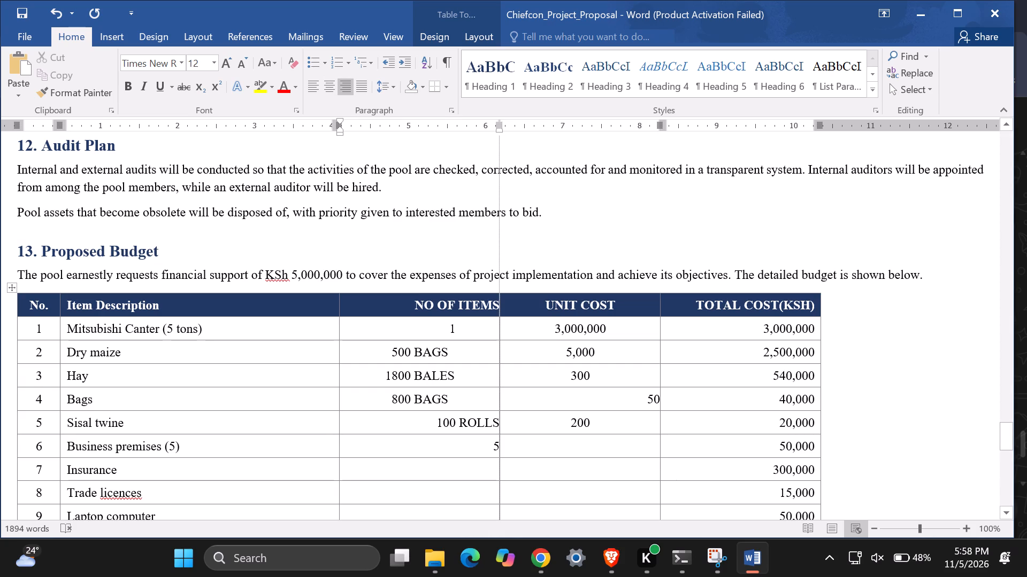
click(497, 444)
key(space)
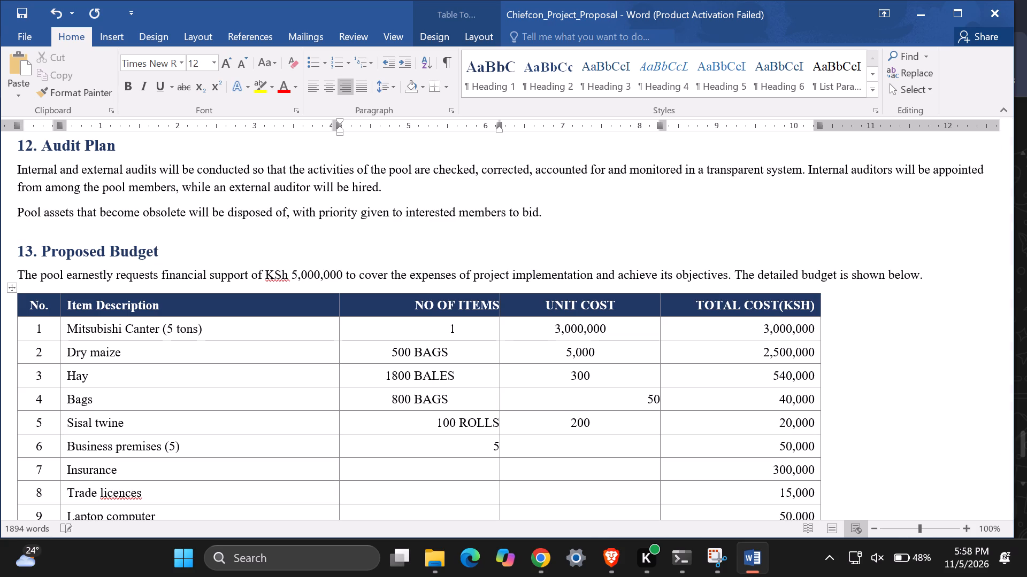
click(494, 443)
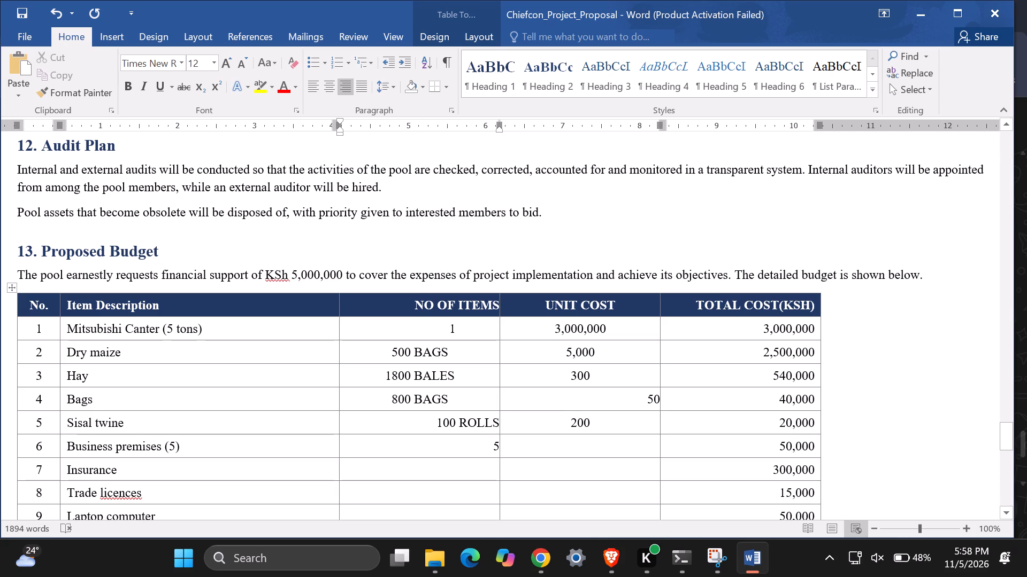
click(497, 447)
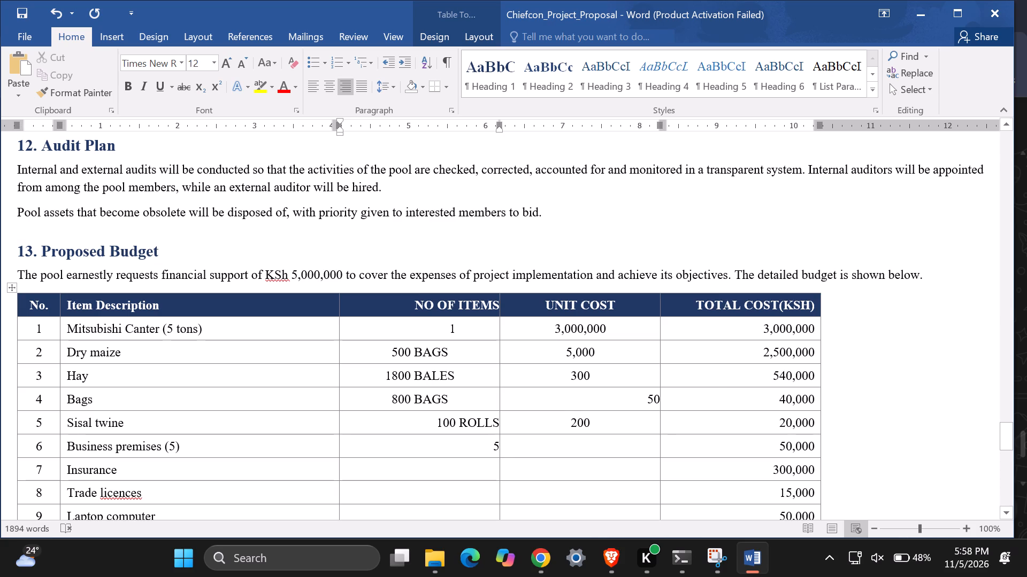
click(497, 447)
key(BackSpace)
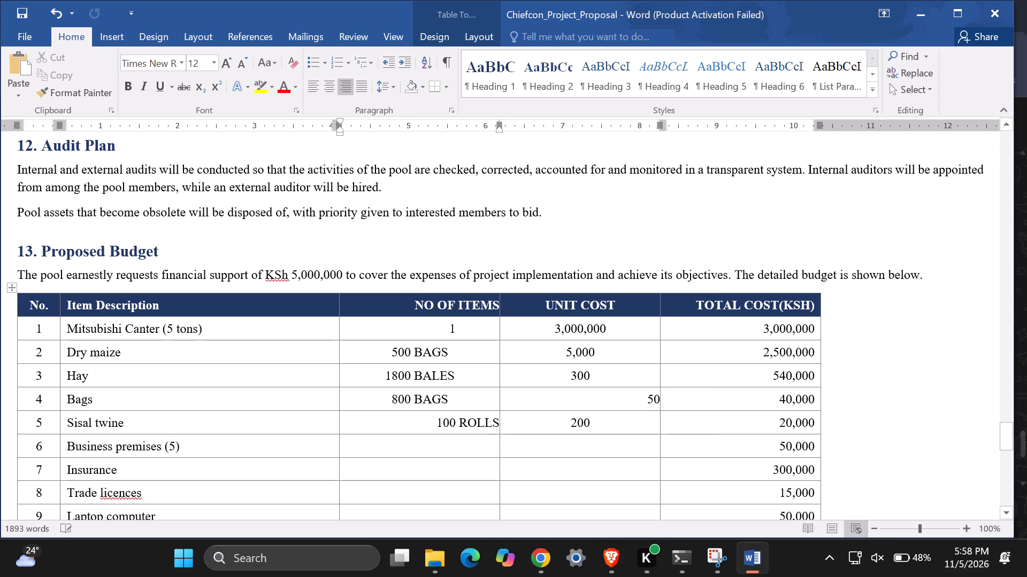
Enter 5 BUSINESS PREMISES as the number of items in the Business premises row.
key(5)
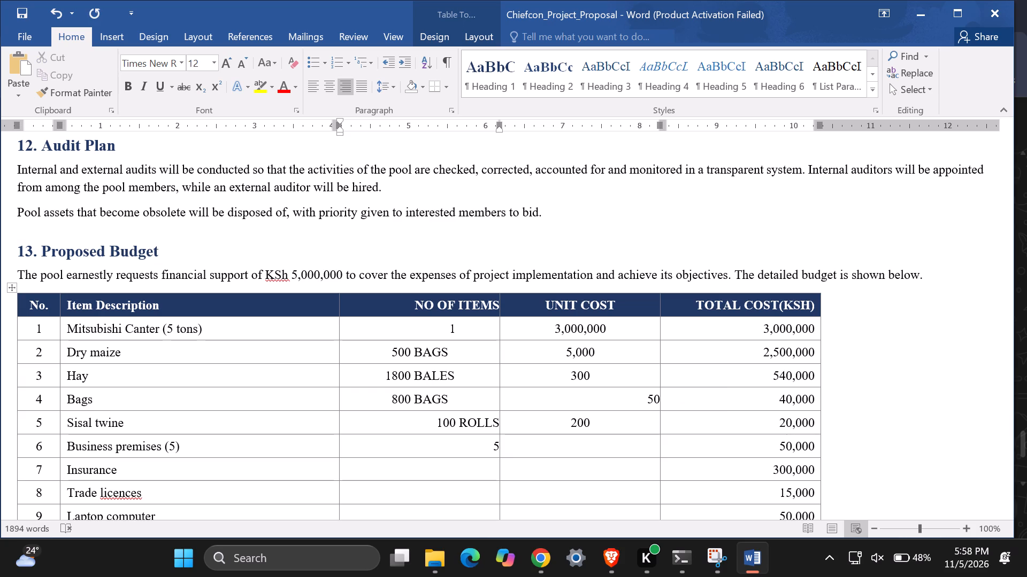
key(space)
text(P)
text(RE)
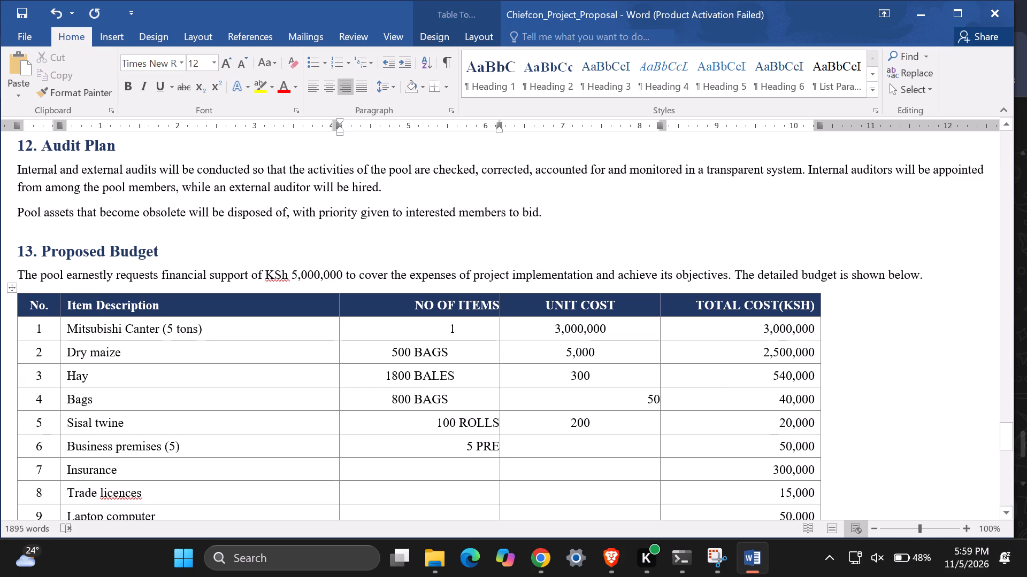
text(MISES)
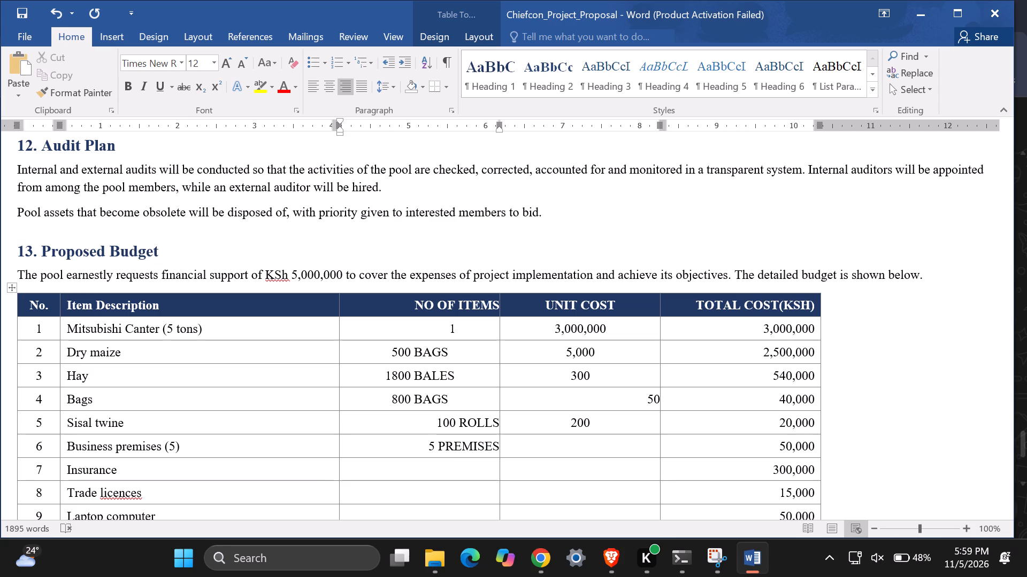
click(436, 440)
text(BUSIN)
text(ESS)
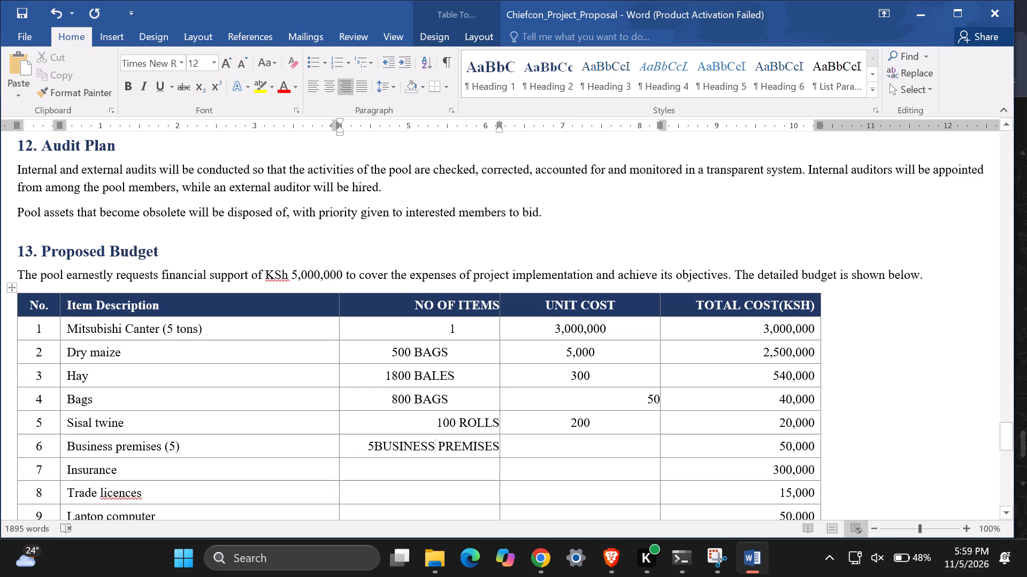
click(374, 446)
key(space)
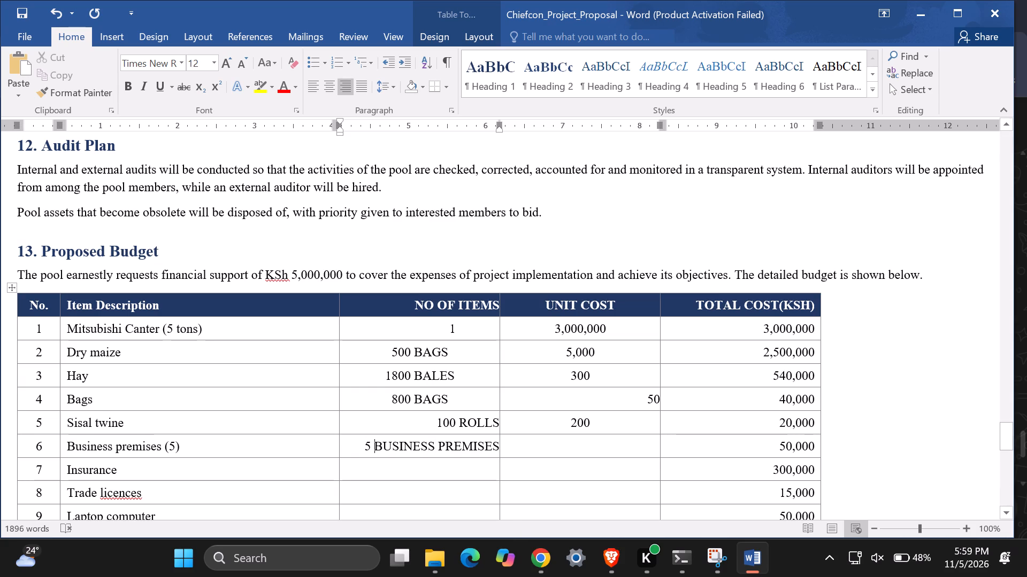
Enter 10,000 as the unit cost in the Business premises row, starting partway across the cell.
double_click(542, 449)
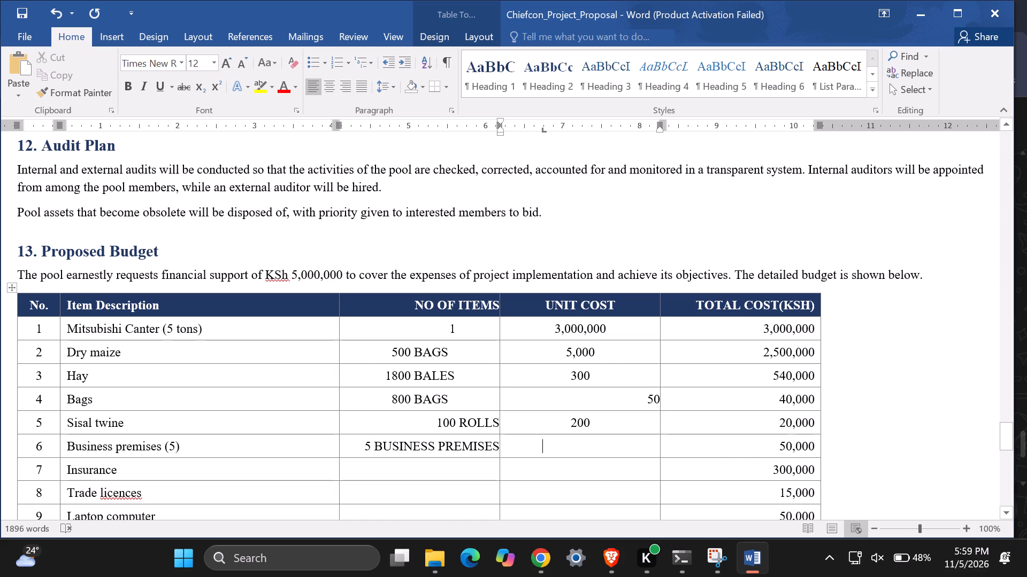
key(1)
key(0)
text(,00)
key(0)
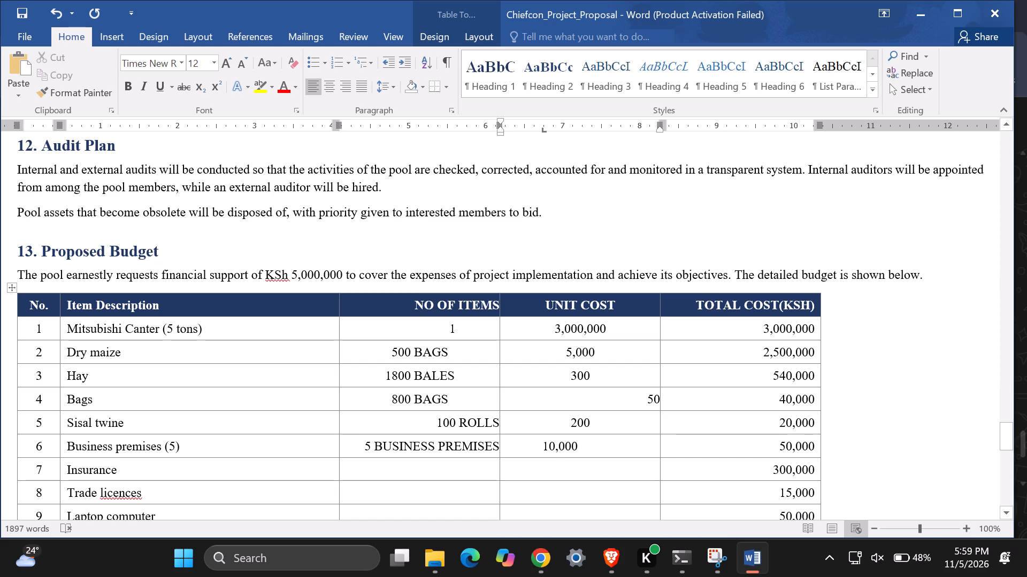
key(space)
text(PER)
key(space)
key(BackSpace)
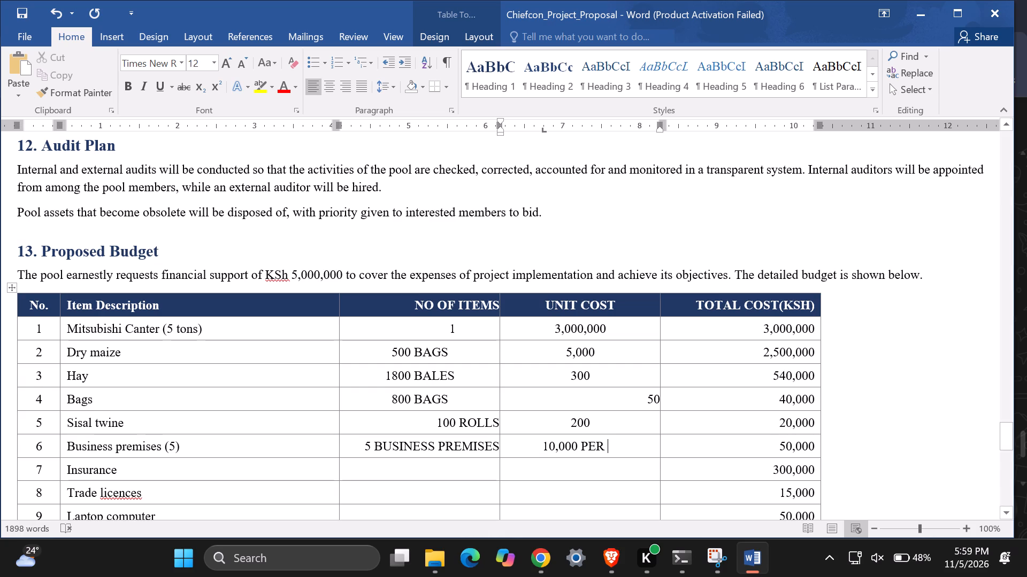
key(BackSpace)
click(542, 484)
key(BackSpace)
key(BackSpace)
Enter 1 YEAR, centred, as the number of items in the Insurance row.
click(435, 470)
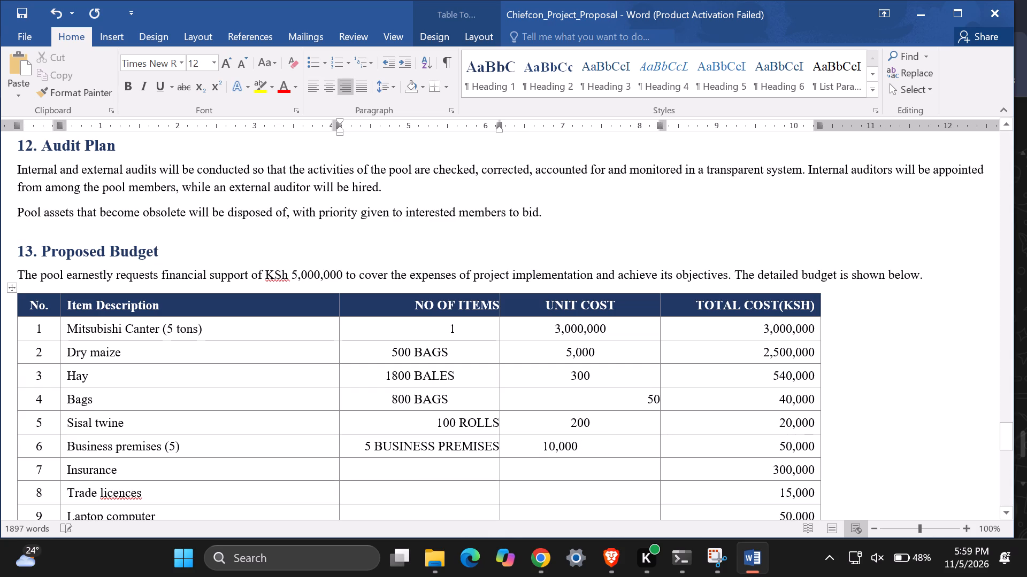
click(409, 473)
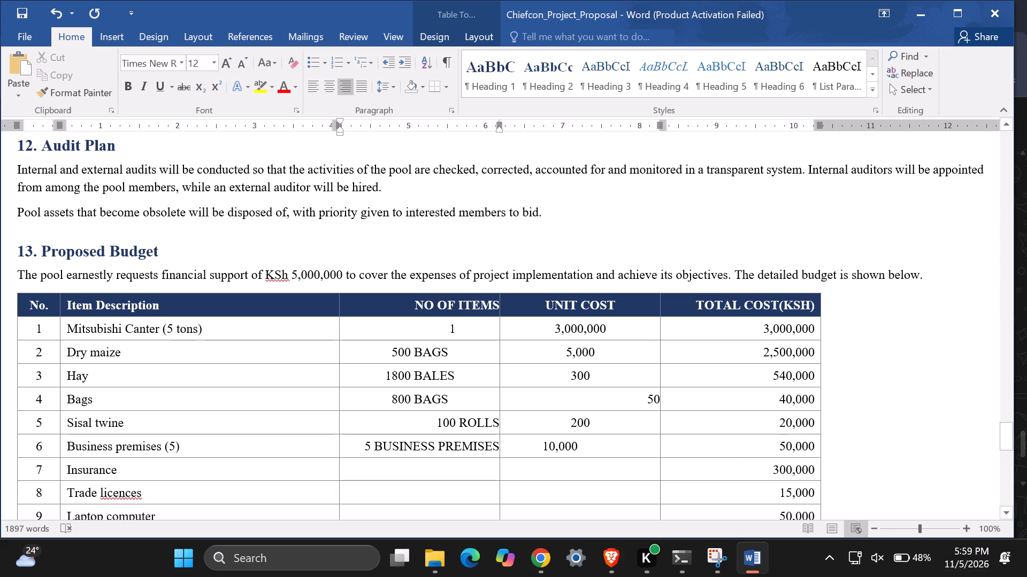
scroll(556, 473, down, 2)
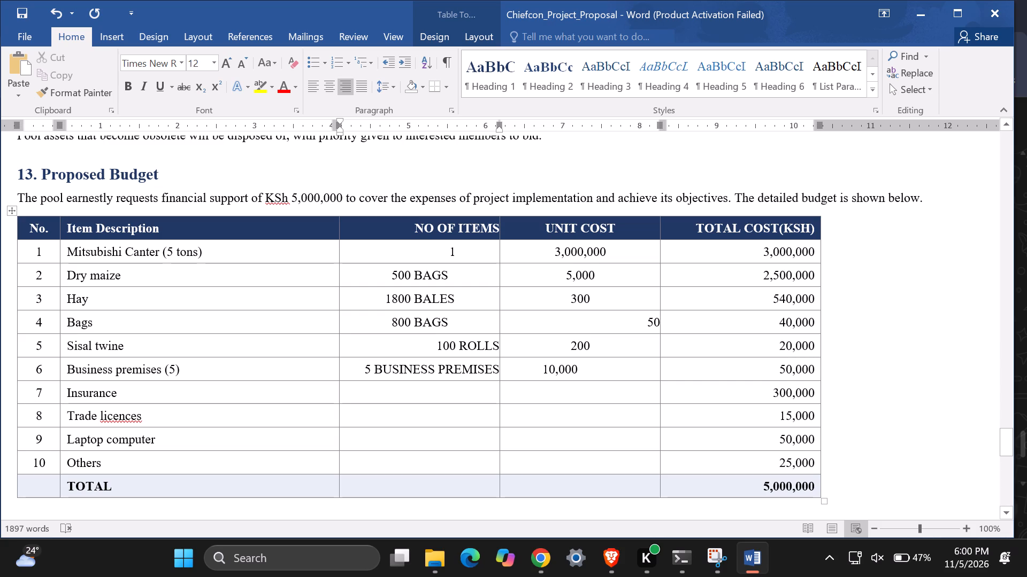
double_click(557, 395)
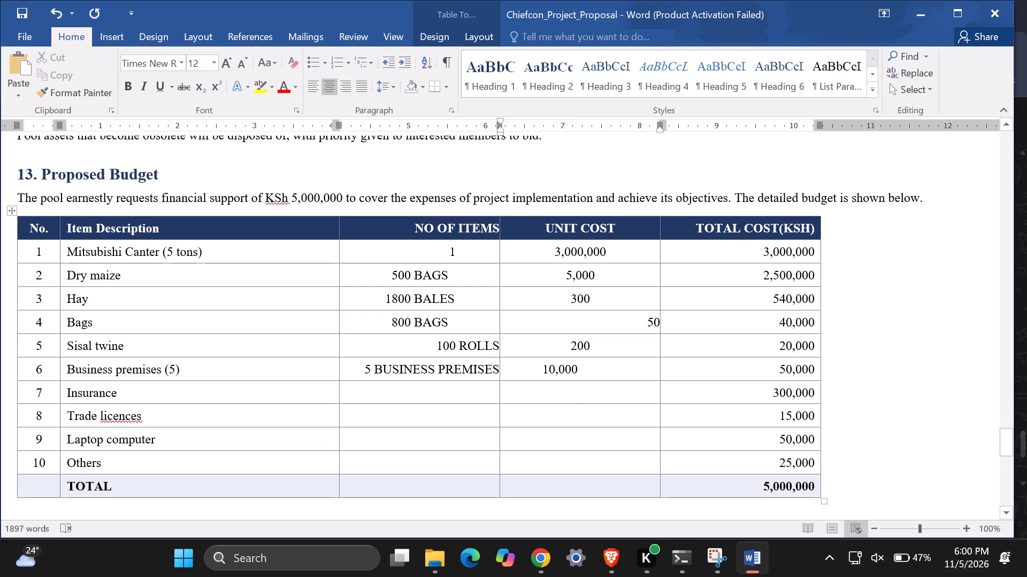
double_click(401, 394)
key(1)
key(space)
text(YEAR)
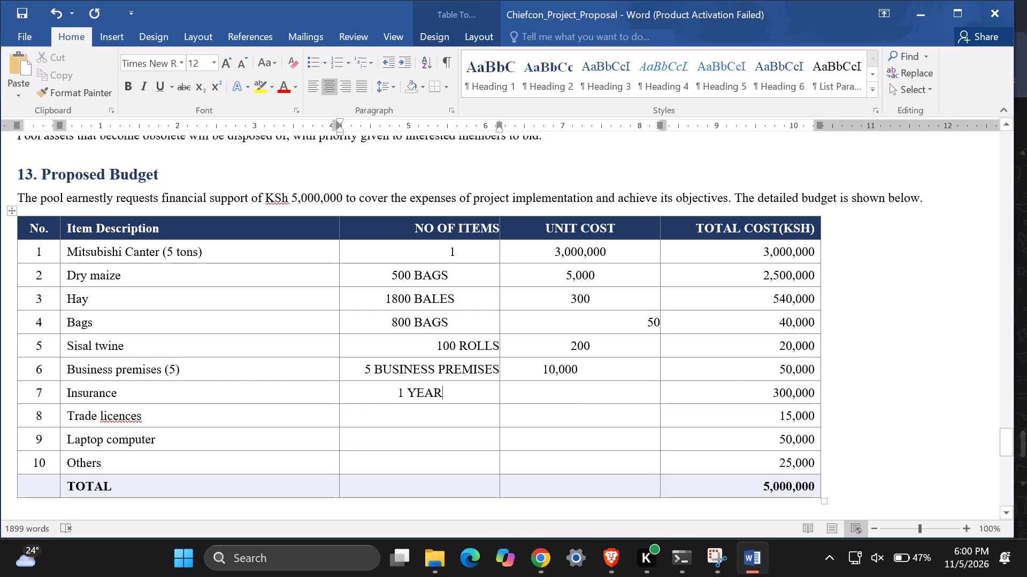
Enter 300,000 as the unit cost in the Insurance row.
click(539, 396)
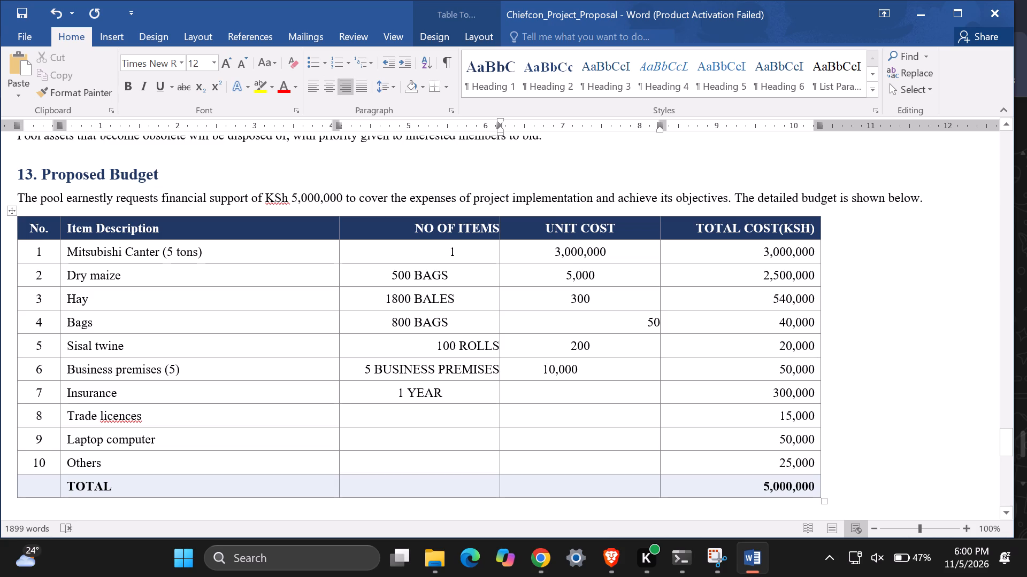
key(3)
text(00)
text(,000)
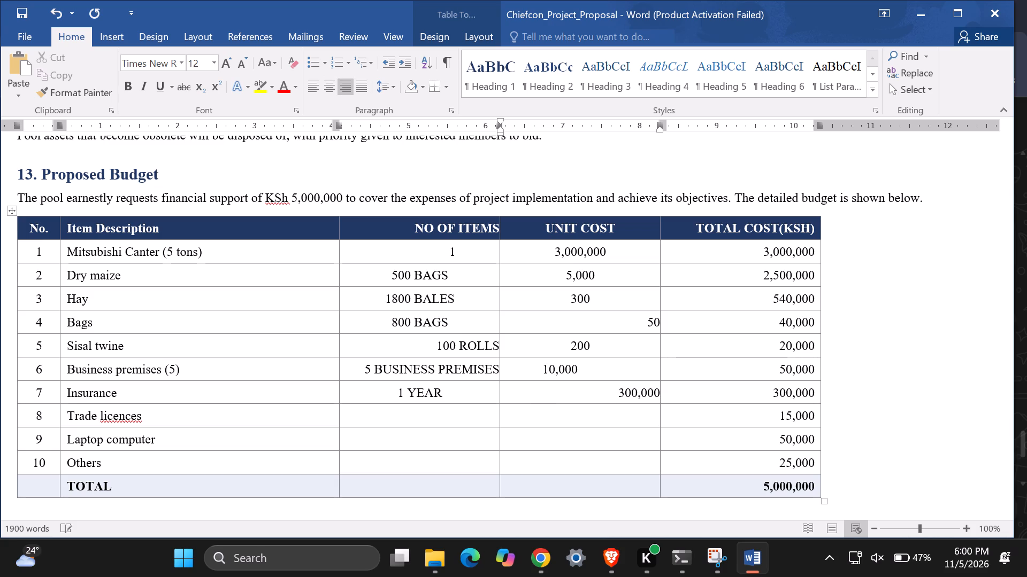
Enter 1 YEAR as the number of items in the Trade licences row.
click(399, 417)
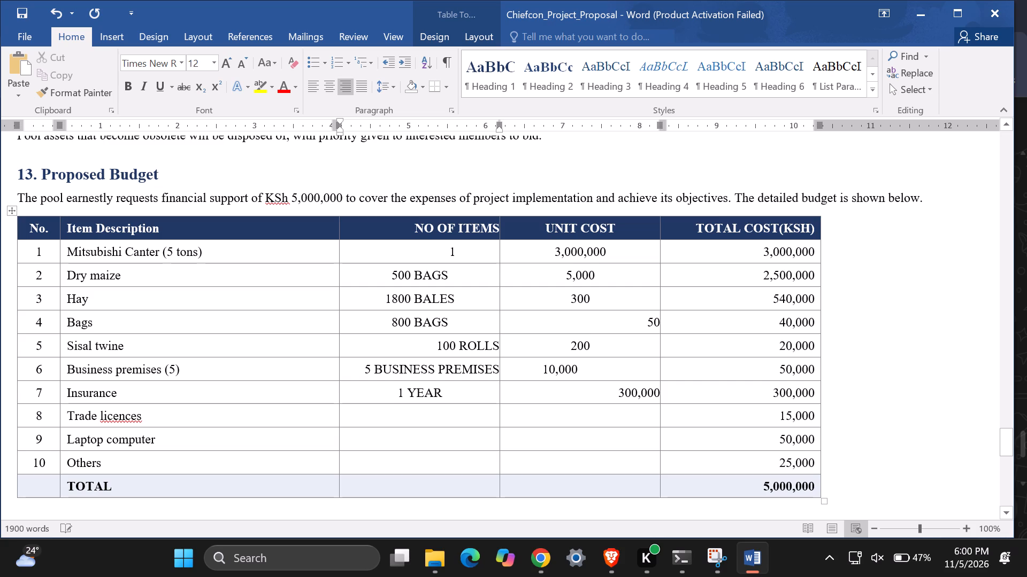
click(399, 417)
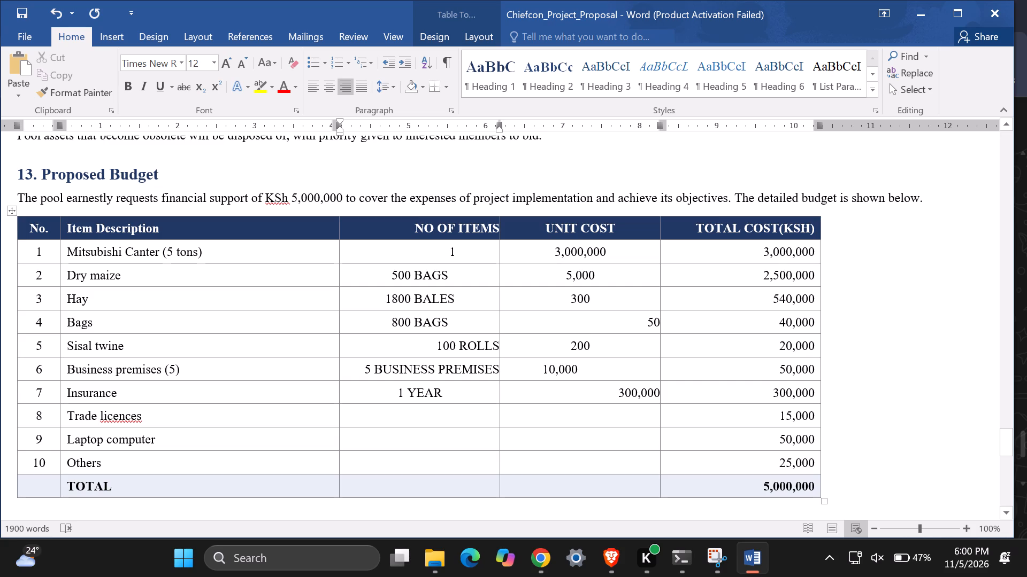
click(403, 415)
text(11)
key(BackSpace)
key(space)
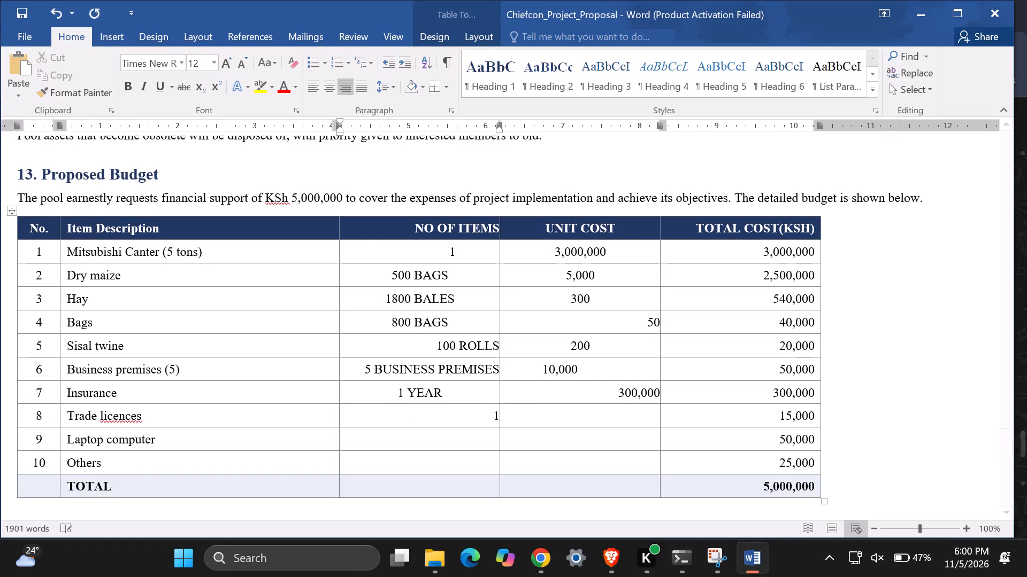
text(YEAR)
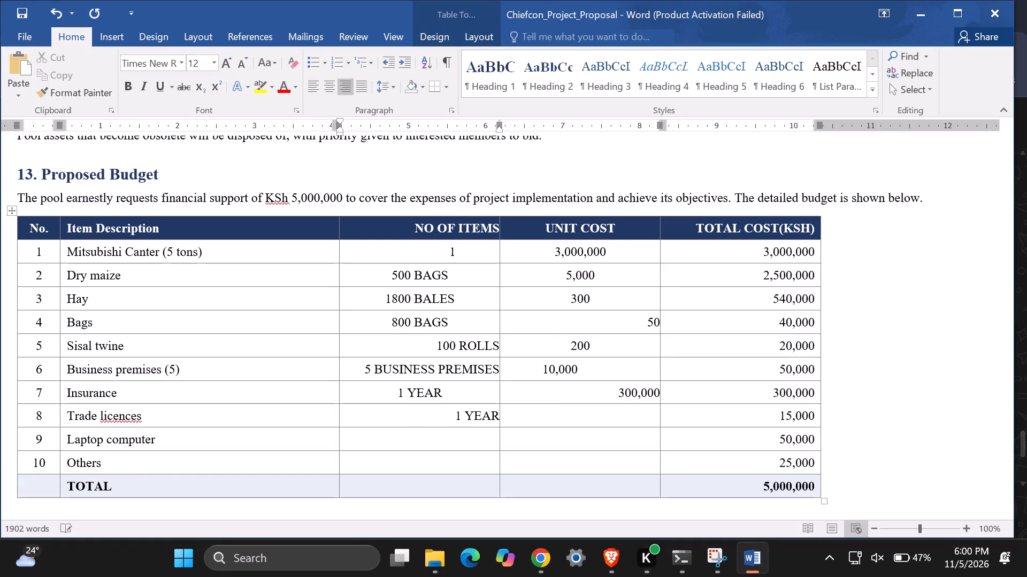
Enter 15,000 as the unit cost in the Trade licences row.
click(566, 421)
click(620, 417)
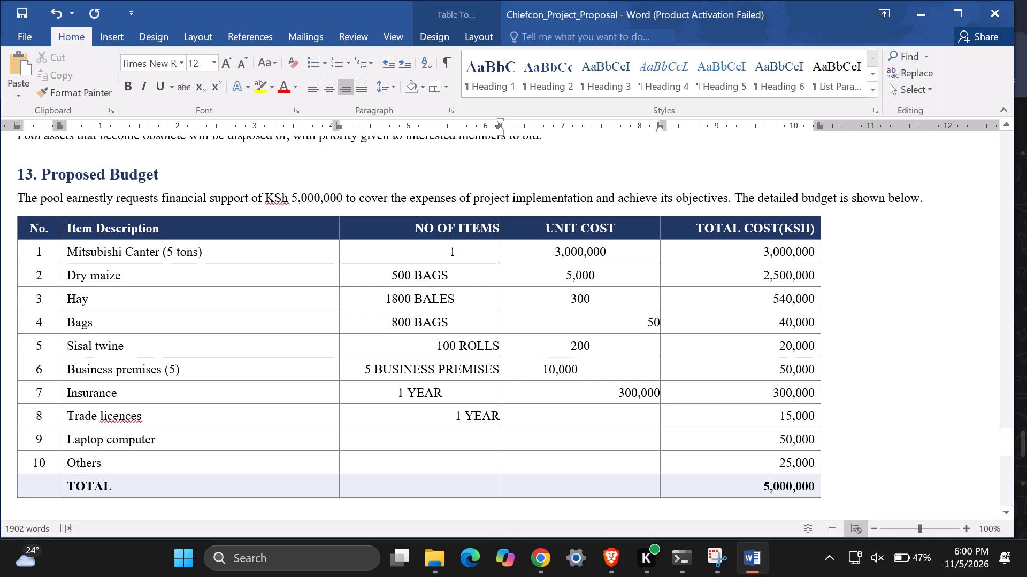
text(15)
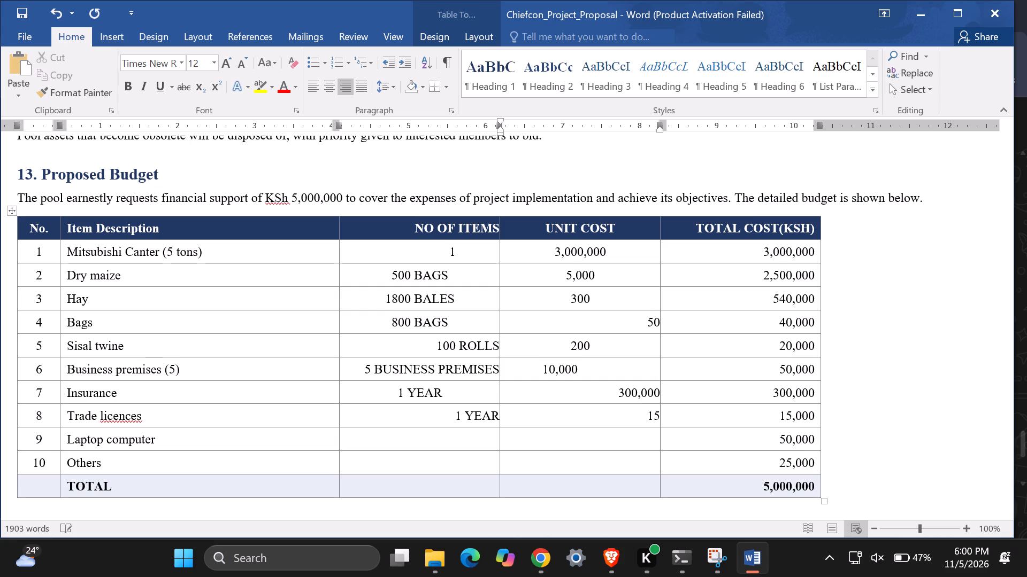
text(,000)
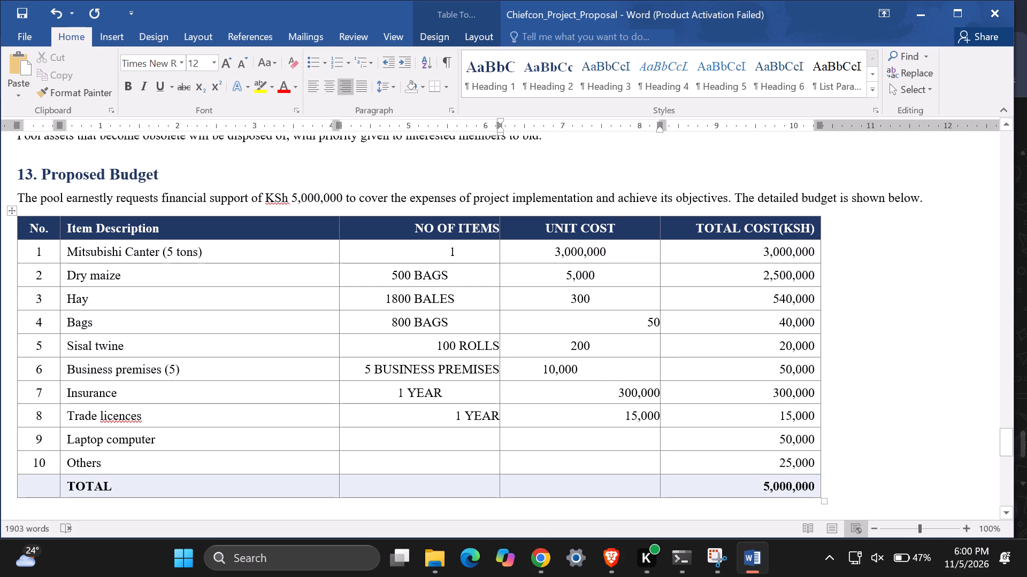
Remove the bracketed quantity (5) from the Business premises item description.
click(456, 447)
click(189, 368)
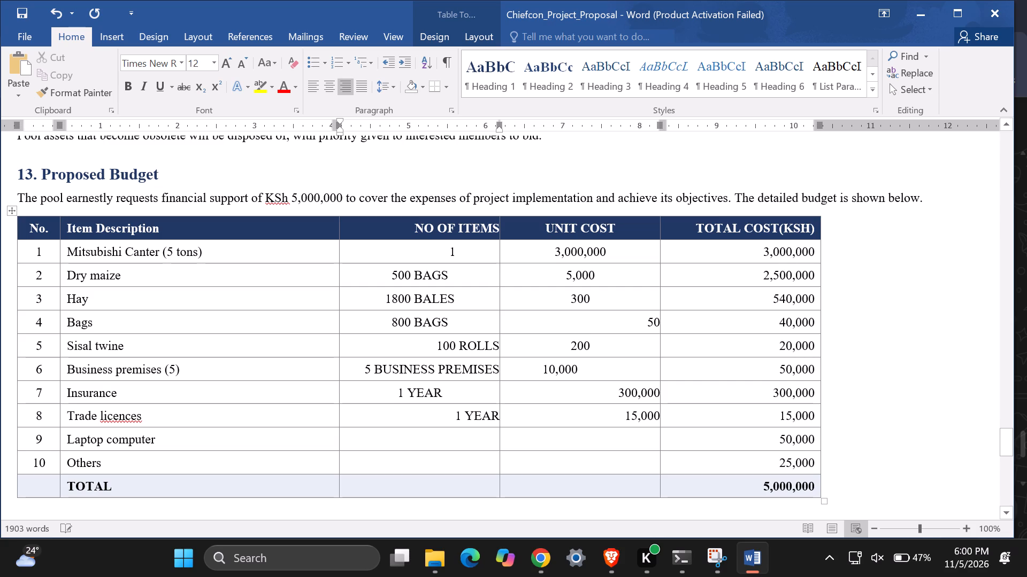
key(BackSpace)
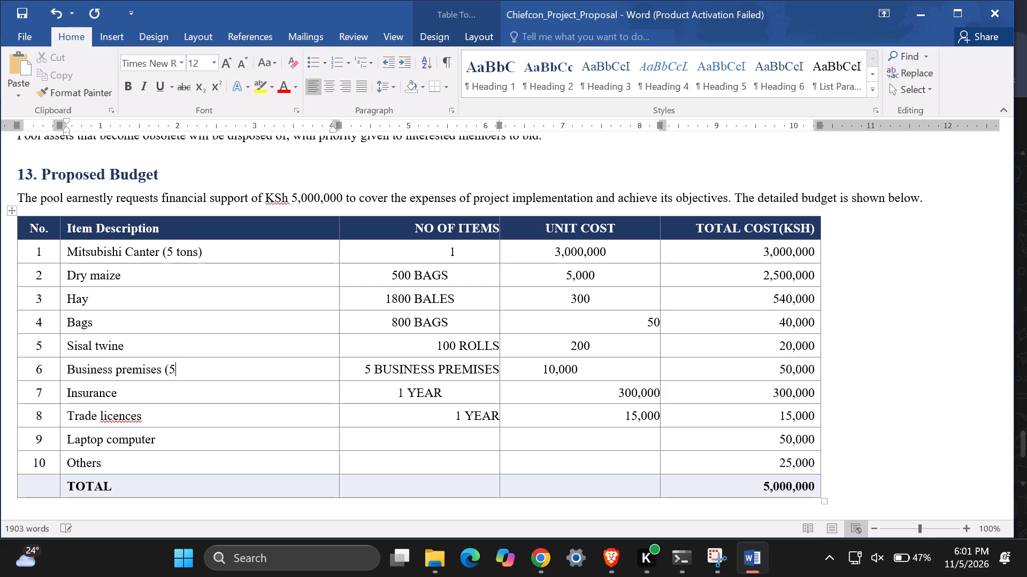
key(BackSpace)
key(BackSpace)
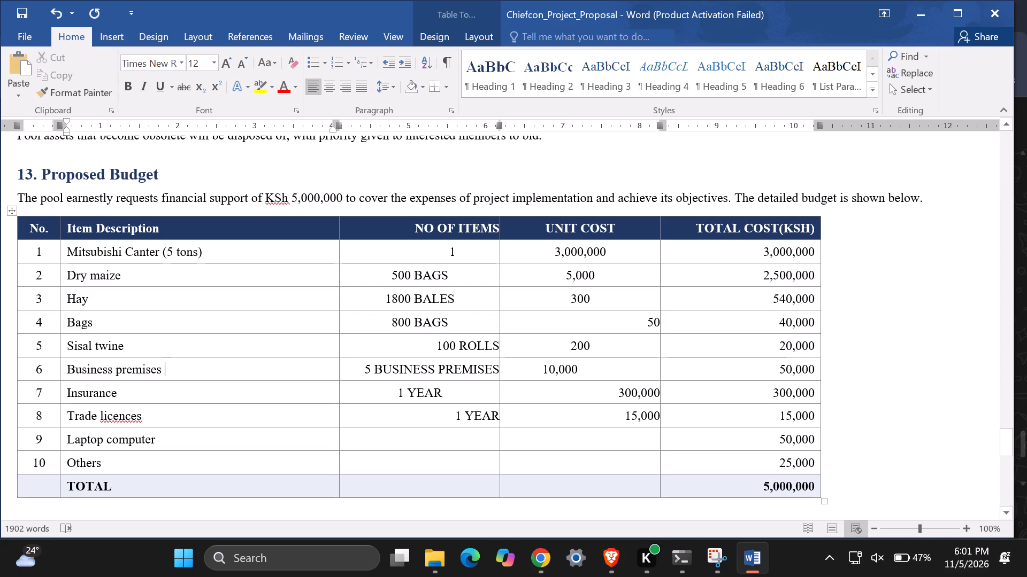
Change the number of items in the Trade licences row to 5.
drag(496, 417, 445, 414)
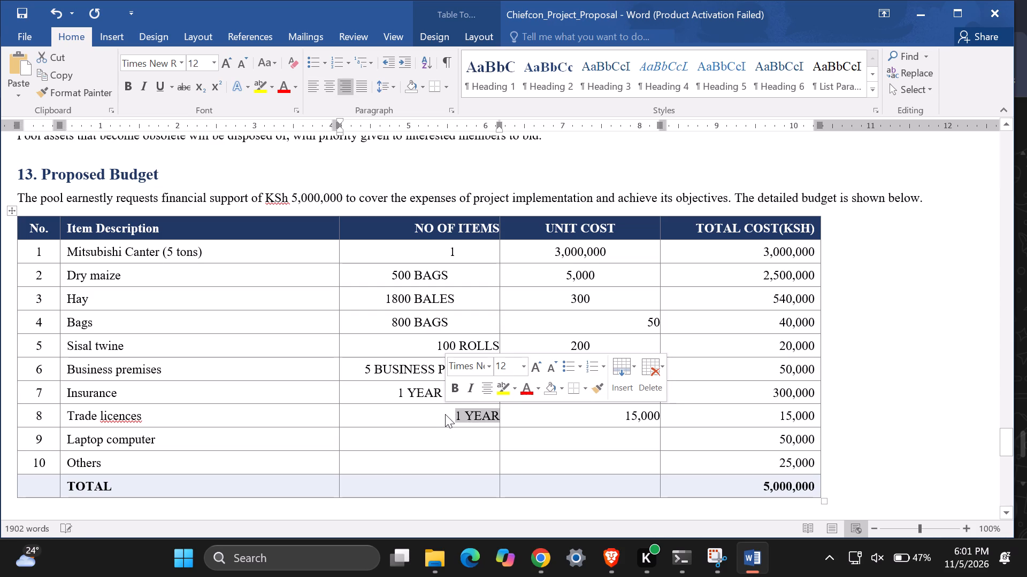
key(5)
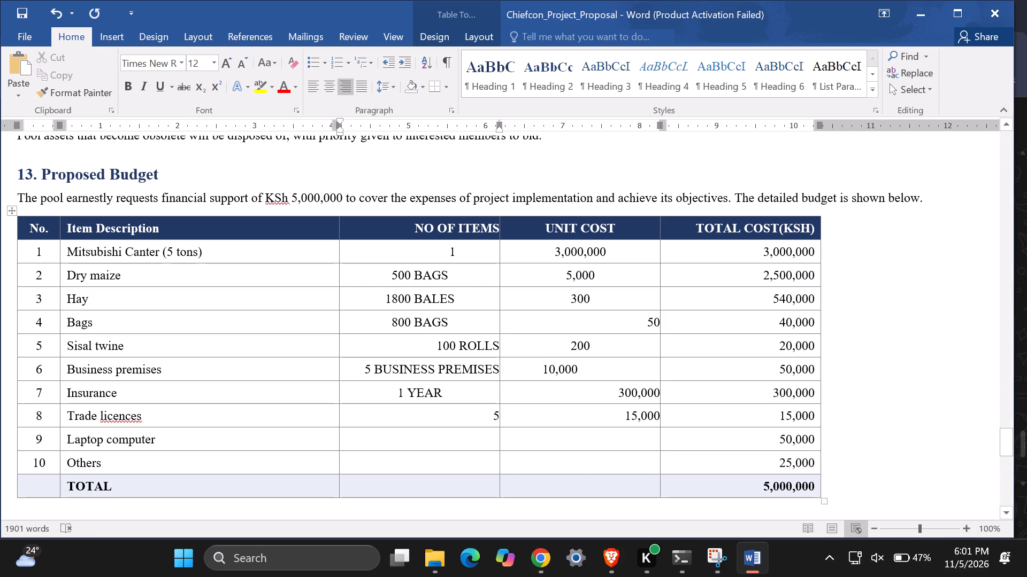
click(498, 417)
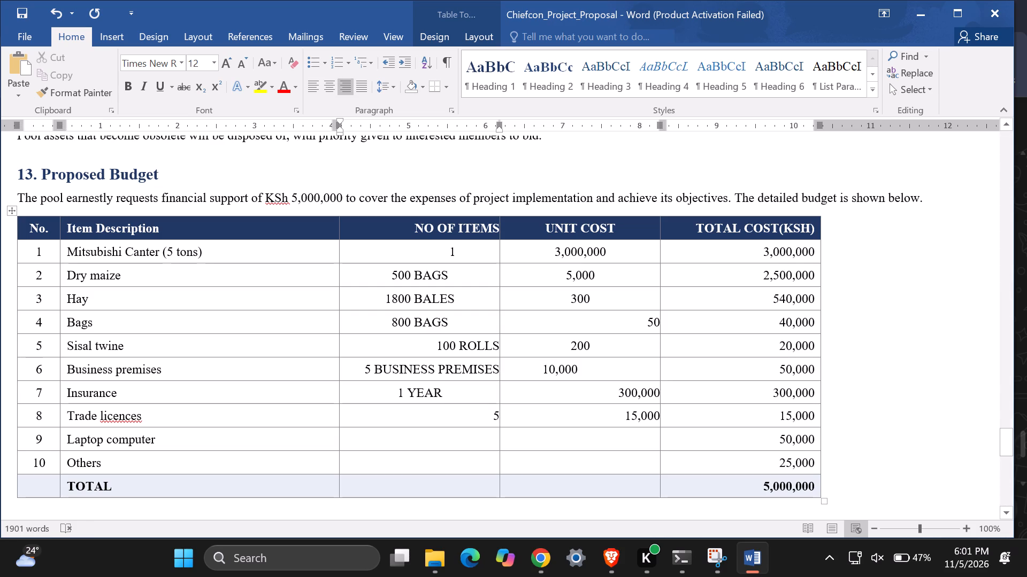
click(495, 415)
click(497, 415)
key(space)
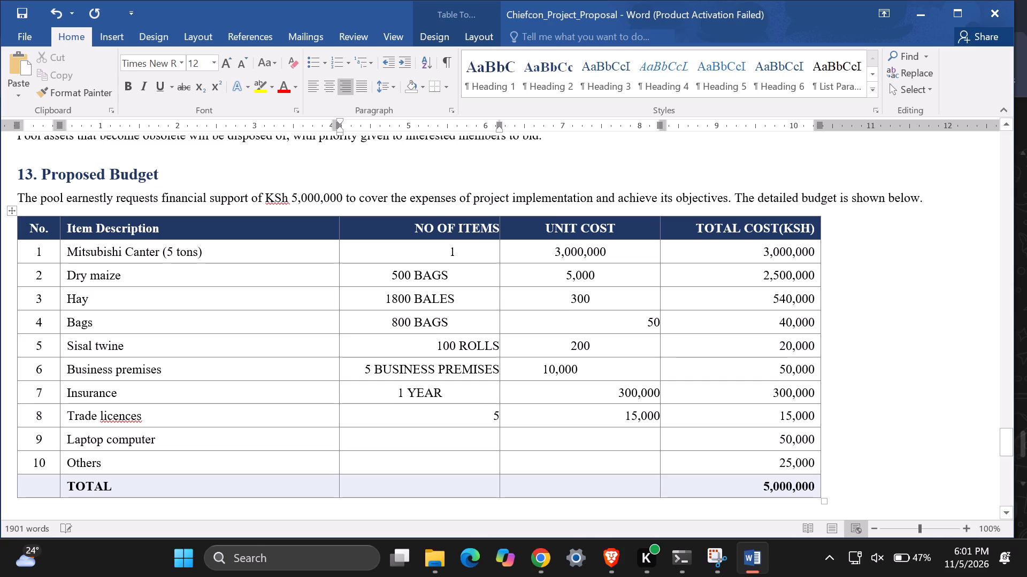
click(499, 414)
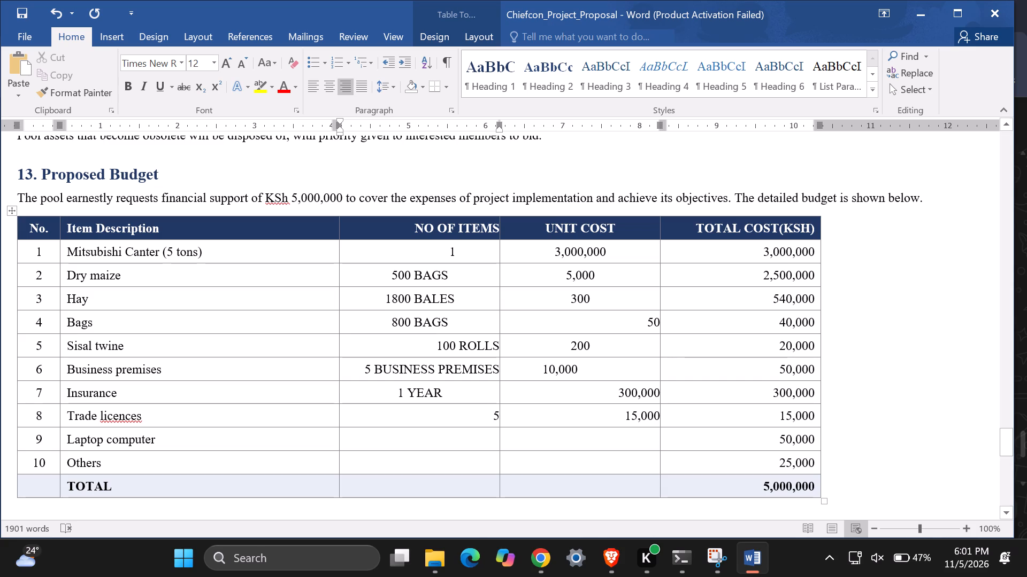
double_click(496, 414)
Set the unit cost in the Trade licences row to 3,000.
click(512, 416)
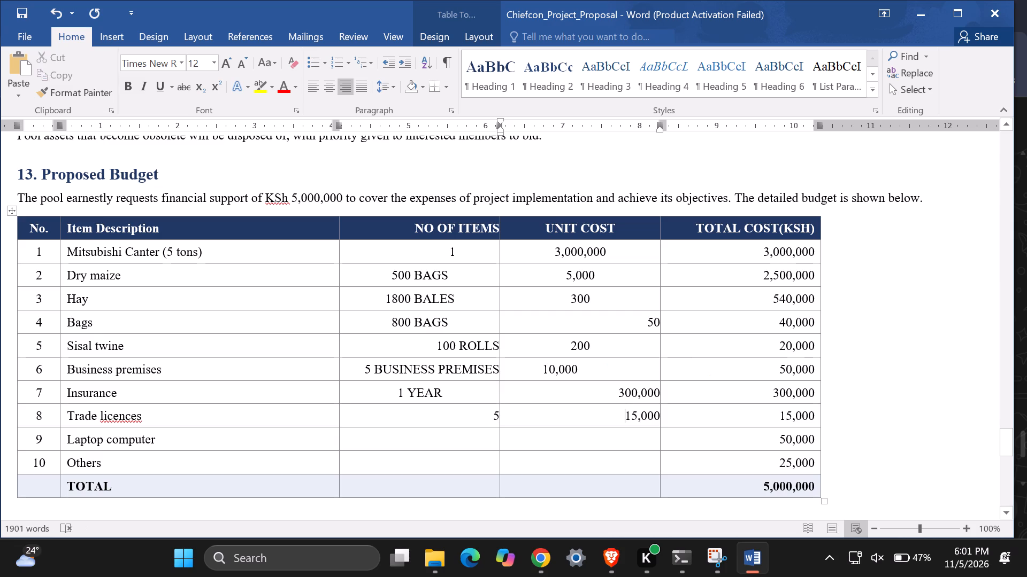
click(637, 417)
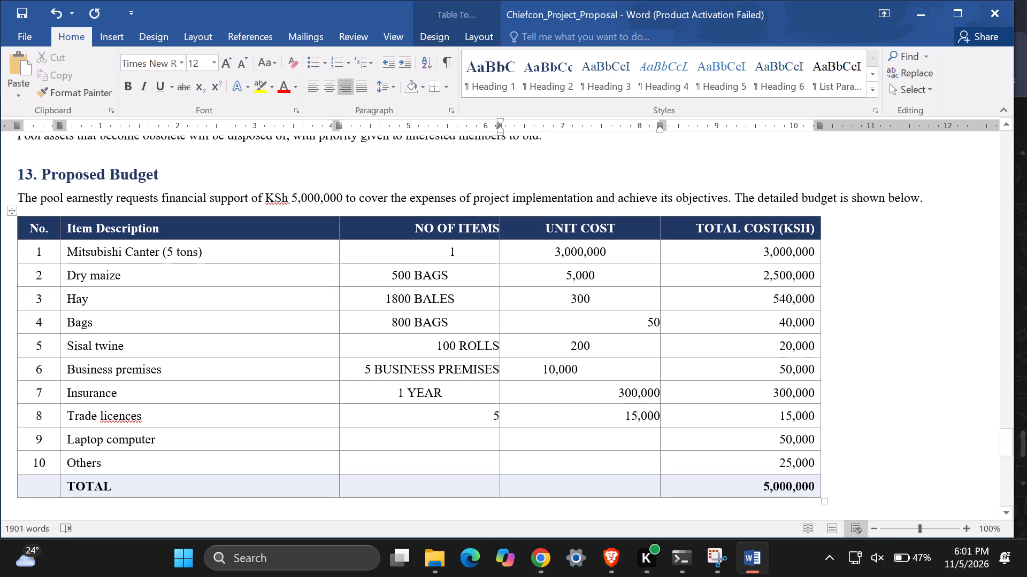
key(BackSpace)
key(BackSpace)
key(3)
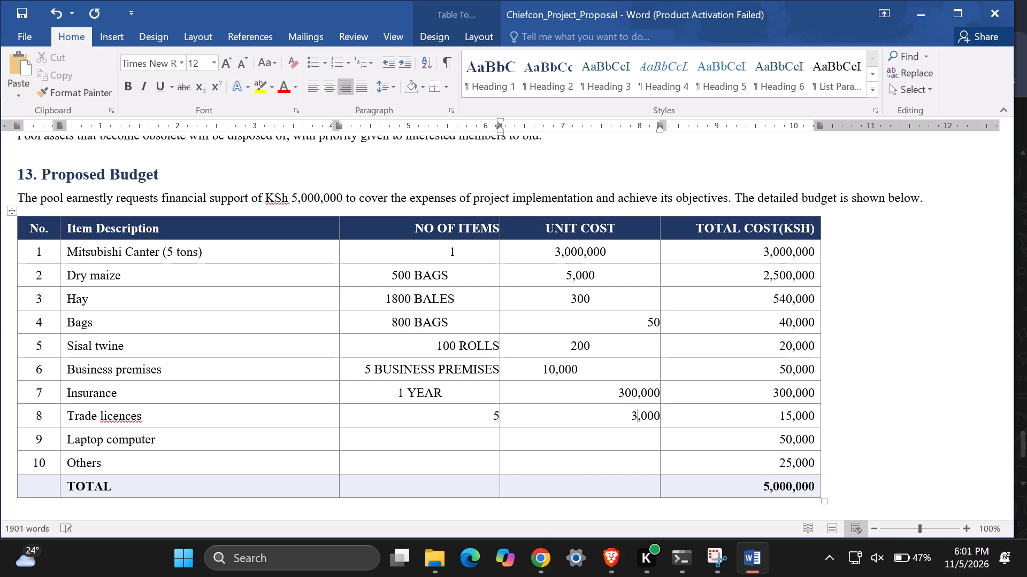
Fill in the Laptop computer row with 1 as the number of items and 50,000 as the unit cost.
click(395, 439)
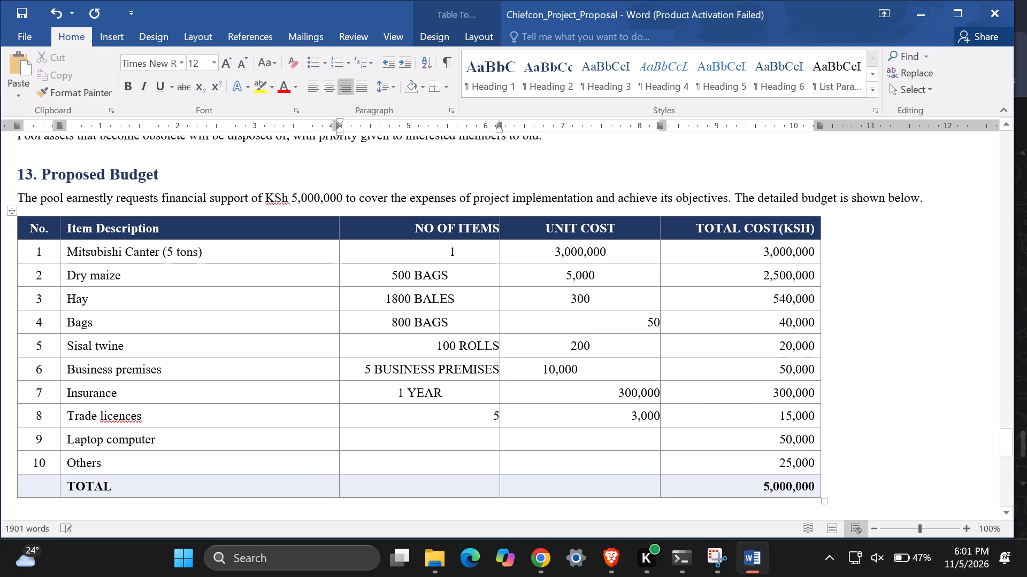
key(1)
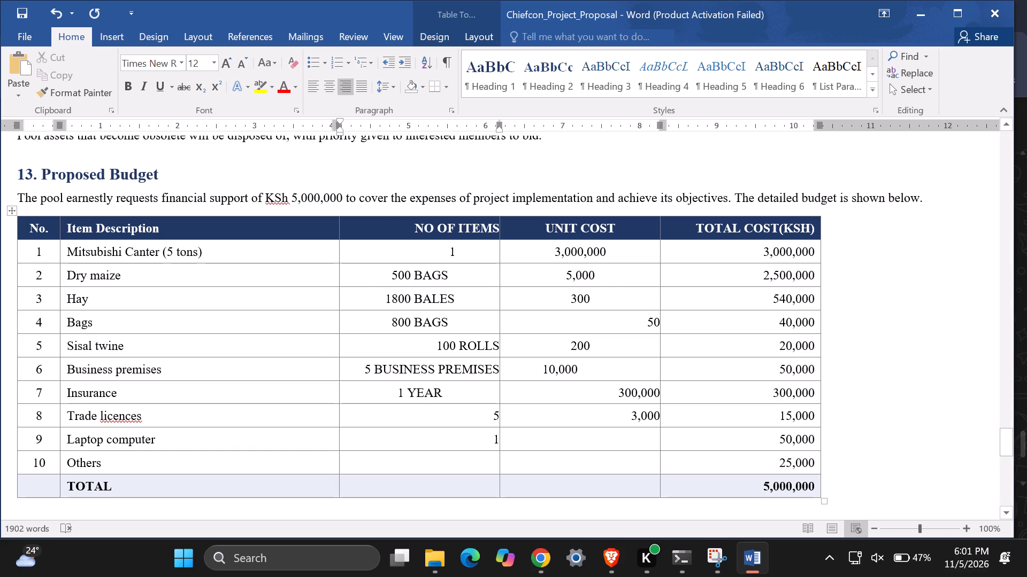
click(578, 441)
key(5)
key(0)
text(,000)
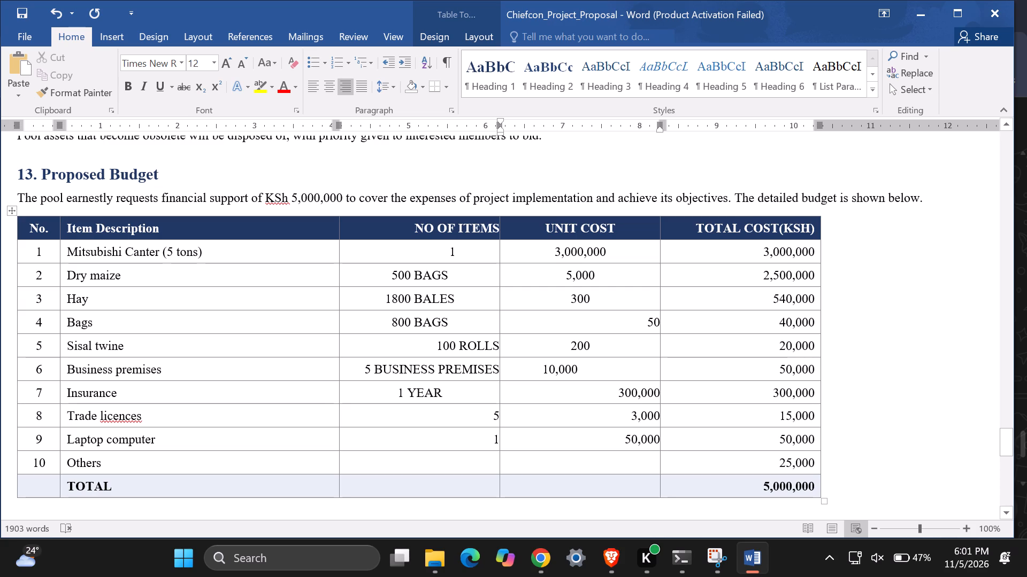
Centre the NO OF ITEMS entries from the Mitsubishi Canter row down to the Laptop computer row.
drag(427, 249, 438, 383)
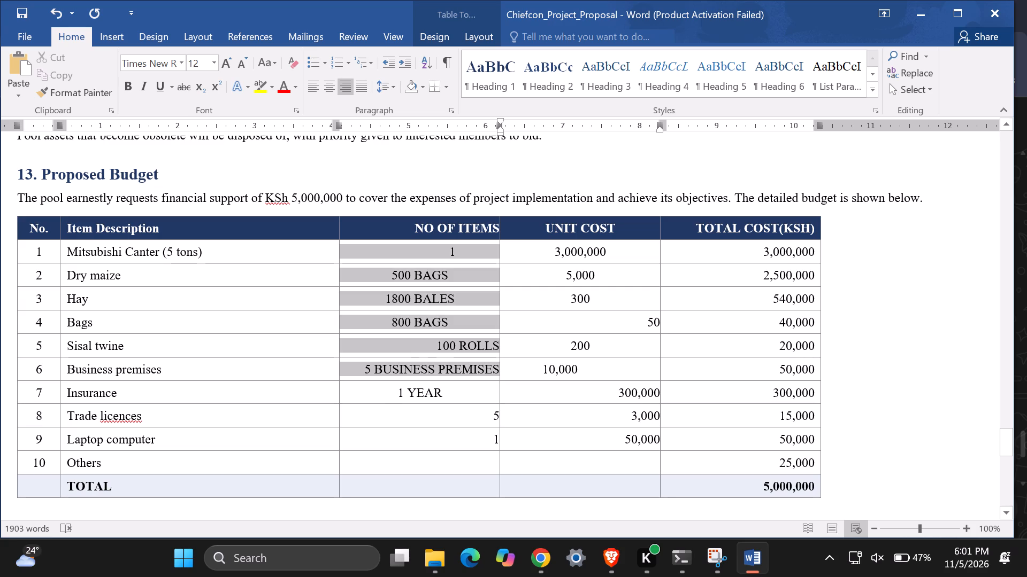
drag(438, 383, 441, 437)
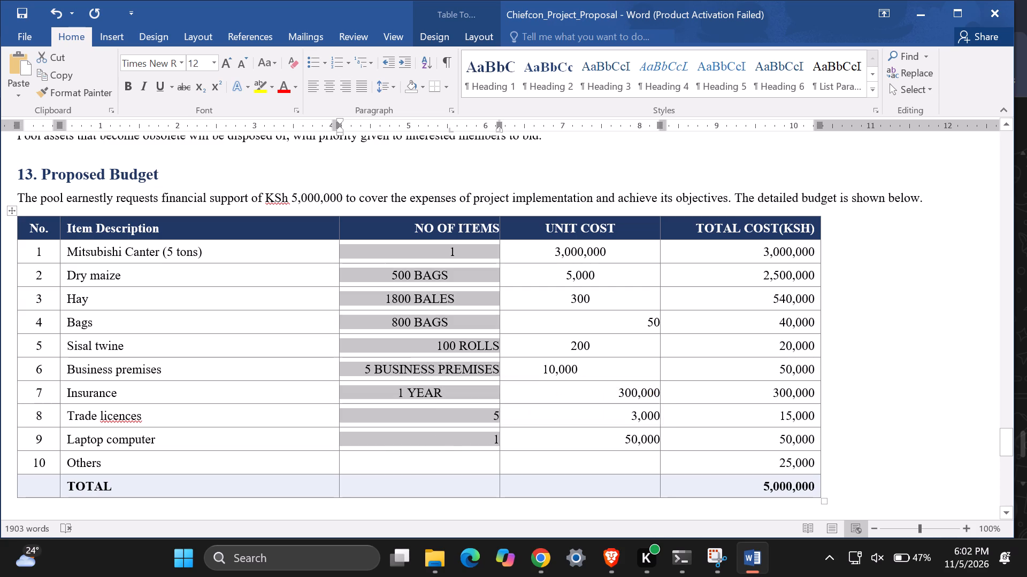
click(335, 87)
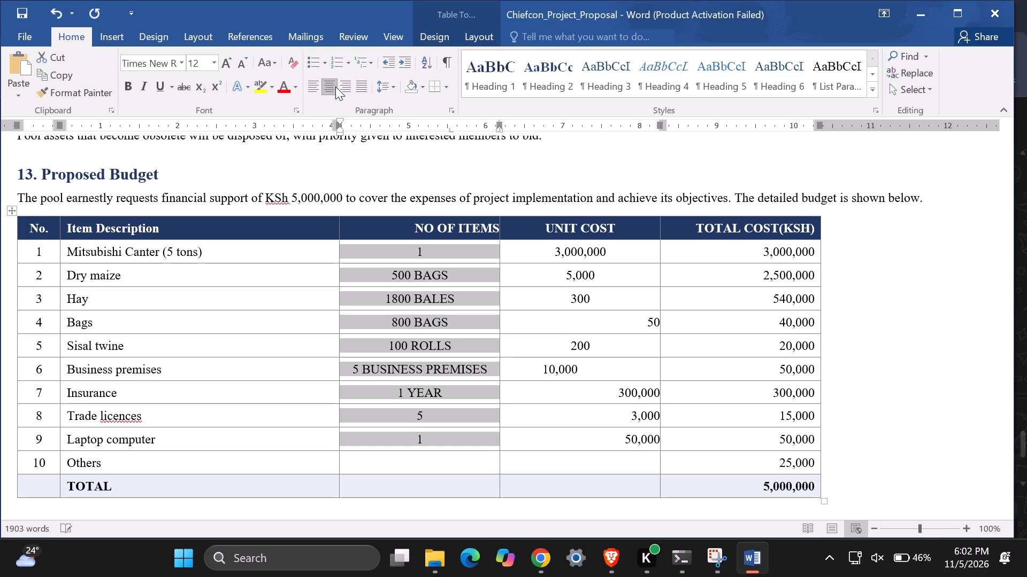
Centre the UNIT COST values from the Mitsubishi Canter row down to the Laptop computer row.
drag(543, 251, 579, 299)
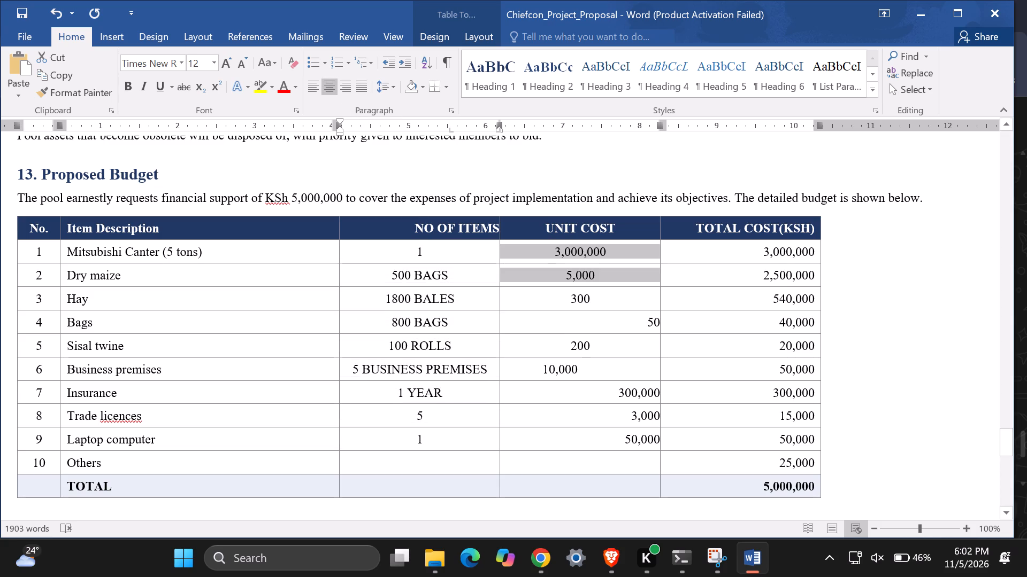
drag(579, 299, 591, 412)
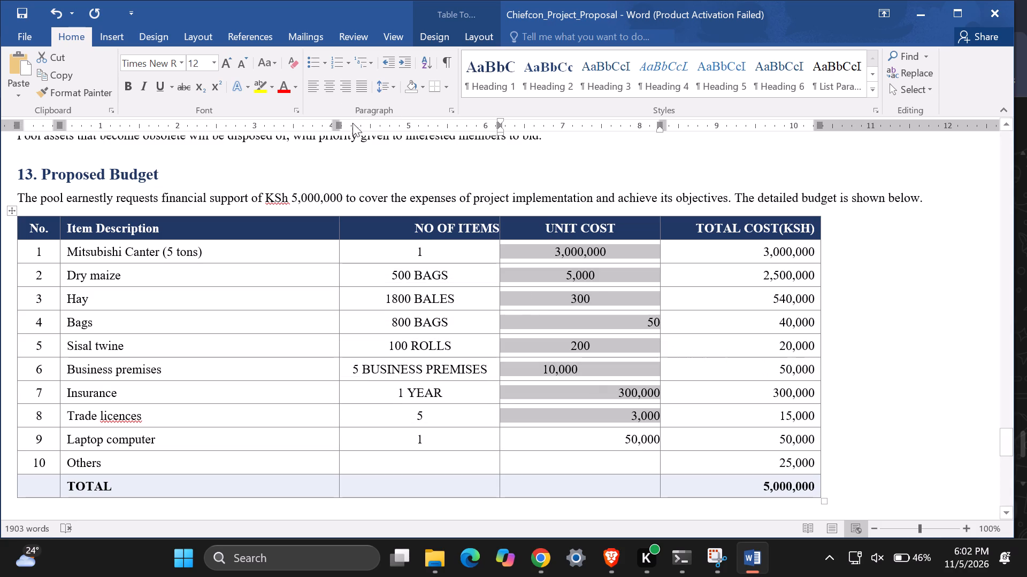
click(333, 94)
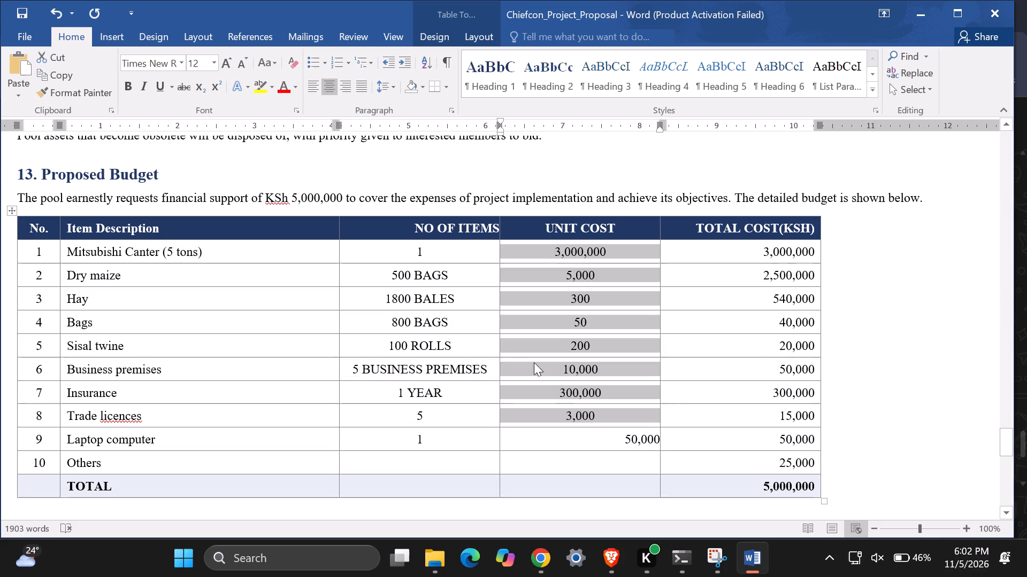
drag(621, 443, 653, 443)
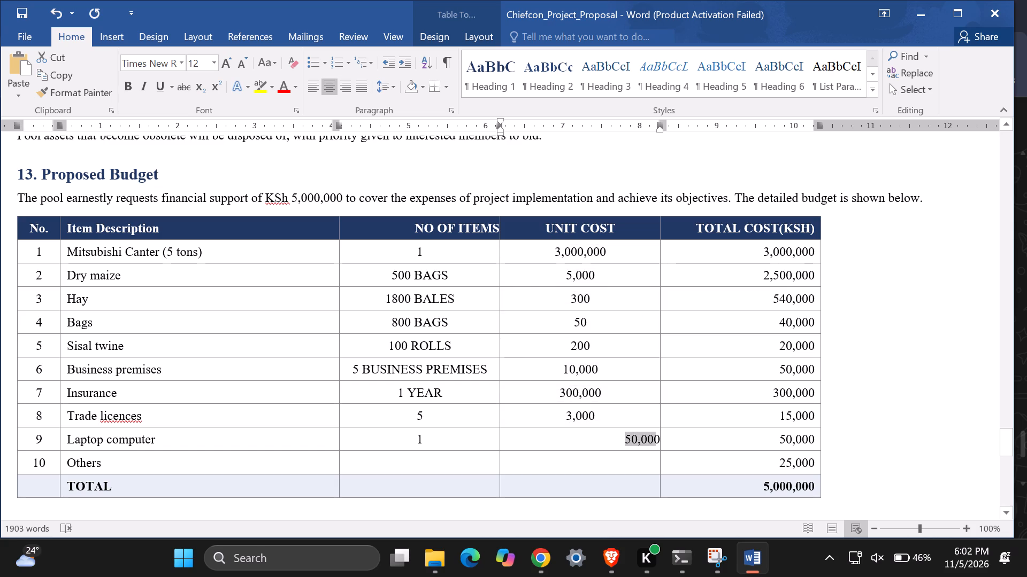
drag(653, 443, 659, 442)
click(324, 85)
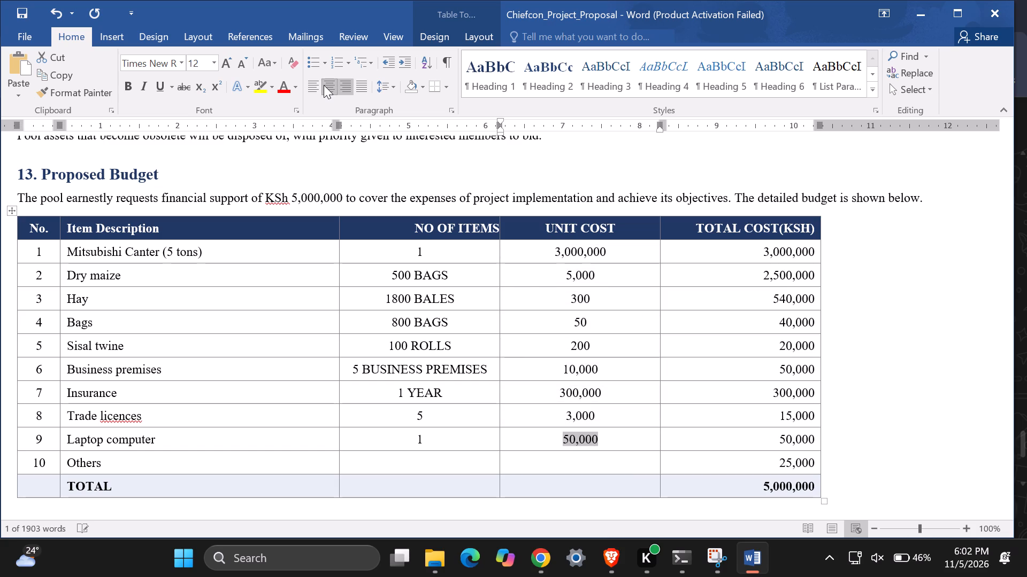
click(692, 360)
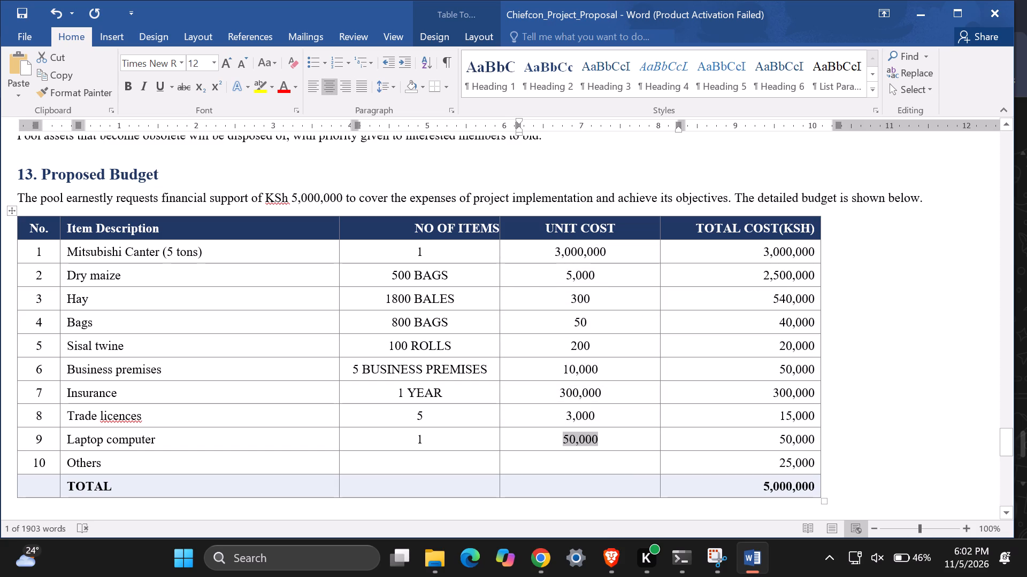
Centre all the TOTAL COST(KSH) values below the header, including the amount in the TOTAL row.
drag(755, 255, 792, 475)
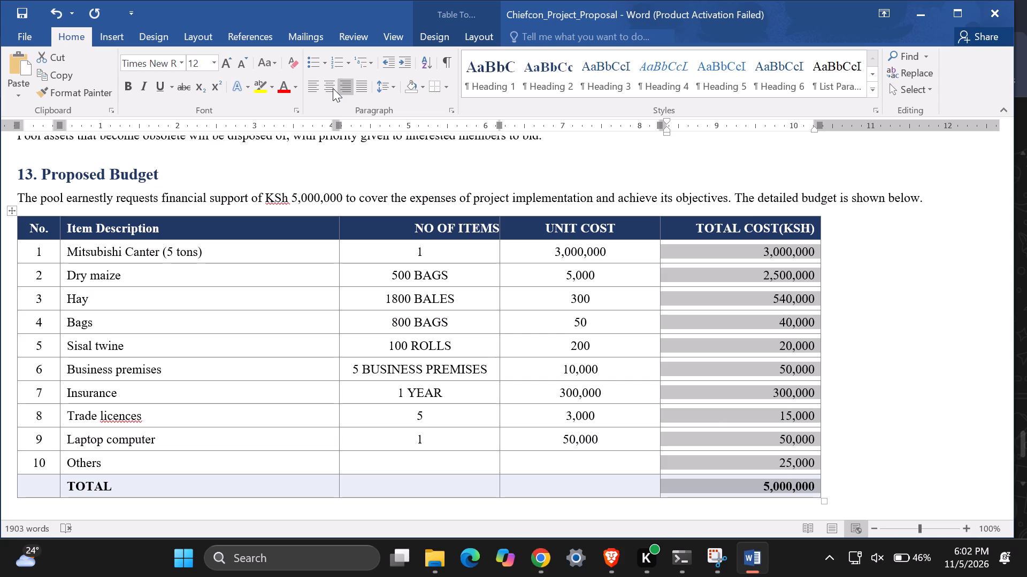
click(332, 89)
click(917, 392)
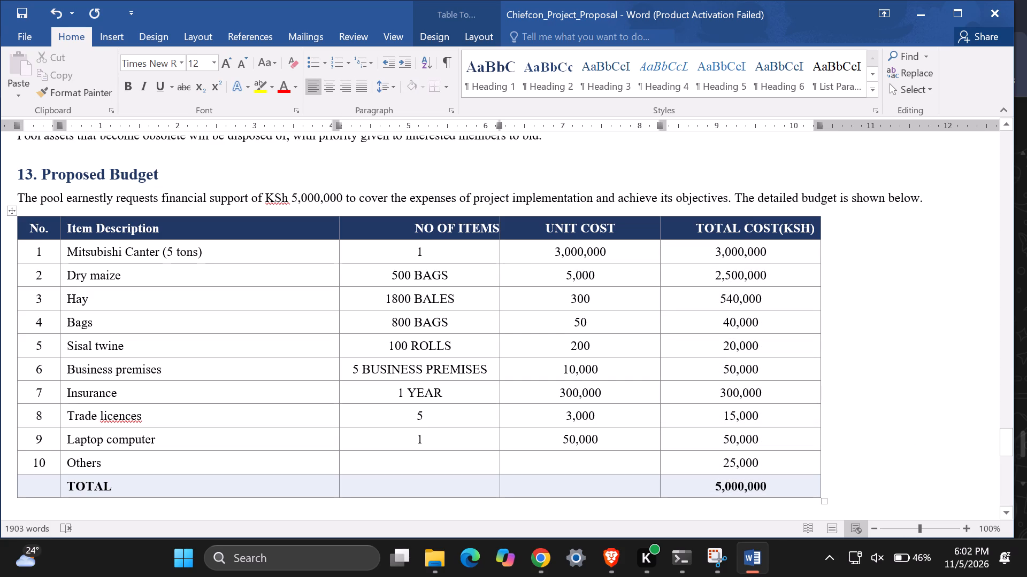
Narrow the Item Description column to just beyond its longest entry, and reduce the width of the NO OF ITEMS column.
drag(339, 226, 249, 245)
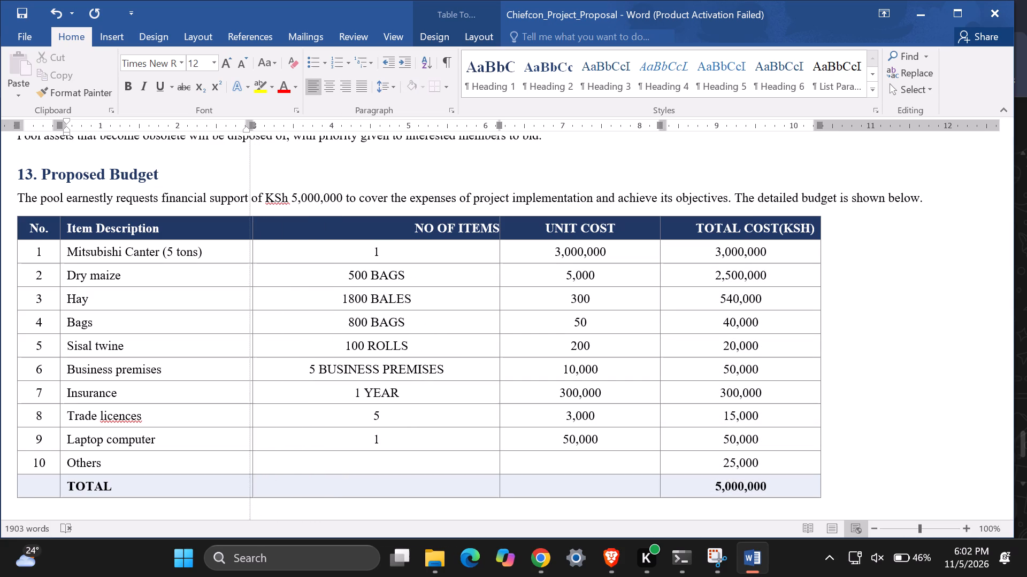
drag(249, 245, 229, 247)
drag(499, 225, 423, 232)
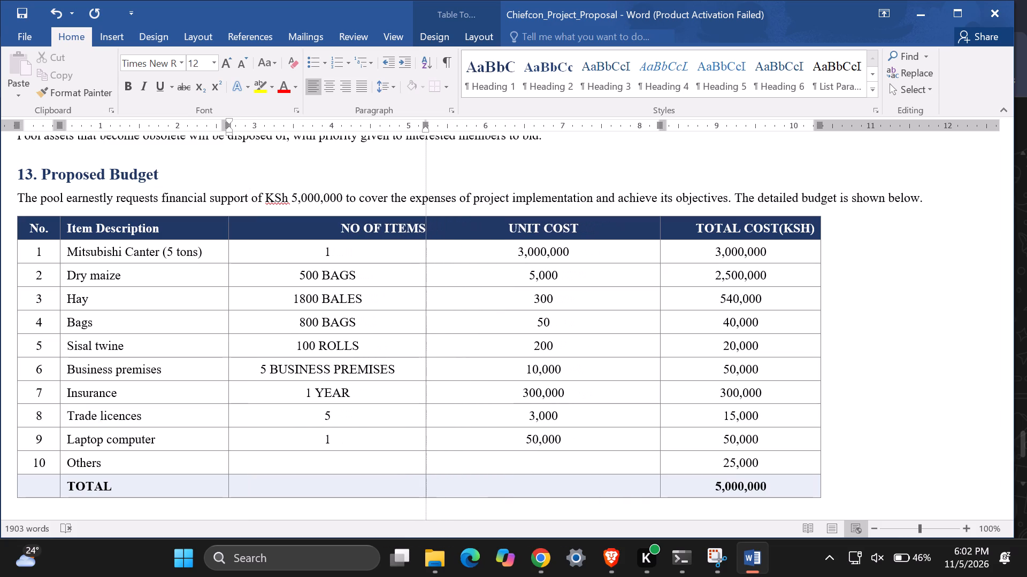
drag(423, 232, 416, 232)
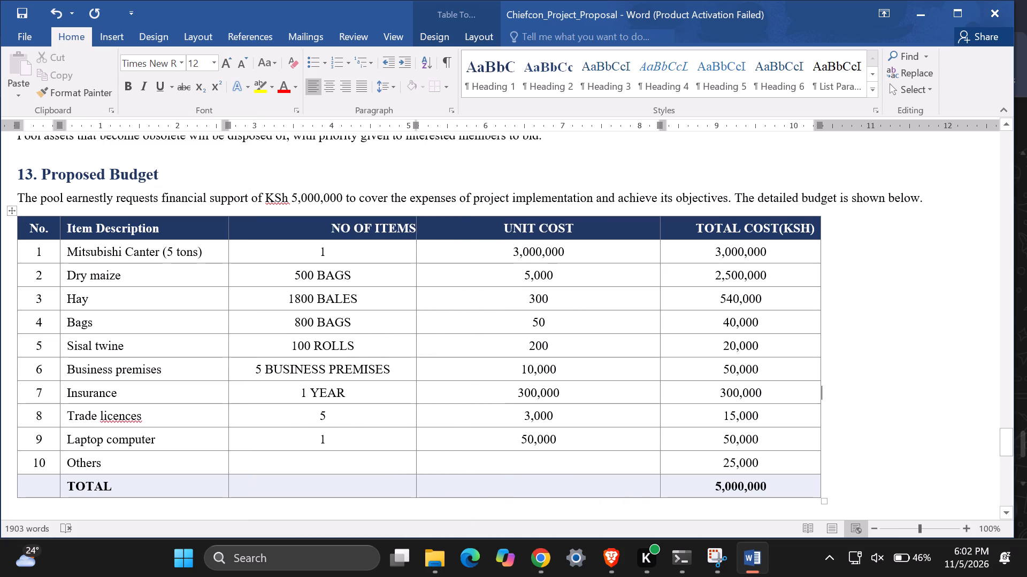
Centre the NO OF ITEMS and Item Description headings in the budget table's header row.
drag(328, 229, 395, 231)
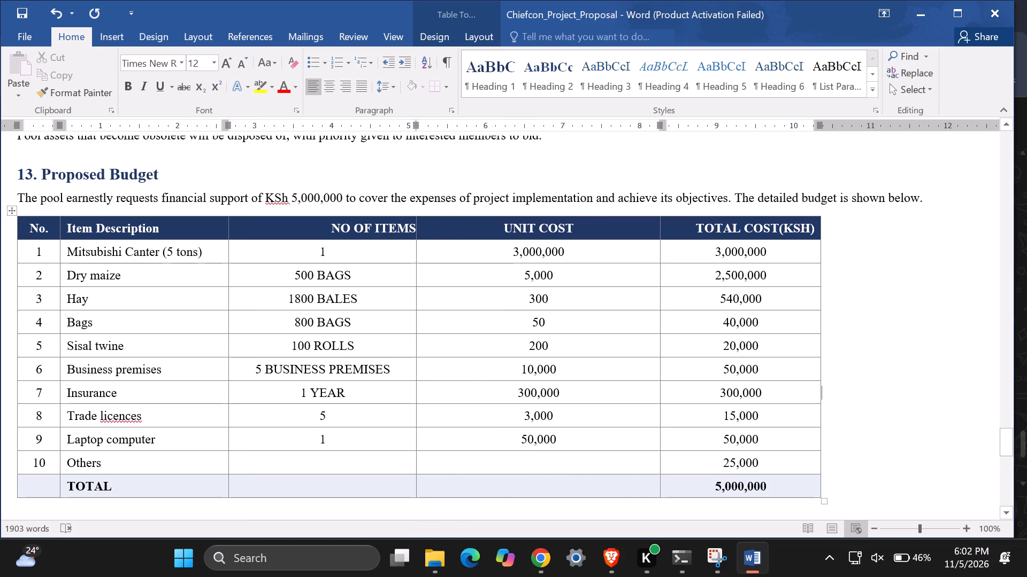
click(329, 89)
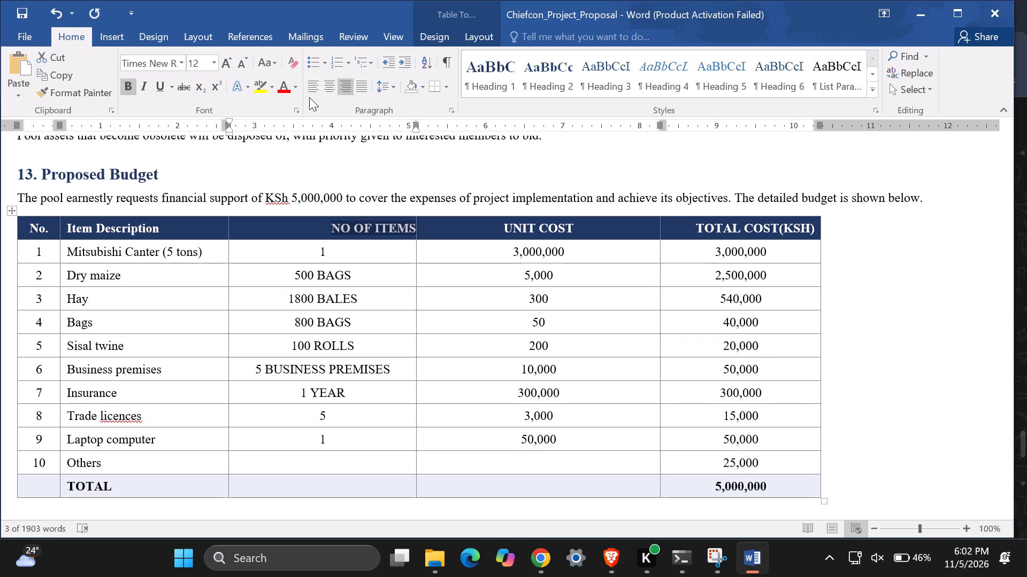
click(479, 235)
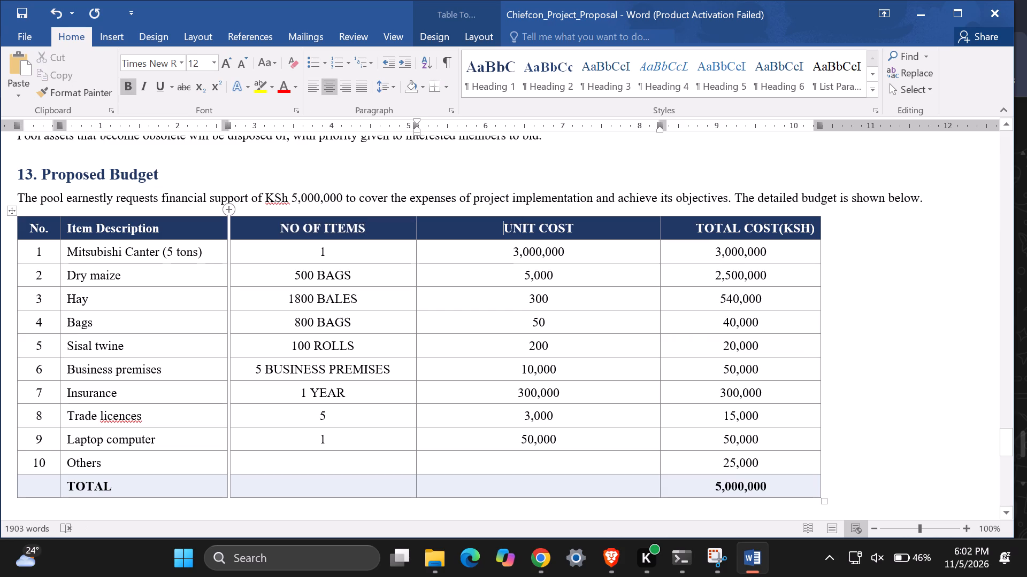
drag(67, 229, 156, 231)
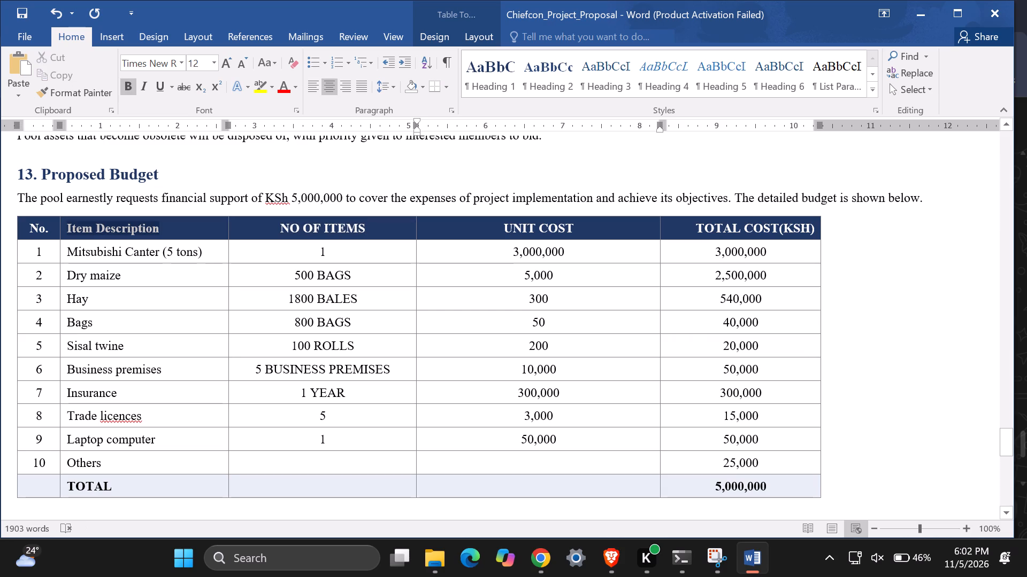
drag(156, 231, 166, 232)
click(331, 92)
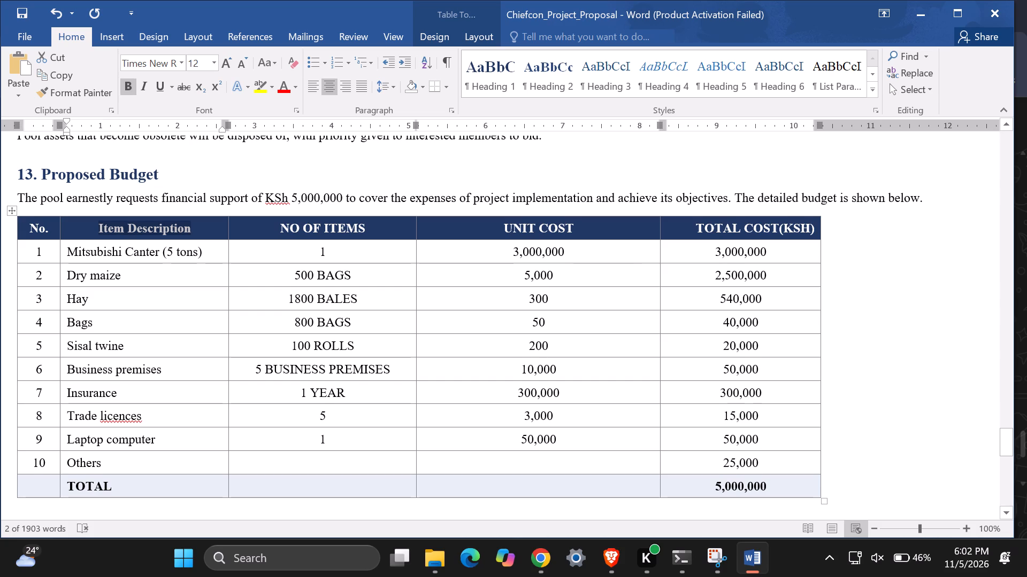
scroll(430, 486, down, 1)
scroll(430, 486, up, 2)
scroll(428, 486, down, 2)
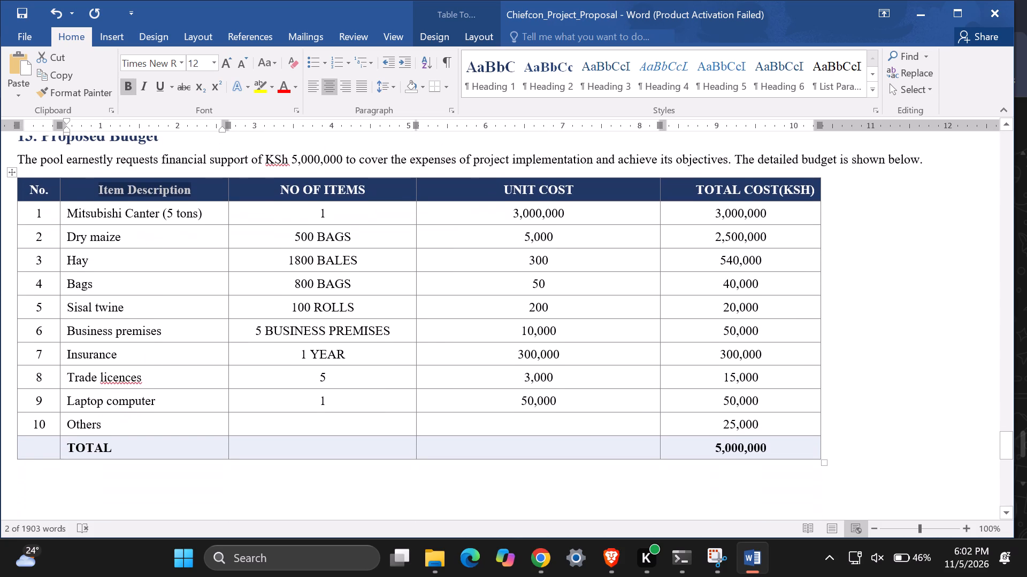
Delete the entire leftover table with the NO, ITEM and UNIT COST(KSH) headings between the budget table and the Conclusion.
scroll(428, 486, down, 7)
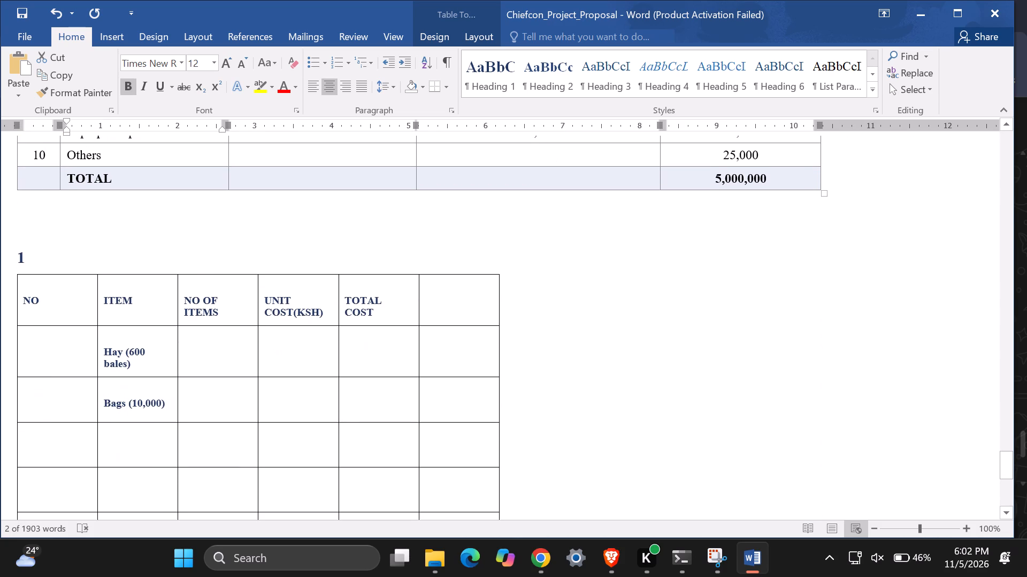
drag(23, 282, 296, 425)
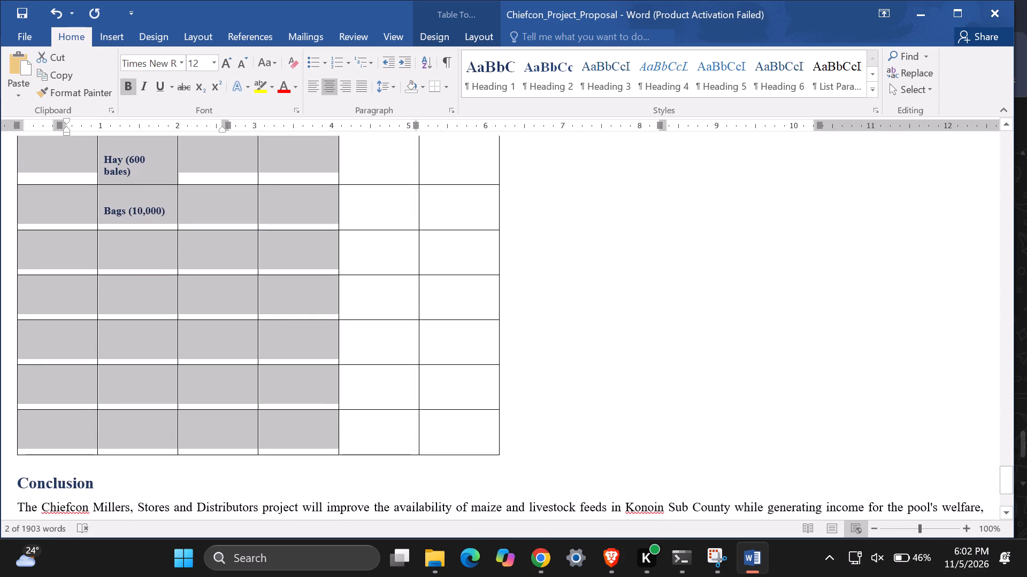
drag(296, 425, 554, 480)
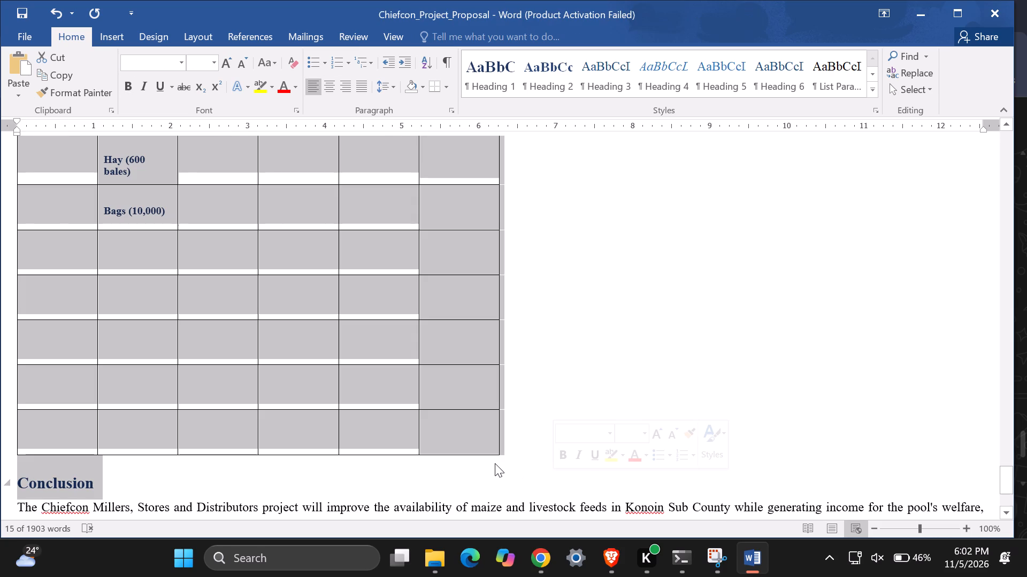
click(534, 423)
drag(534, 428, 533, 435)
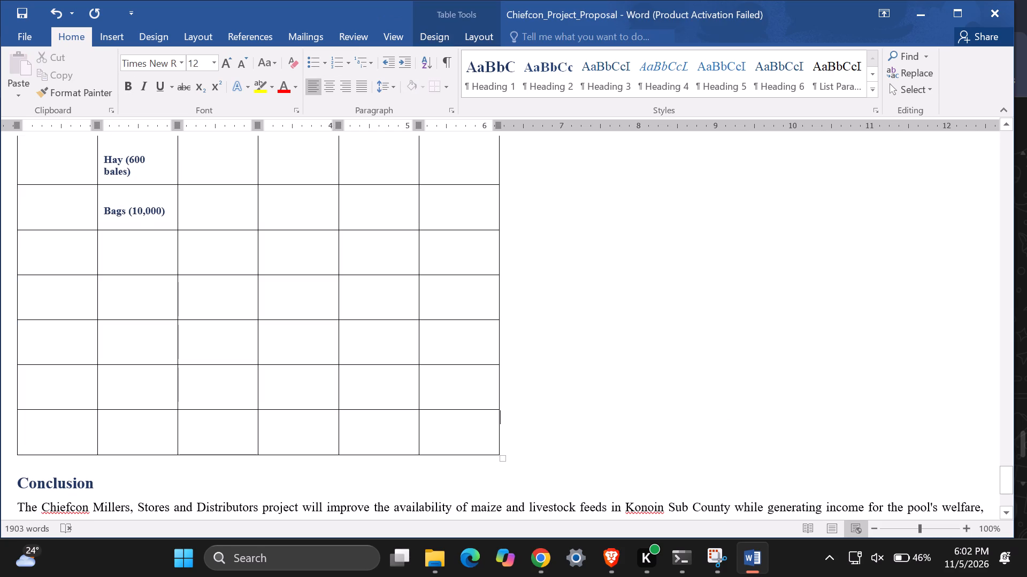
drag(533, 435, 55, 241)
key(BackSpace)
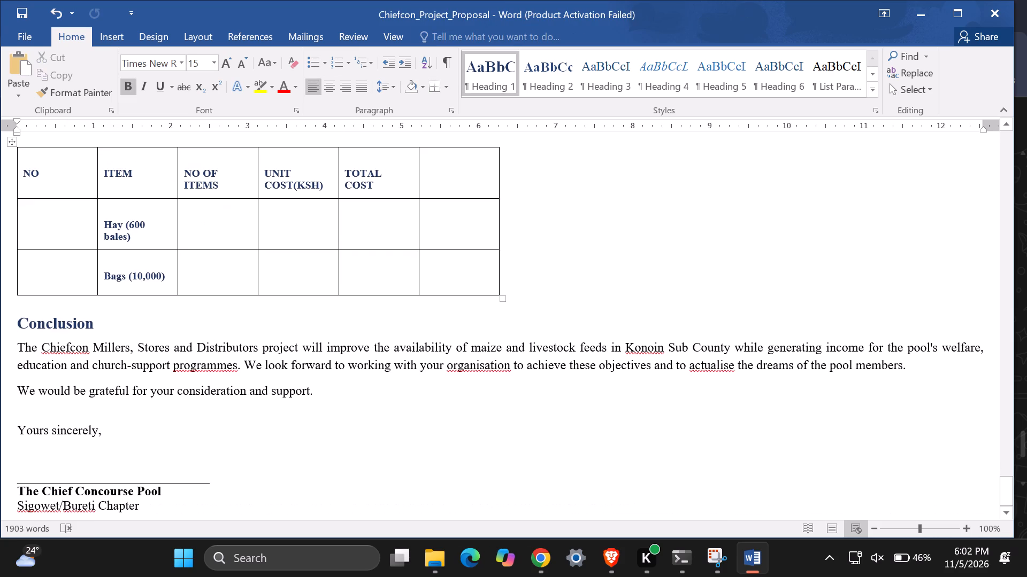
scroll(62, 246, up, 2)
drag(45, 214, 51, 223)
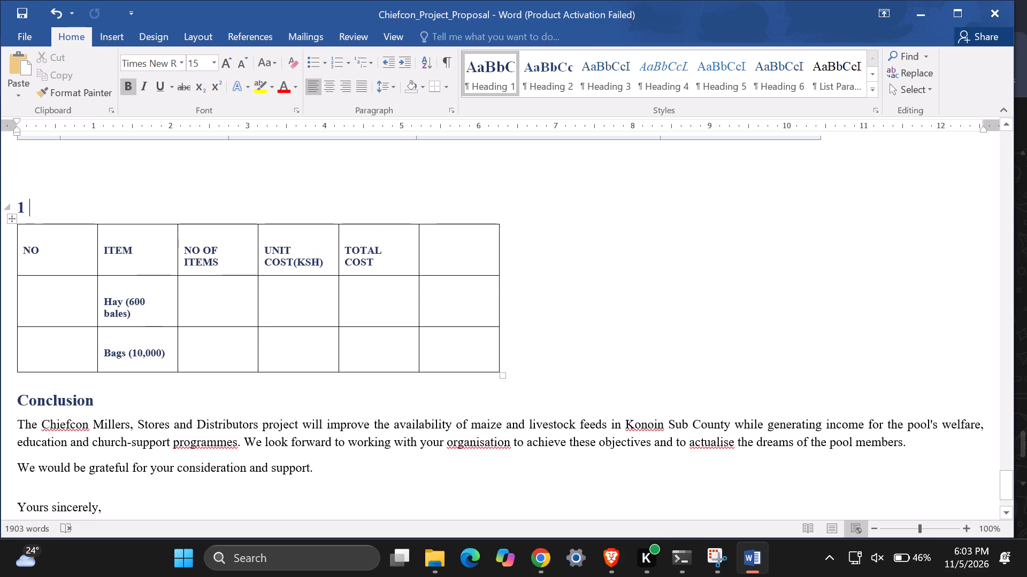
drag(51, 223, 364, 344)
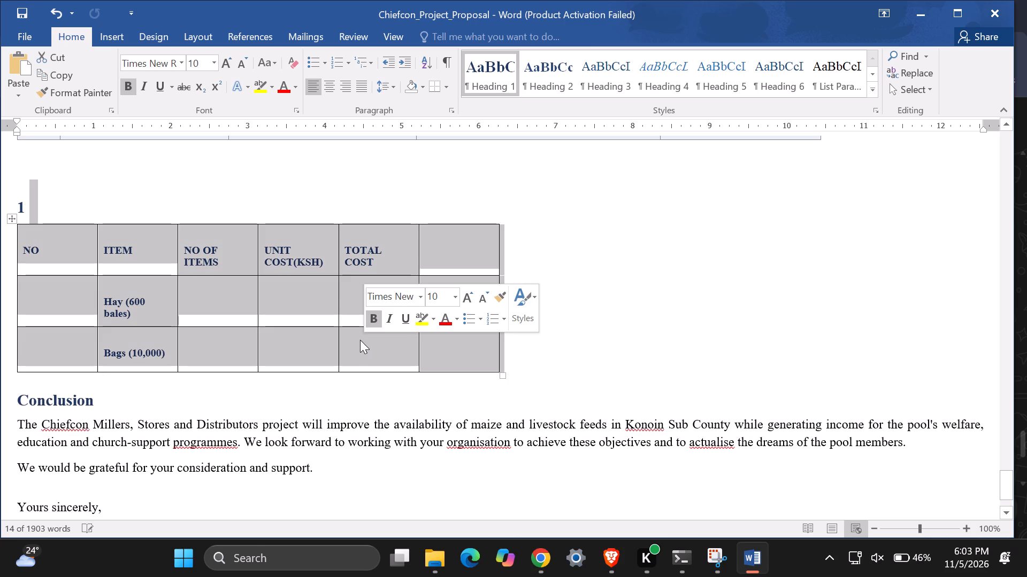
key(BackSpace)
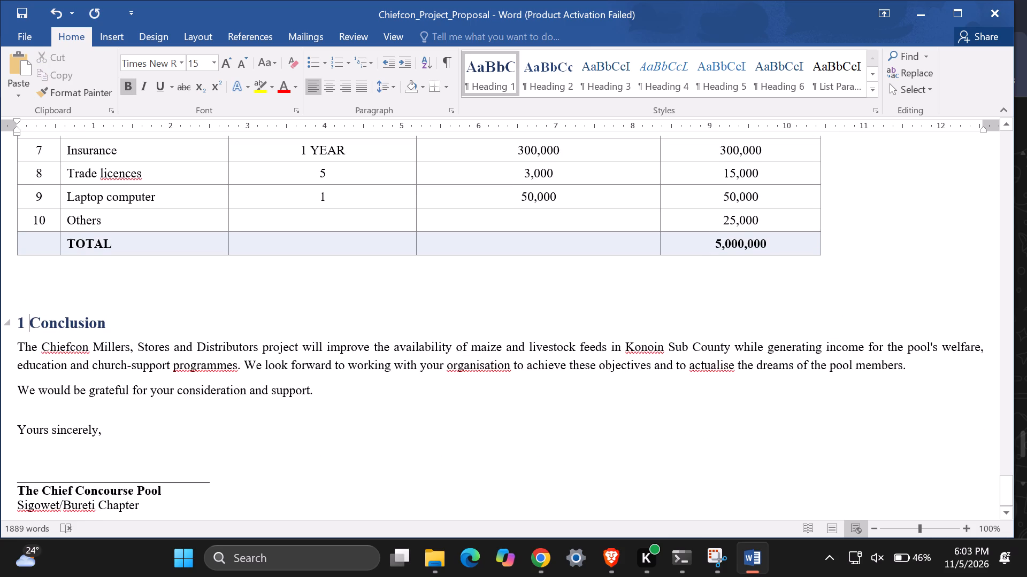
Remove the stray number 1 in front of the Conclusion heading.
click(24, 316)
key(BackSpace)
Review the budget table and the Conclusion section that follows it down to the signature block.
scroll(77, 330, up, 5)
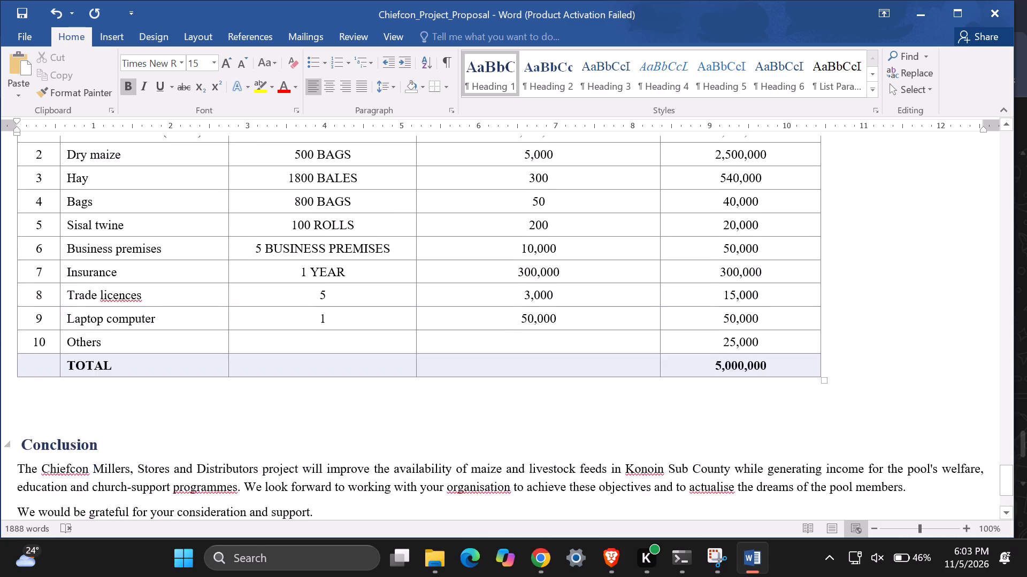
scroll(77, 330, up, 2)
scroll(77, 330, down, 1)
scroll(77, 330, up, 2)
scroll(77, 330, down, 9)
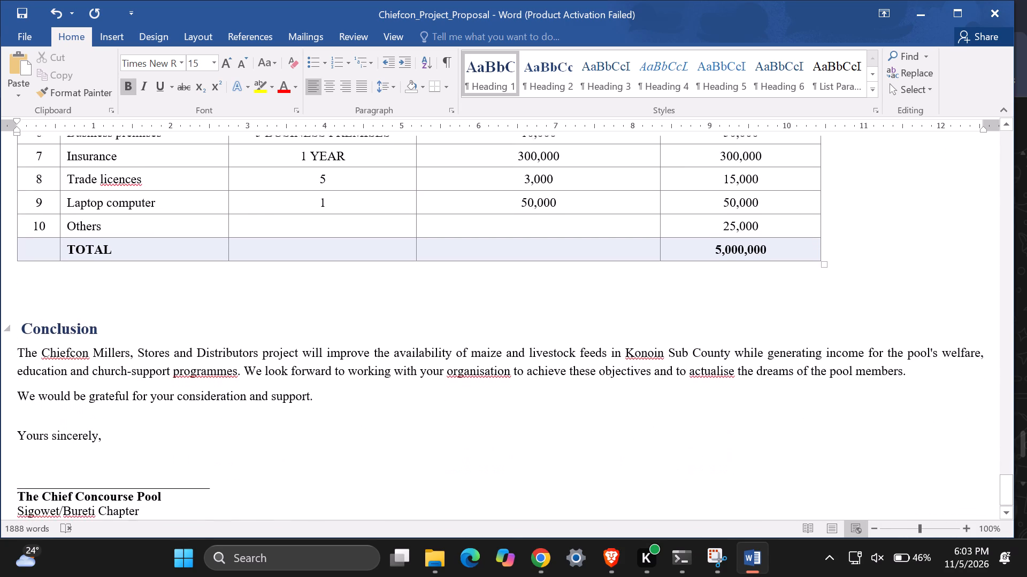
scroll(77, 326, down, 4)
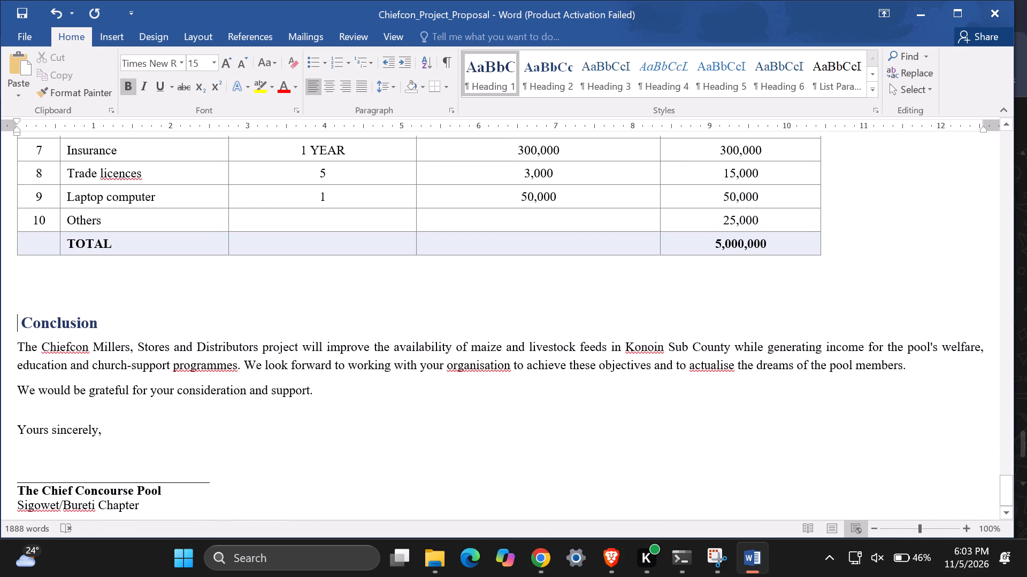
scroll(178, 445, down, 2)
Switch the document to Print Layout and examine how the Proposed Budget table falls across the pages.
click(831, 531)
scroll(475, 358, up, 3)
scroll(474, 359, down, 2)
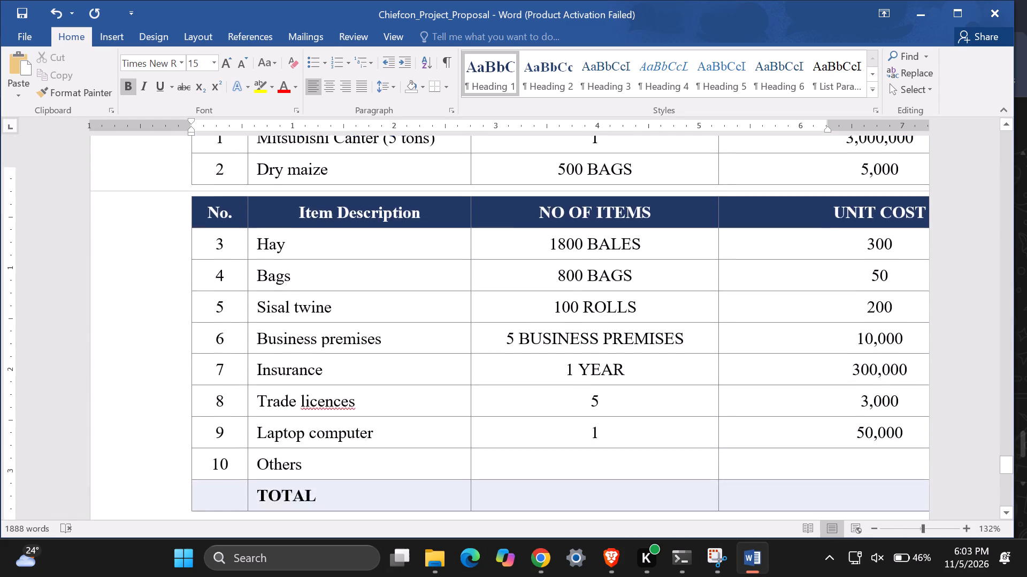
scroll(474, 359, down, 1)
scroll(474, 359, up, 3)
scroll(474, 359, down, 2)
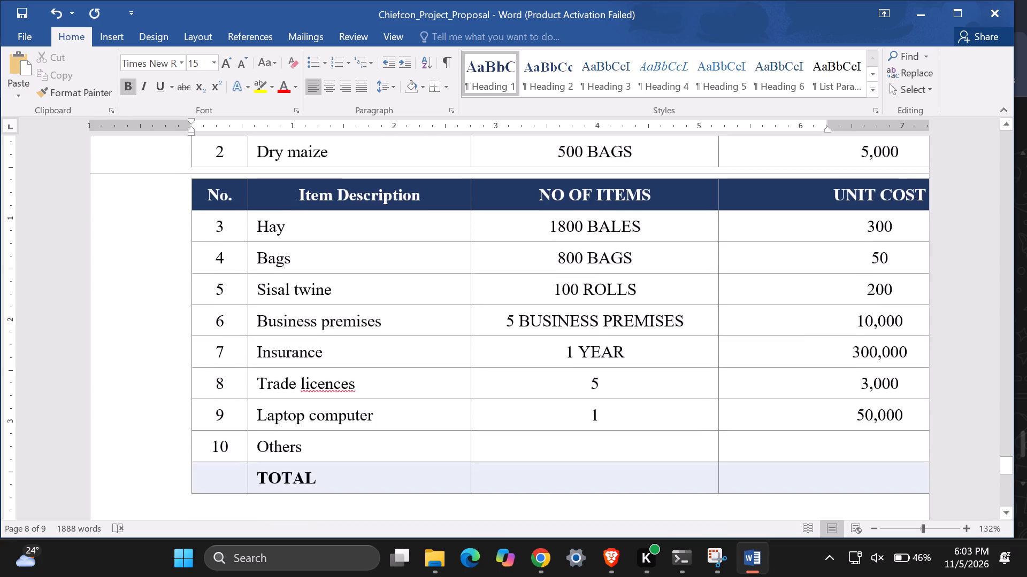
scroll(474, 359, up, 1)
scroll(451, 254, up, 4)
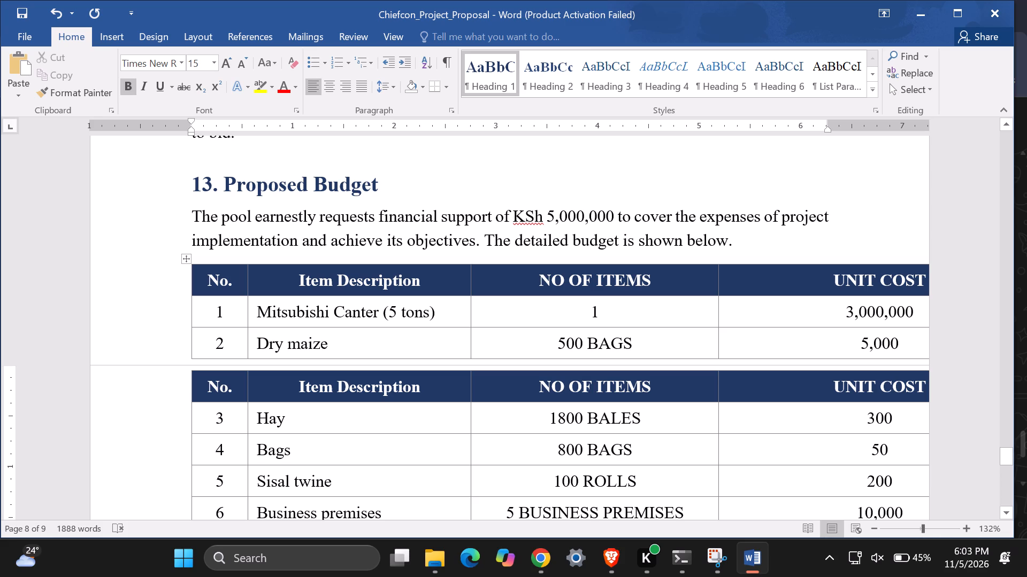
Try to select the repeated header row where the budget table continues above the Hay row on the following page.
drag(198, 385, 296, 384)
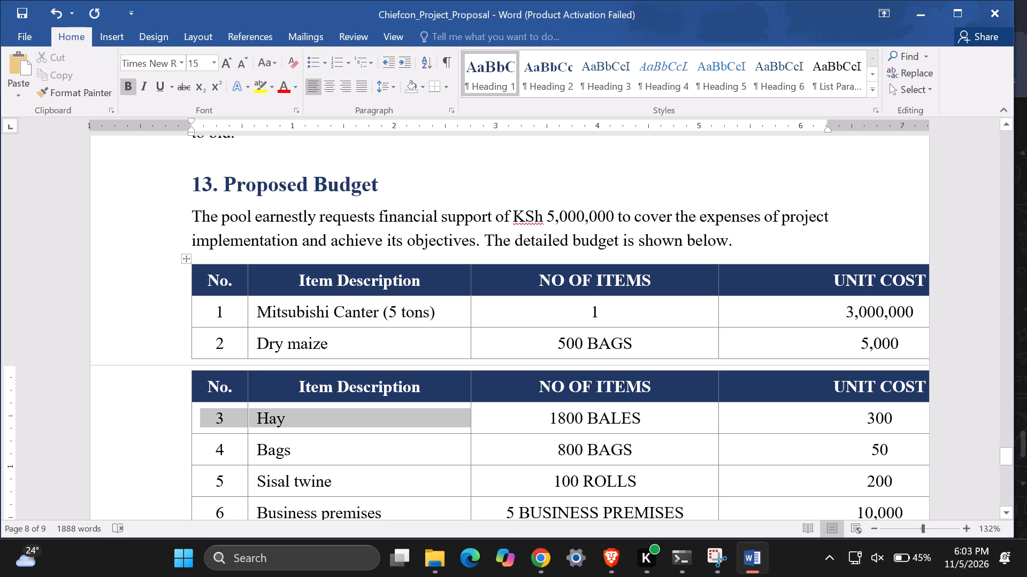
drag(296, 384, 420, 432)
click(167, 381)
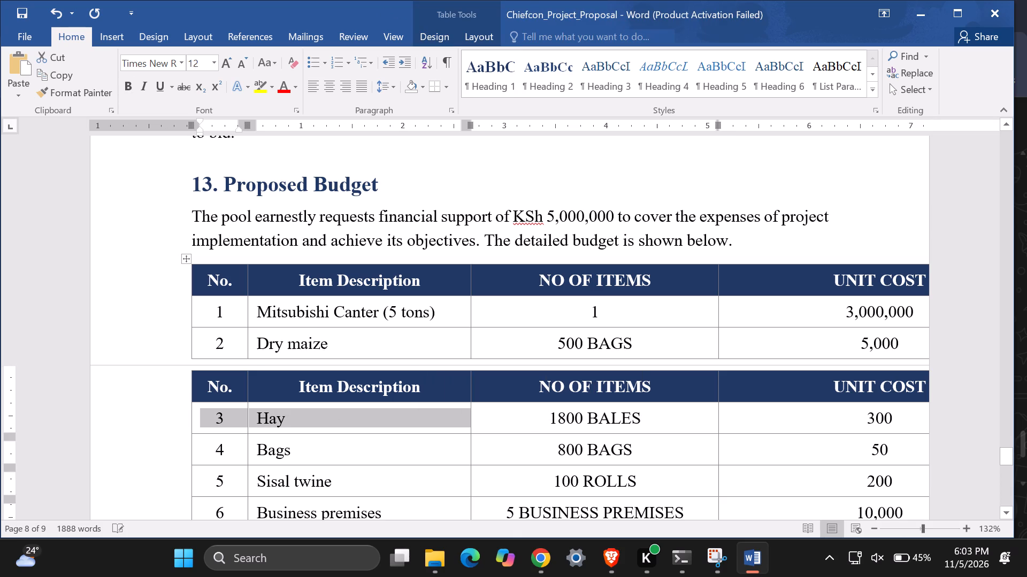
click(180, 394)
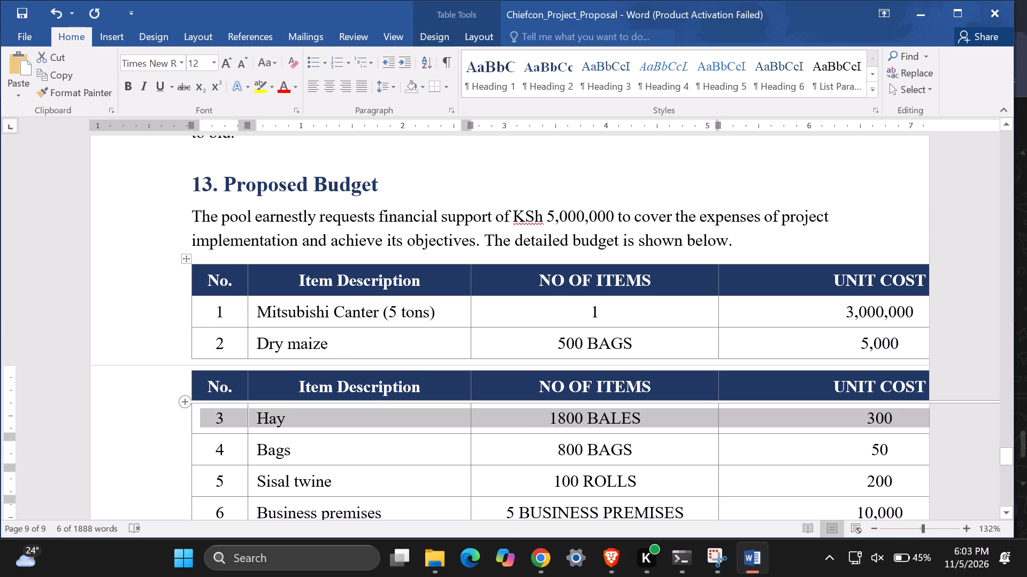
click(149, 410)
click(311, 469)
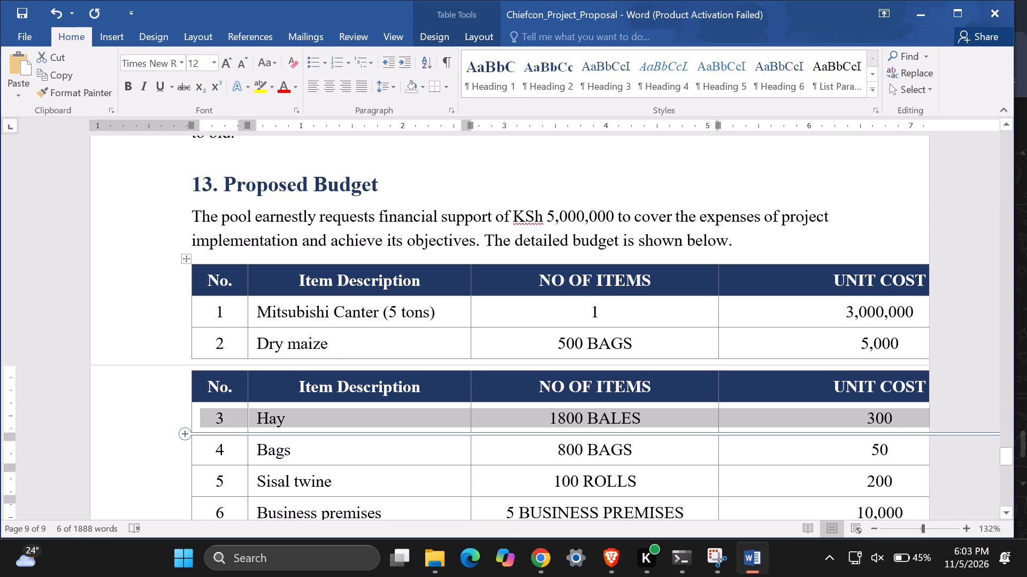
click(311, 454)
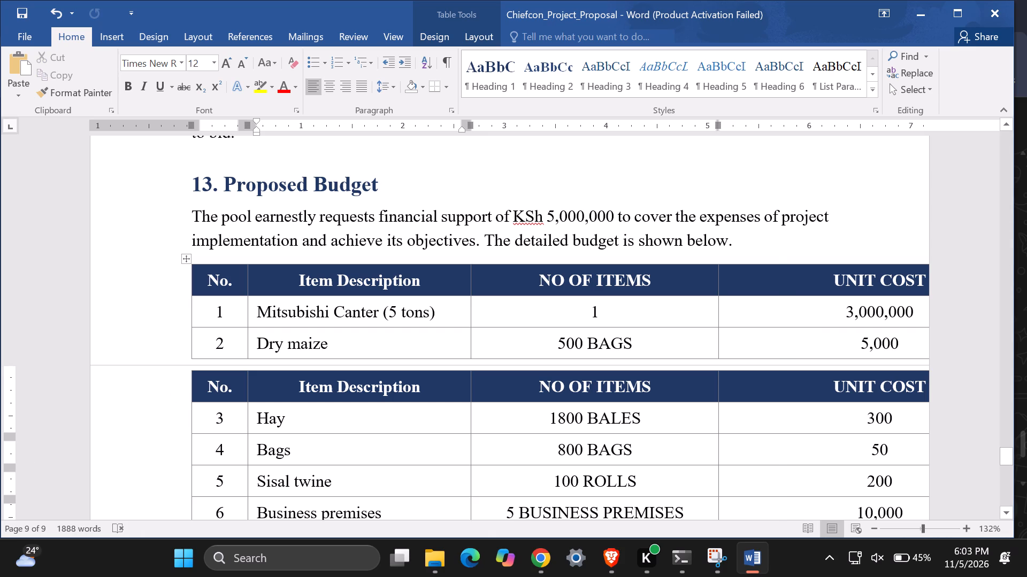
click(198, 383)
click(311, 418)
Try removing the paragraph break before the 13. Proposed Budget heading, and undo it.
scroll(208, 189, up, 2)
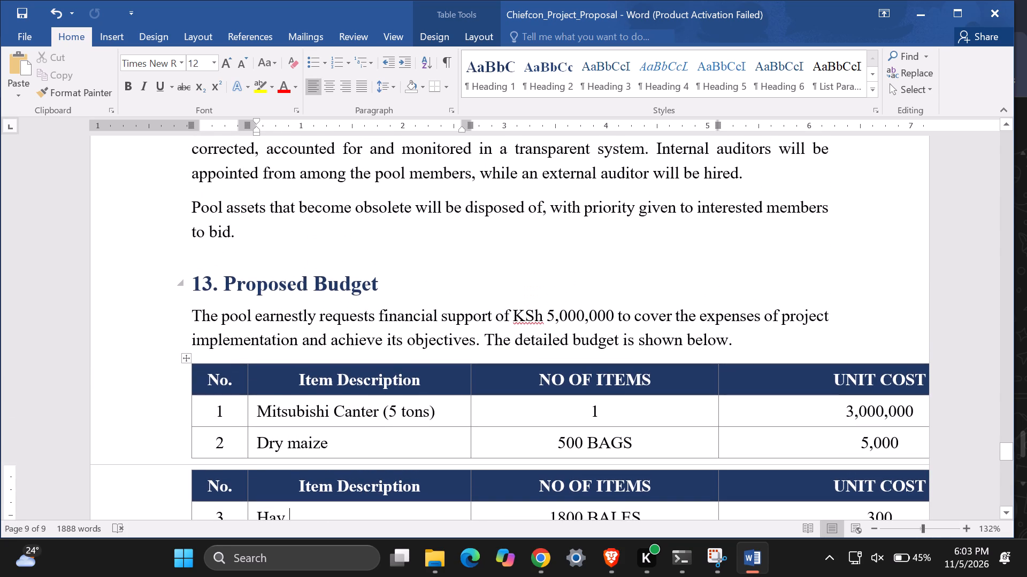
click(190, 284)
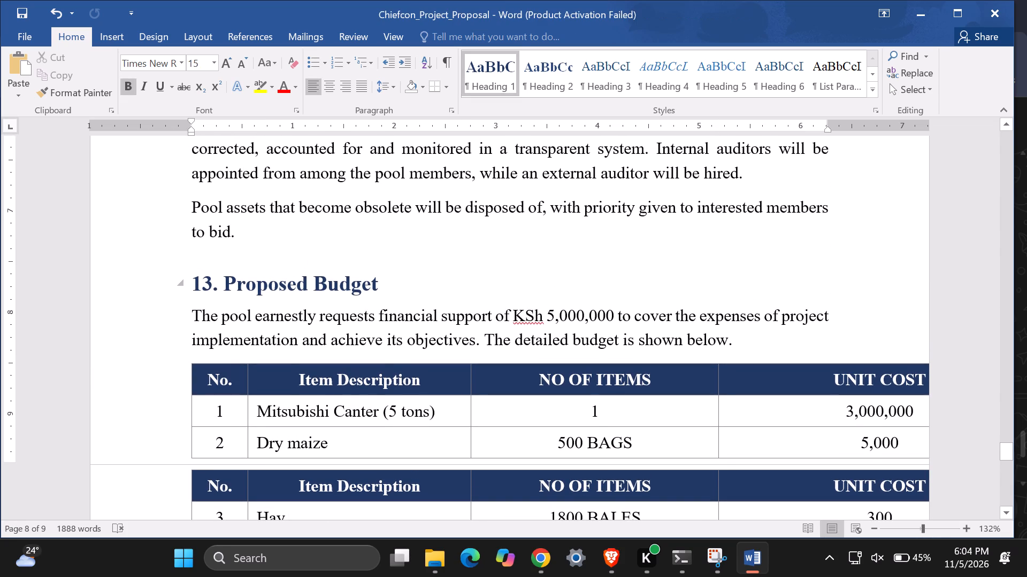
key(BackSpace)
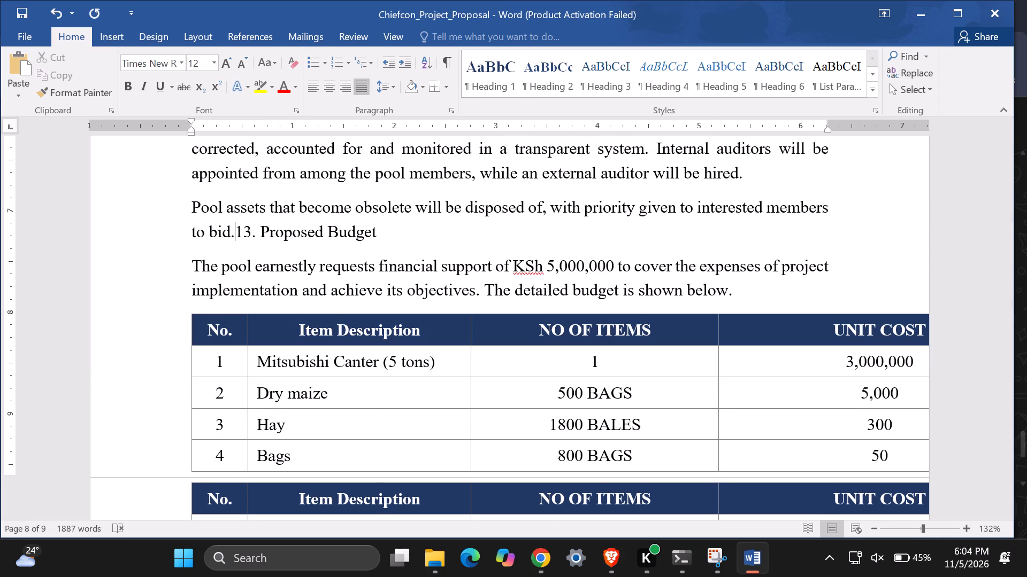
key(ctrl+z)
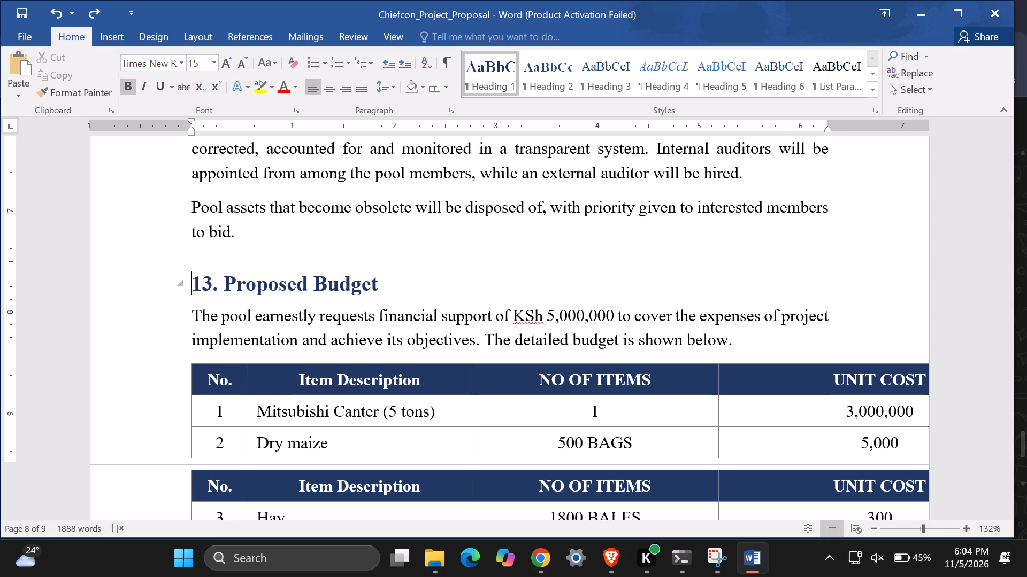
Insert three blank lines before the 13. Proposed Budget heading to push the section onto the next page.
key(Return)
key(Return)
key(Return)
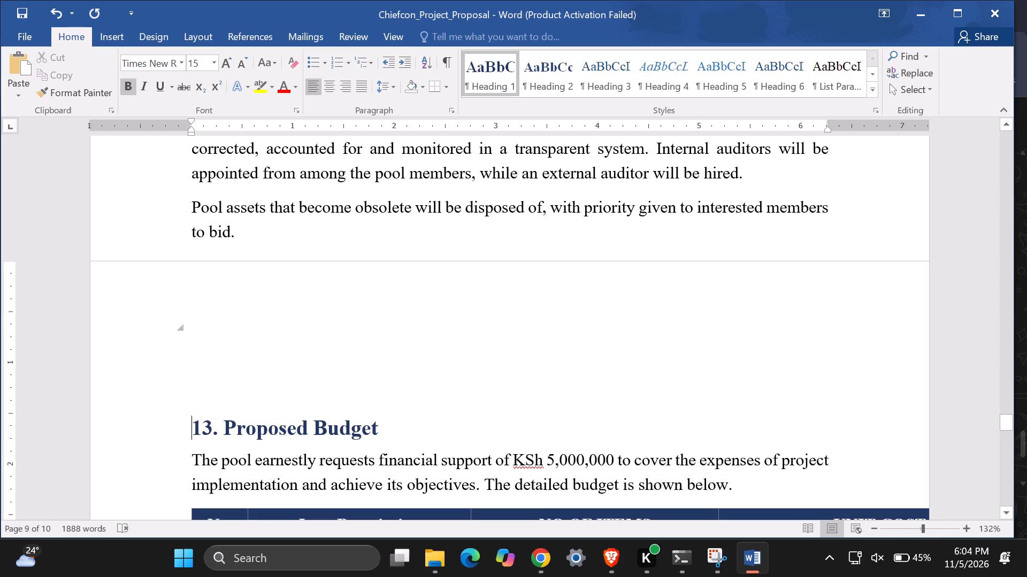
Check the page layout from the 13. Proposed Budget heading through the table to the Conclusion and closing lines.
scroll(237, 336, down, 13)
scroll(237, 336, up, 5)
scroll(237, 336, down, 5)
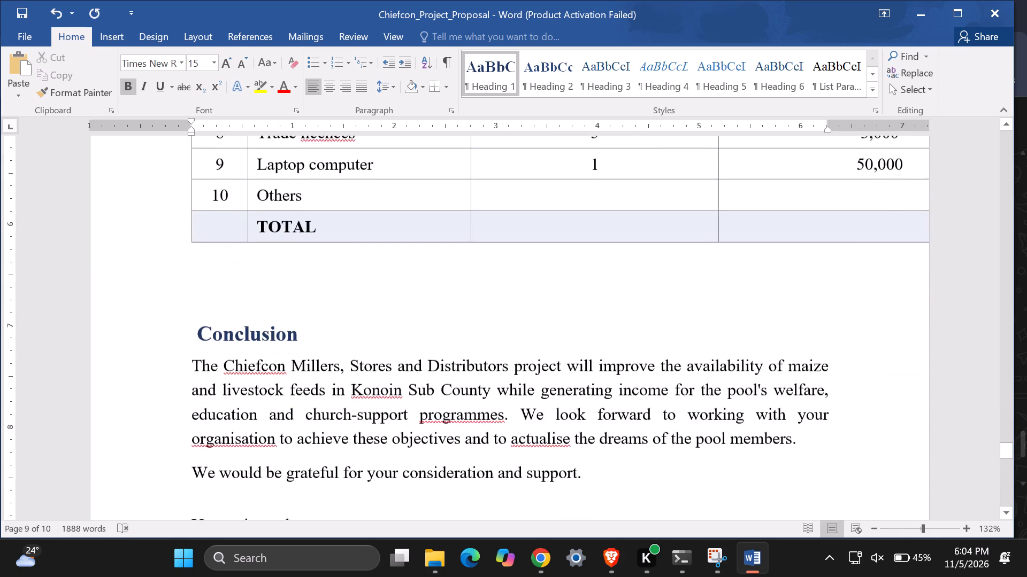
scroll(237, 336, down, 5)
scroll(212, 256, up, 4)
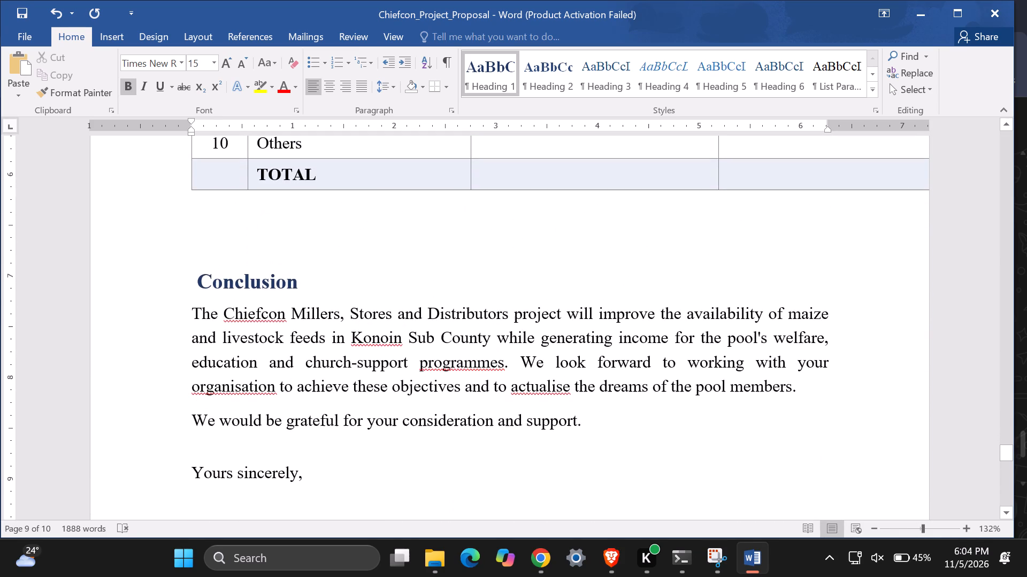
scroll(195, 283, up, 11)
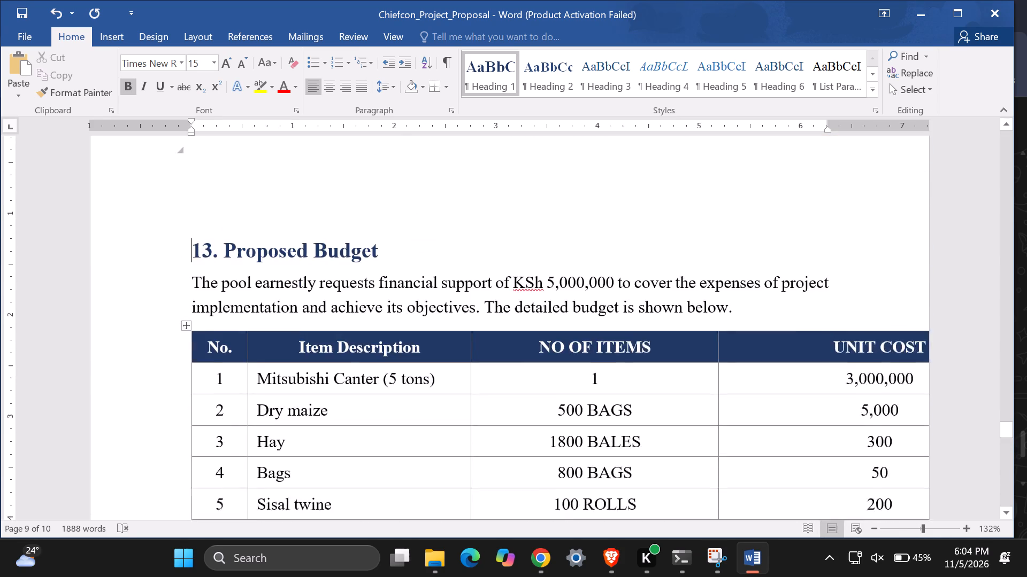
scroll(195, 283, up, 4)
scroll(195, 283, down, 2)
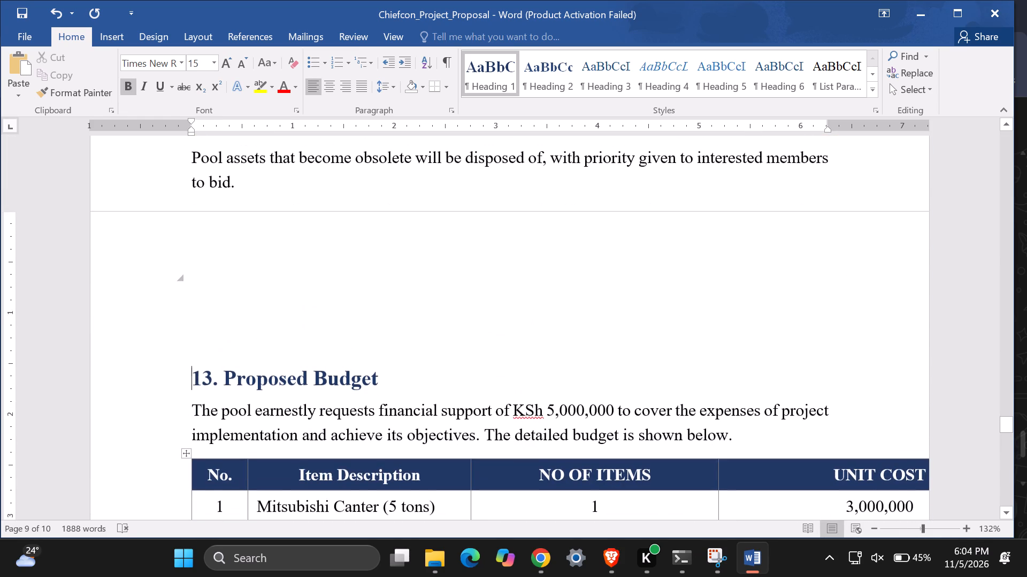
Remove two of the blank lines directly above the 13. Proposed Budget heading.
drag(192, 386, 300, 419)
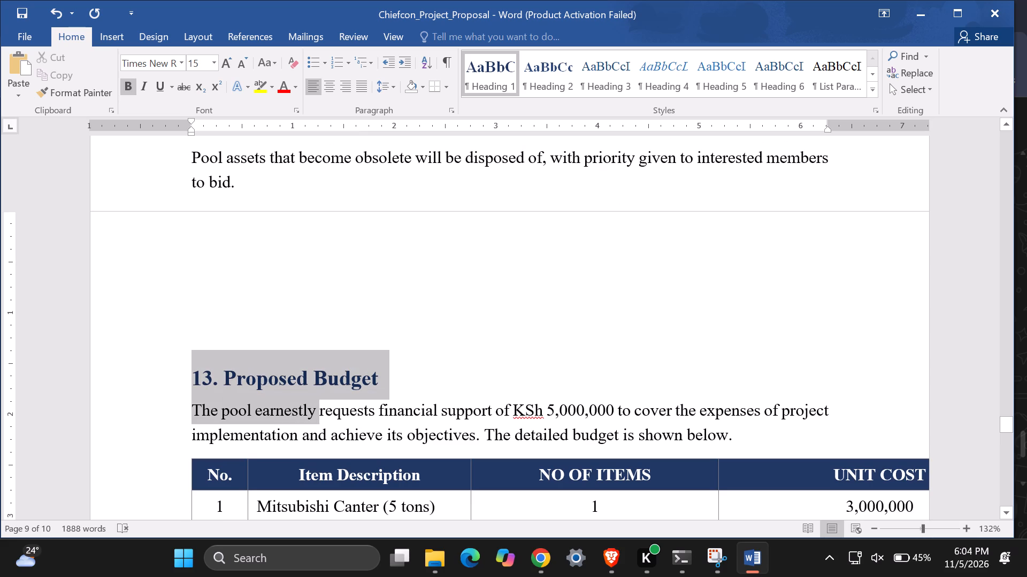
drag(300, 419, 329, 427)
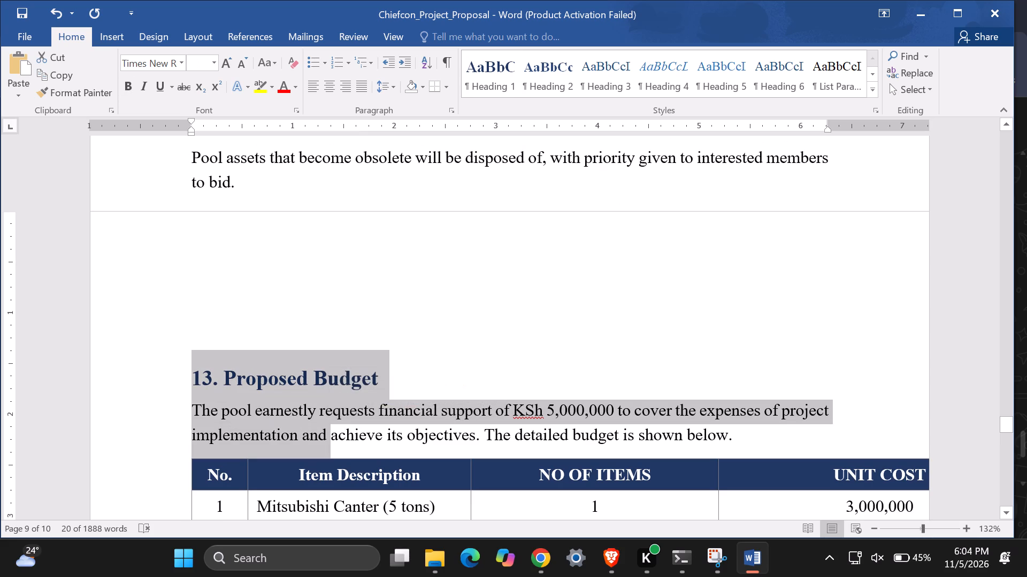
click(197, 325)
click(190, 383)
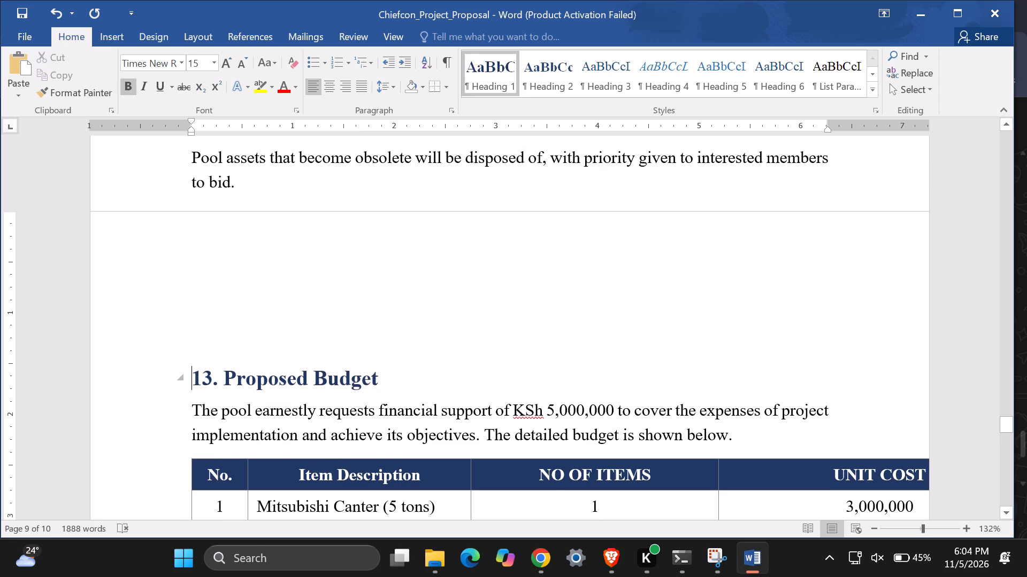
key(BackSpace)
key(BackSpace)
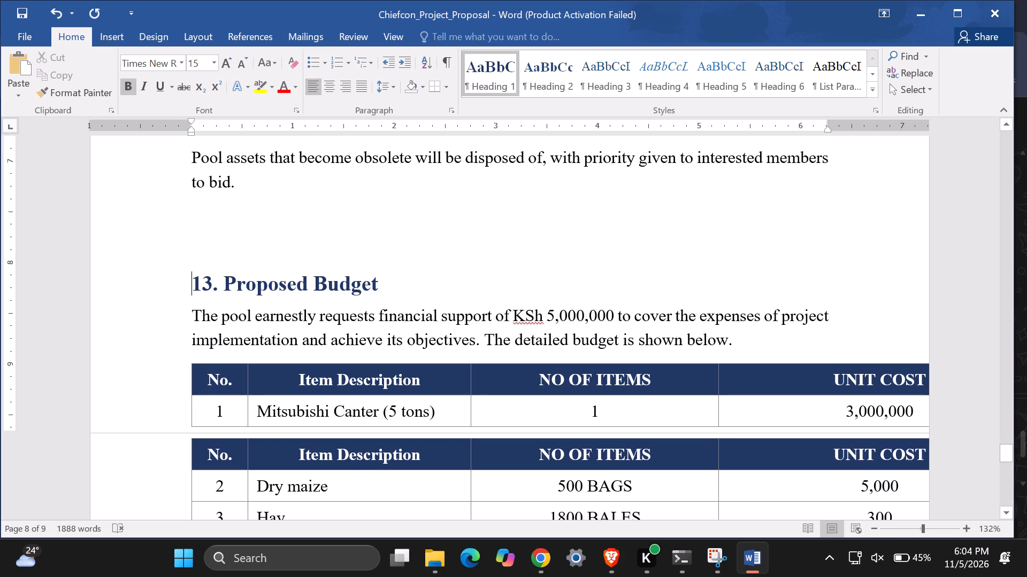
Insert two blank lines above the 13. Proposed Budget heading to push the section onto the next page.
key(Return)
key(Return)
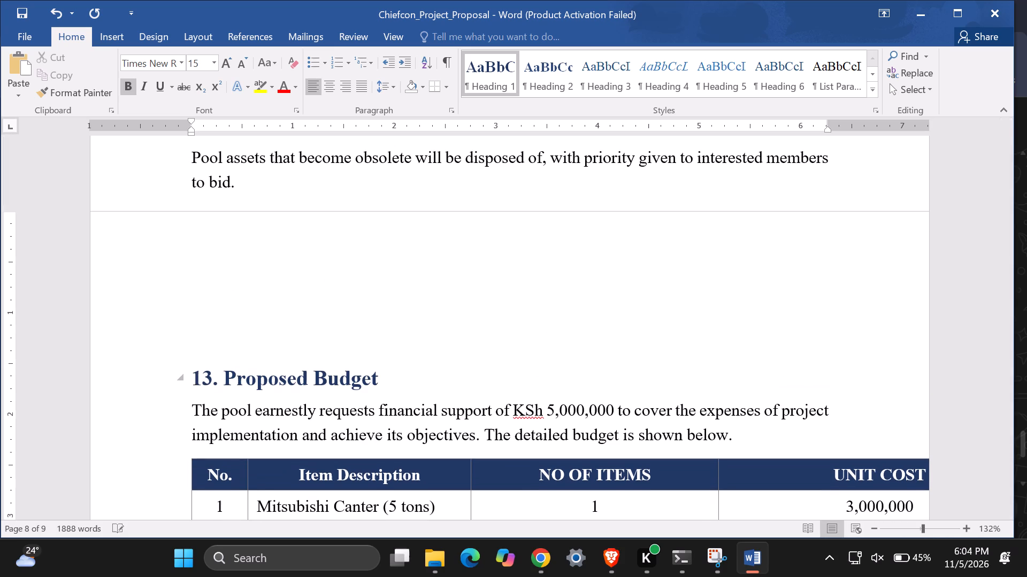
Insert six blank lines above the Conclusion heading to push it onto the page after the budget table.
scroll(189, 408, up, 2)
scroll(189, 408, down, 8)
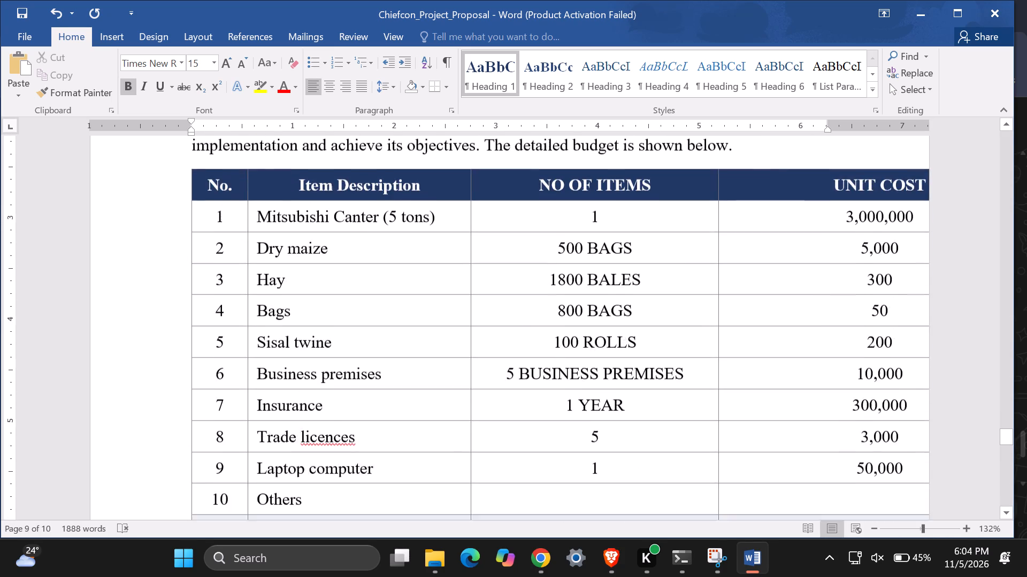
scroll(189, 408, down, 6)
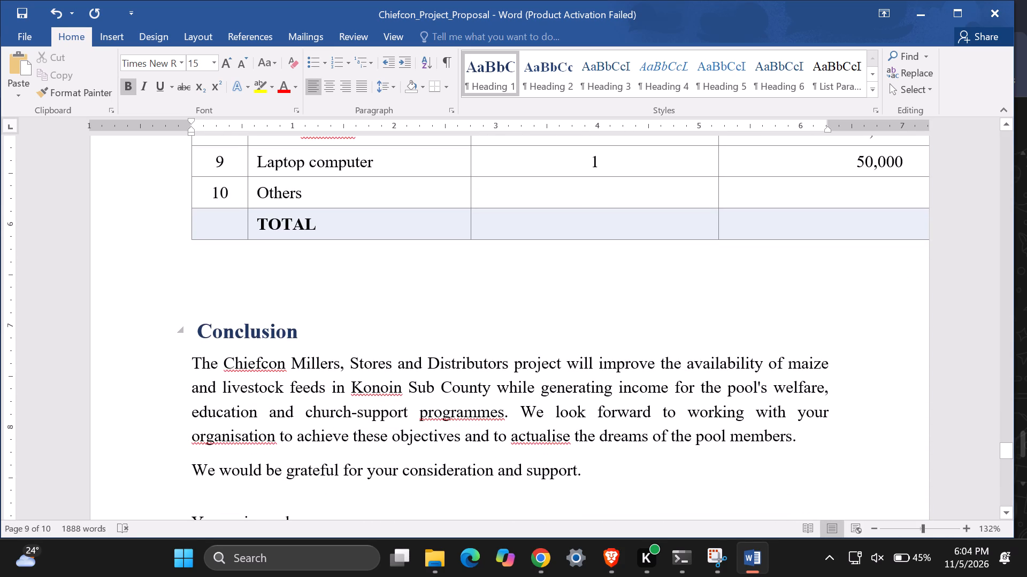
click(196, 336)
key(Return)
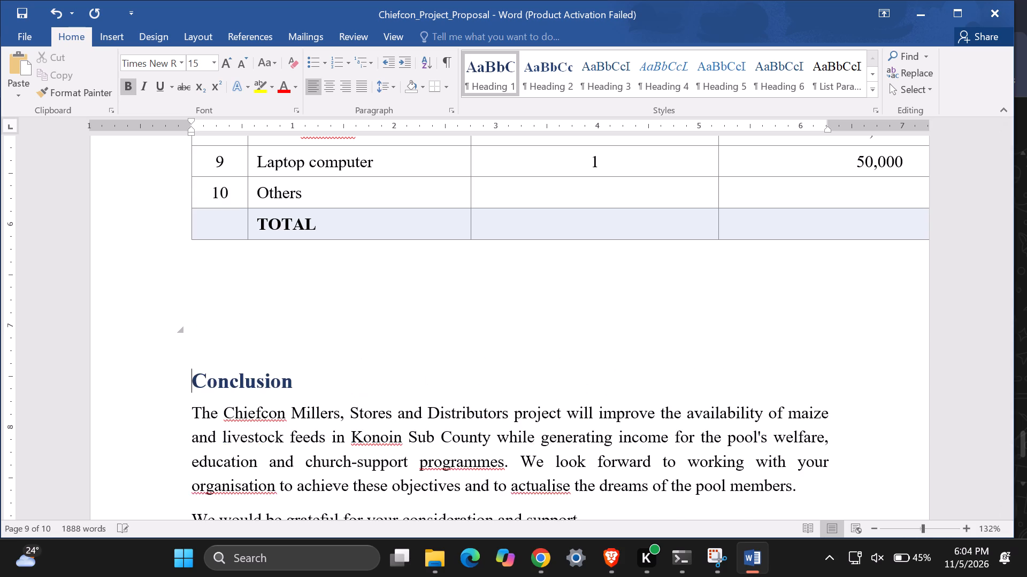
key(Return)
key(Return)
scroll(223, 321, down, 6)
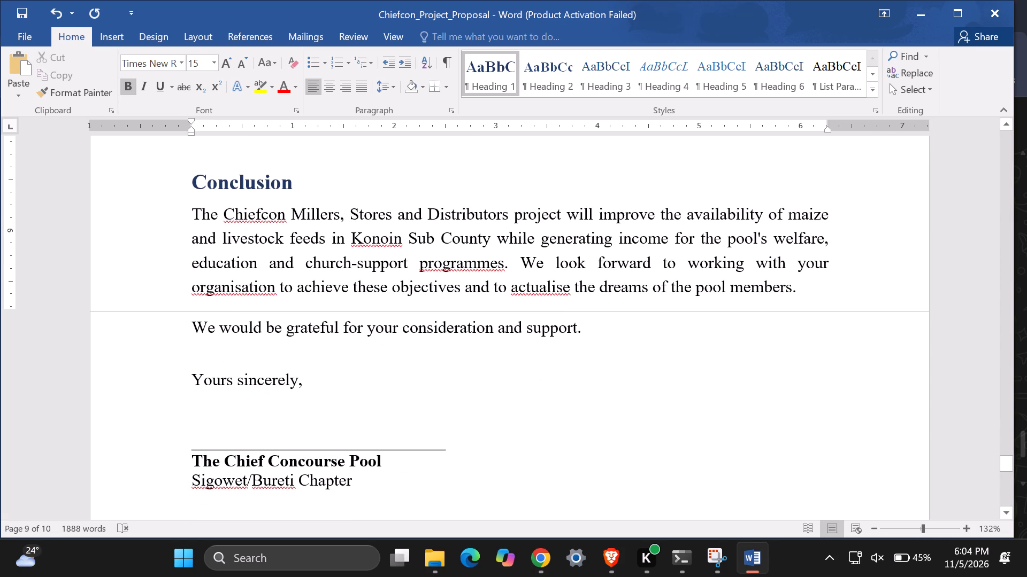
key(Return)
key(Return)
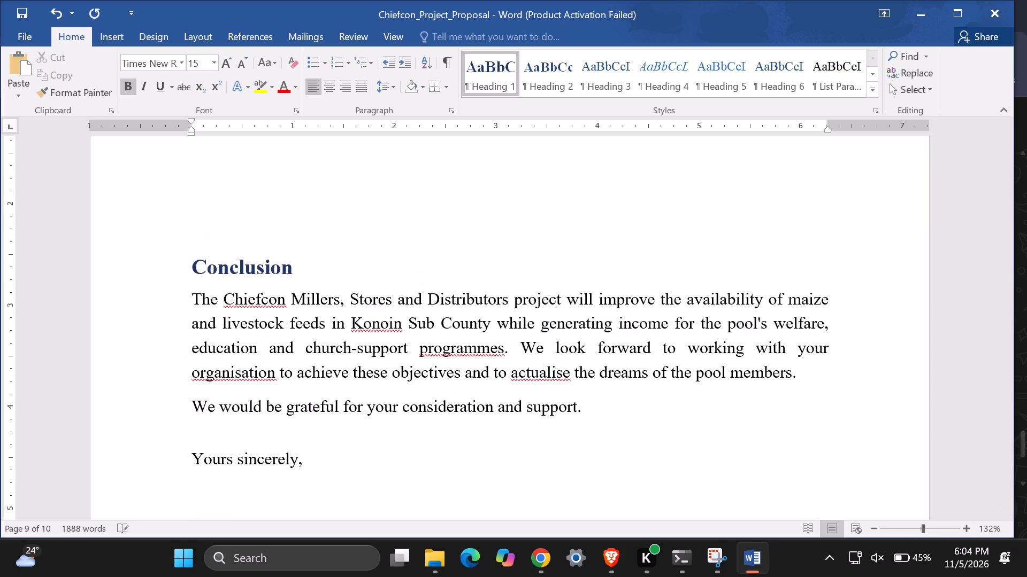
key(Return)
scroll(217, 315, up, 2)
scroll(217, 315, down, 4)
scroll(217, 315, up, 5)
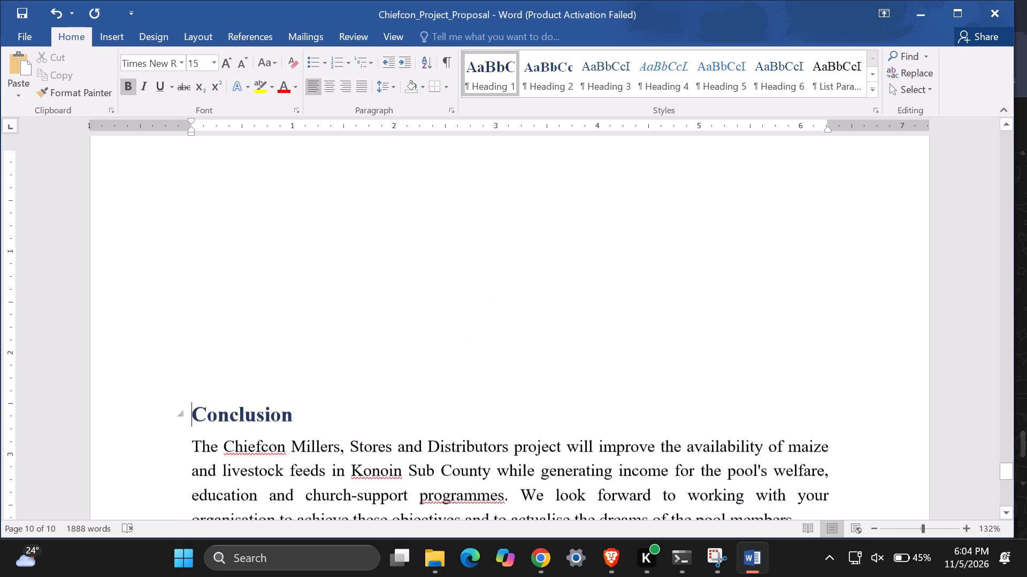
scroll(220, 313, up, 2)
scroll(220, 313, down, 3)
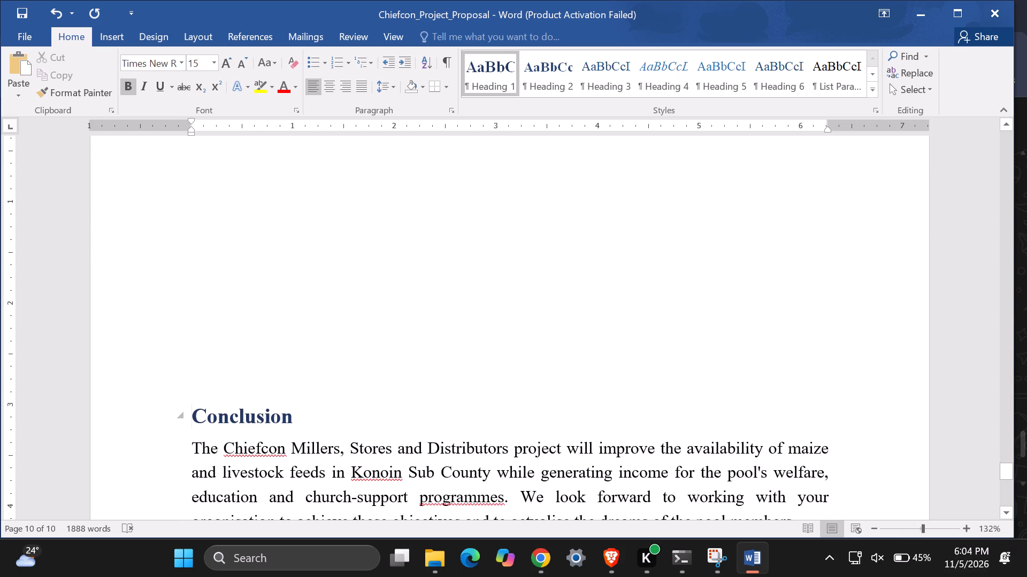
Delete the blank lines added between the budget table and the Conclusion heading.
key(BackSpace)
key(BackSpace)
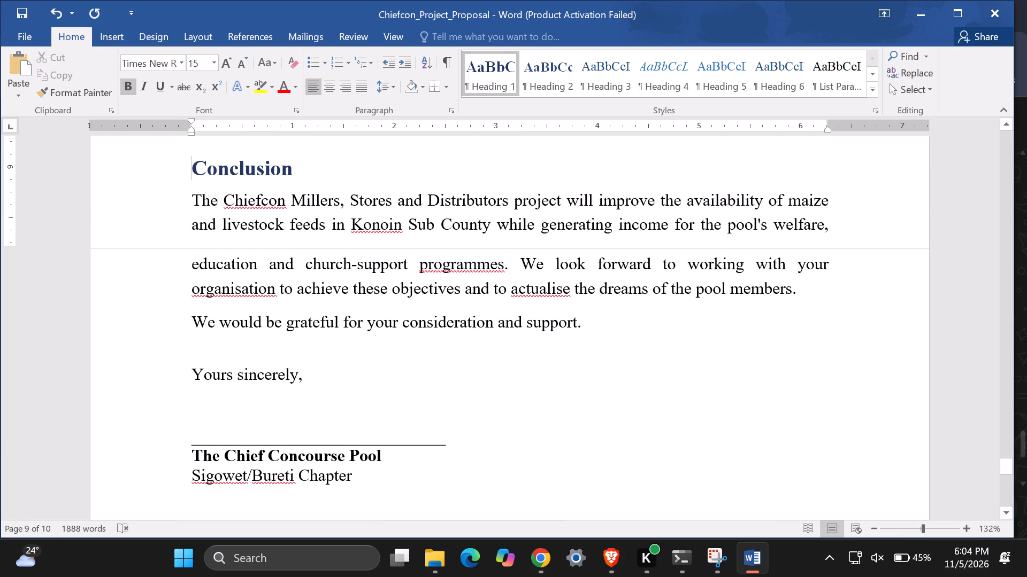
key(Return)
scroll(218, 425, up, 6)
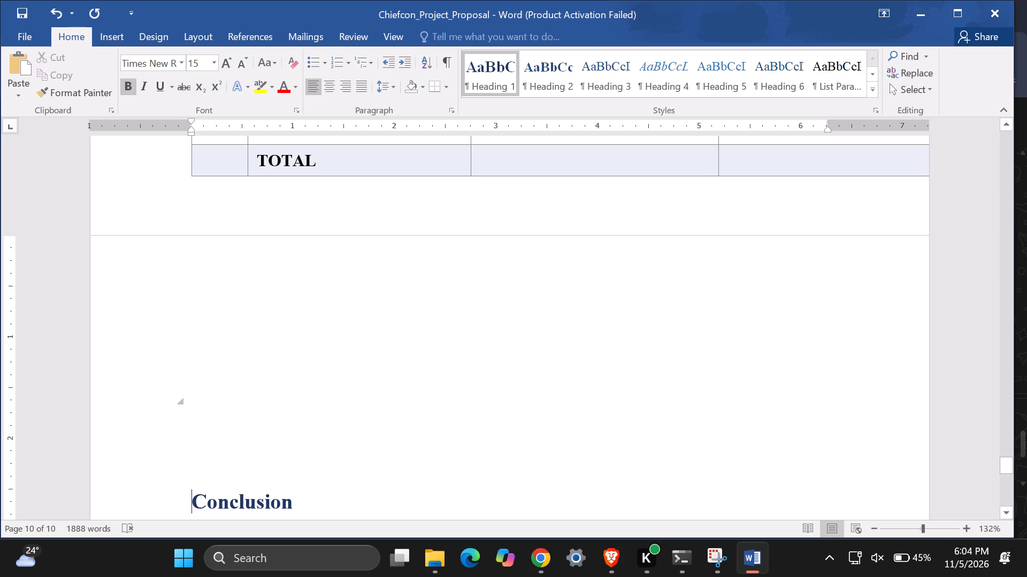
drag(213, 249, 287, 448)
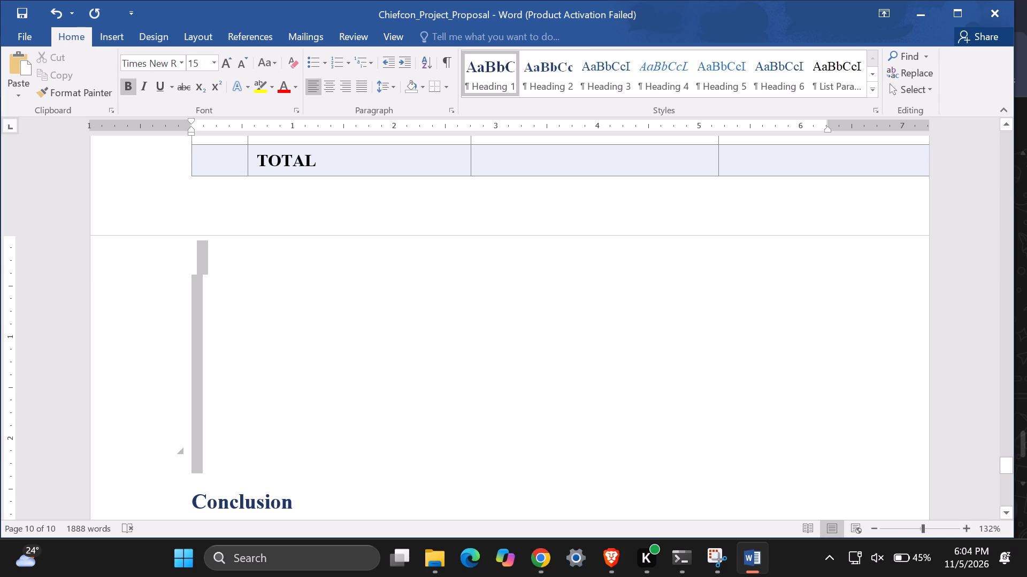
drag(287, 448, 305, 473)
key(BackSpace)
Remove the leading space and one blank line before the Conclusion heading to pull the closing lines up.
scroll(305, 469, up, 4)
scroll(305, 469, down, 7)
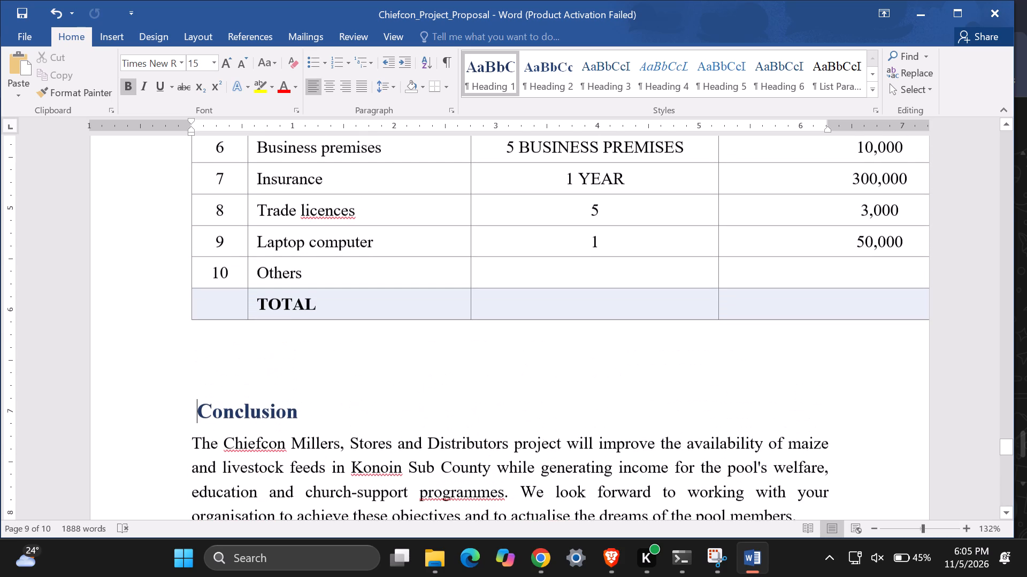
scroll(305, 466, up, 3)
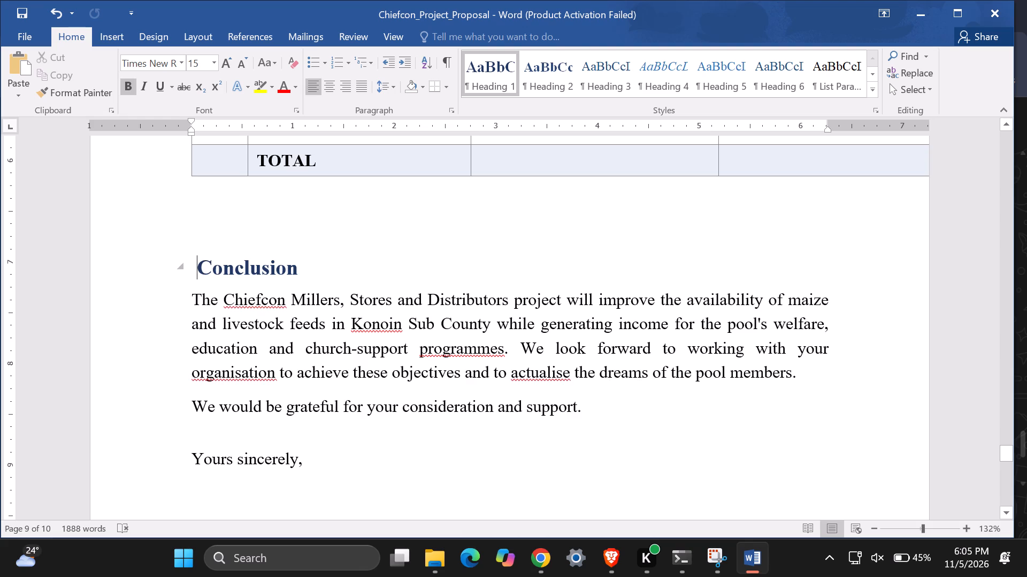
scroll(196, 271, down, 4)
scroll(196, 271, up, 4)
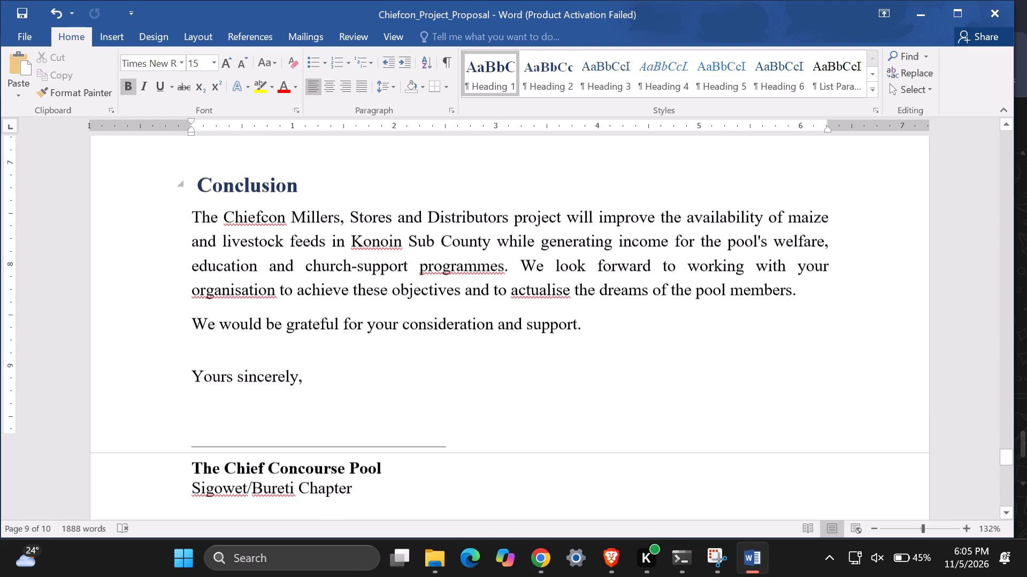
key(BackSpace)
key(BackSpace)
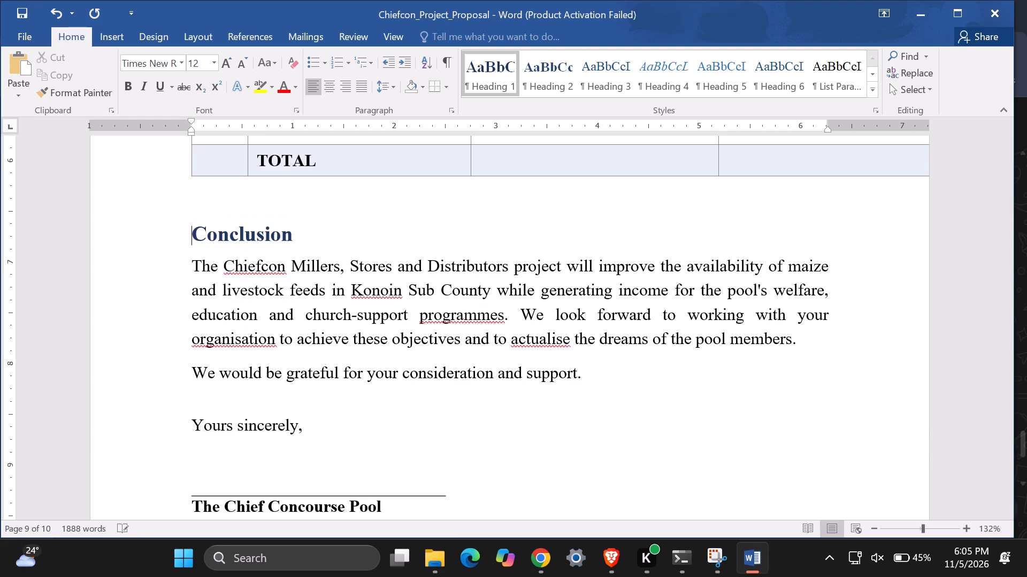
Check the page layout of the Conclusion section and the signature lines at the end of the document.
scroll(194, 271, down, 7)
scroll(192, 271, up, 4)
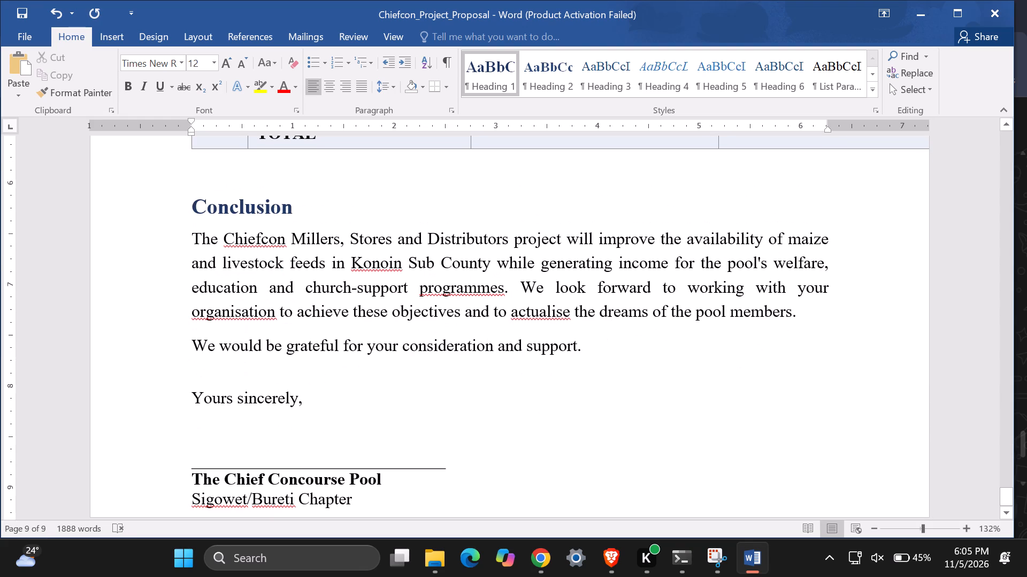
scroll(192, 271, down, 17)
scroll(196, 280, up, 1)
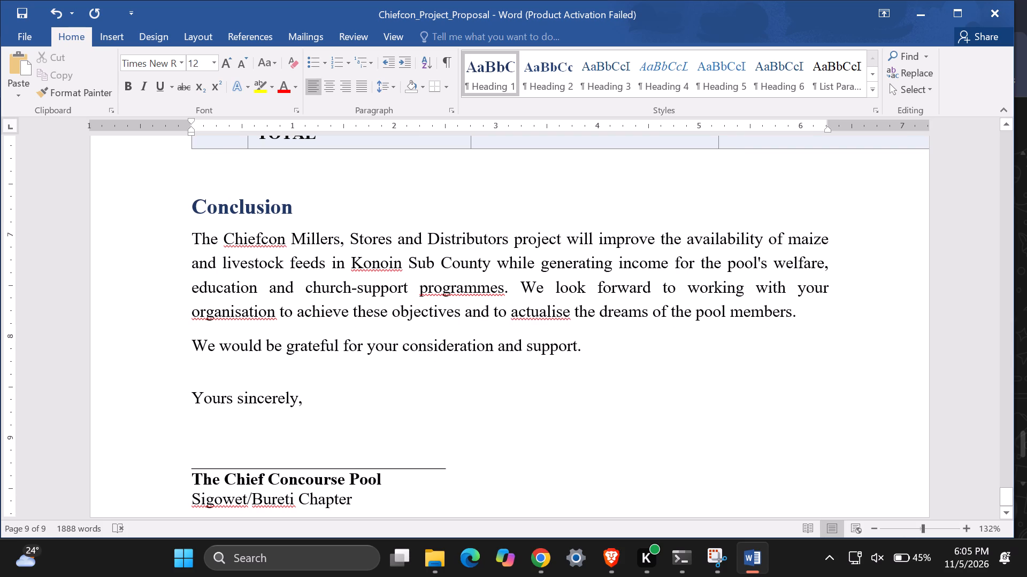
key(BackSpace)
scroll(202, 276, down, 8)
scroll(202, 276, up, 9)
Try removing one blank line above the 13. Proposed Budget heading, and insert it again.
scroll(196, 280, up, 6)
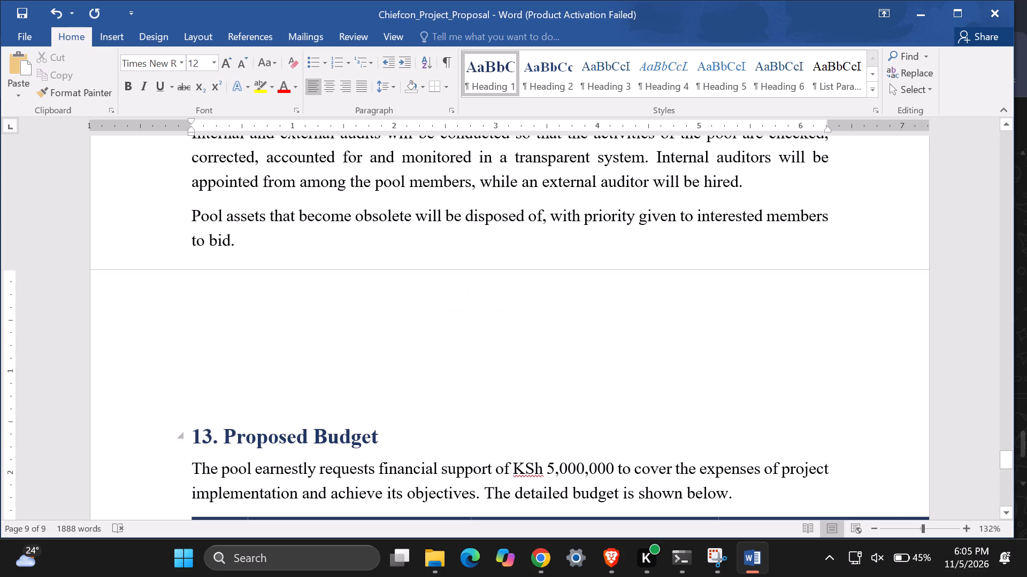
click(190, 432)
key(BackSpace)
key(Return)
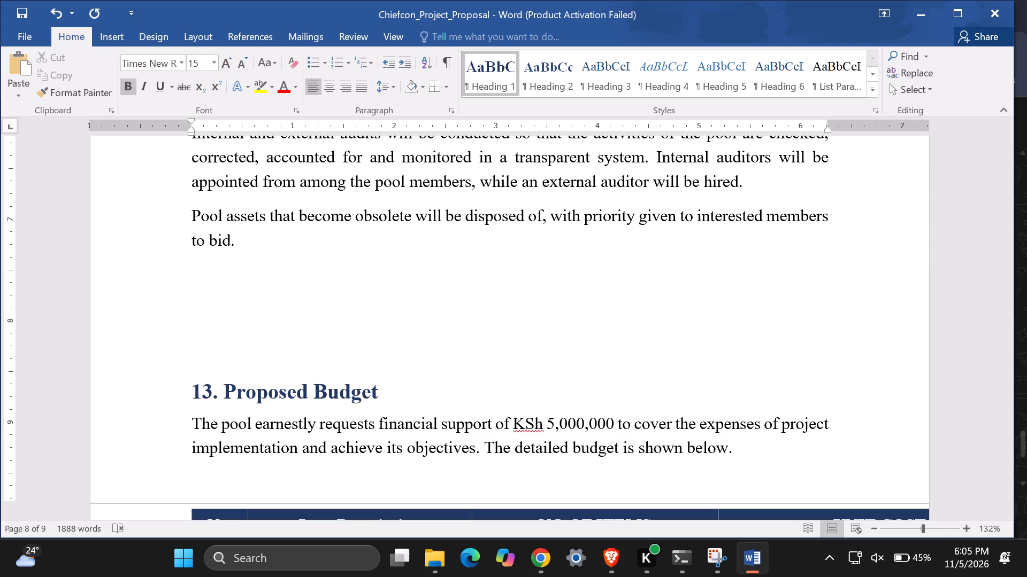
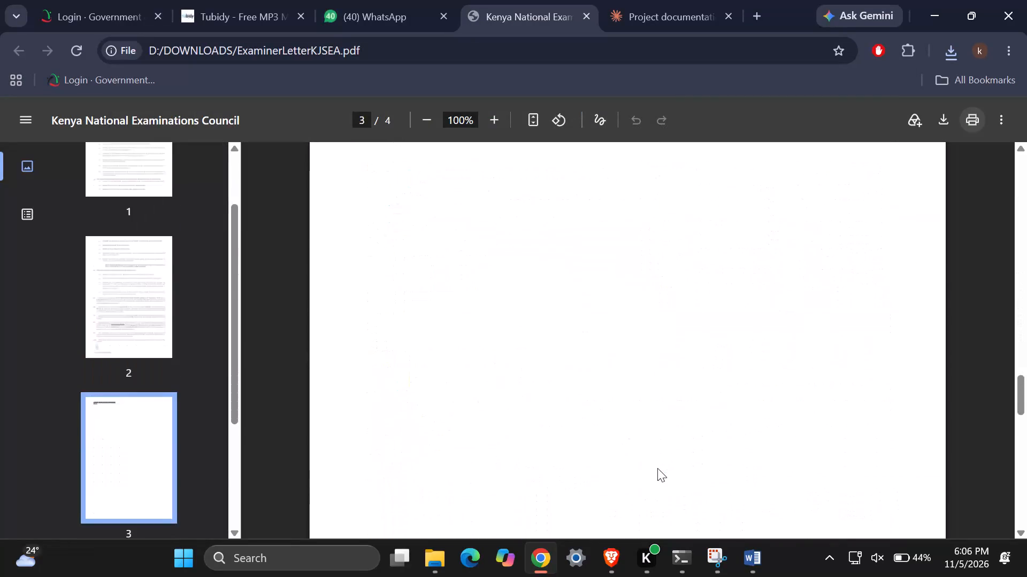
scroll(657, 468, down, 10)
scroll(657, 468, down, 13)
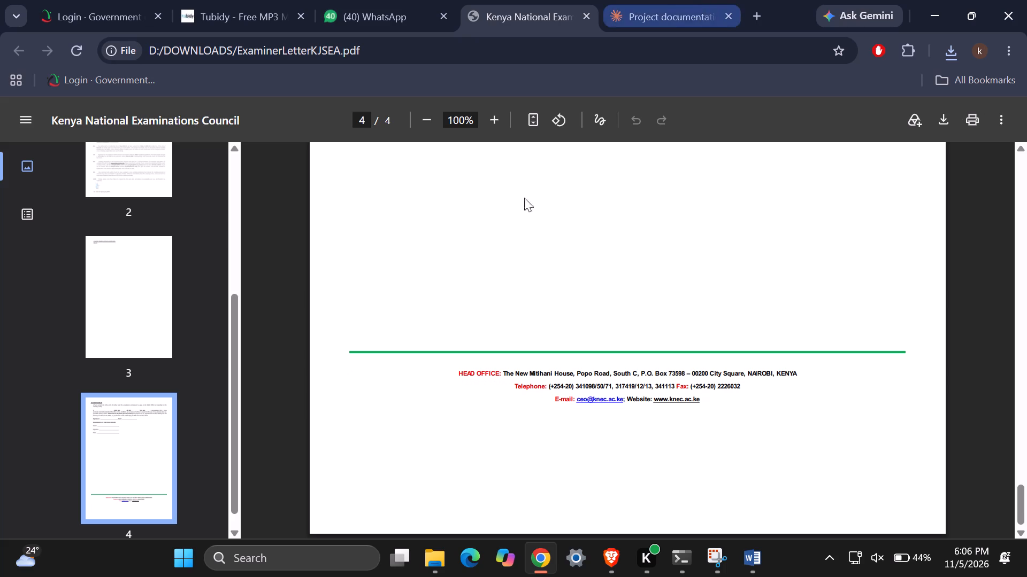
Switch to the Chiefcon project proposal in Word and check the page layout of its later sections, the budget table and the Conclusion.
click(755, 570)
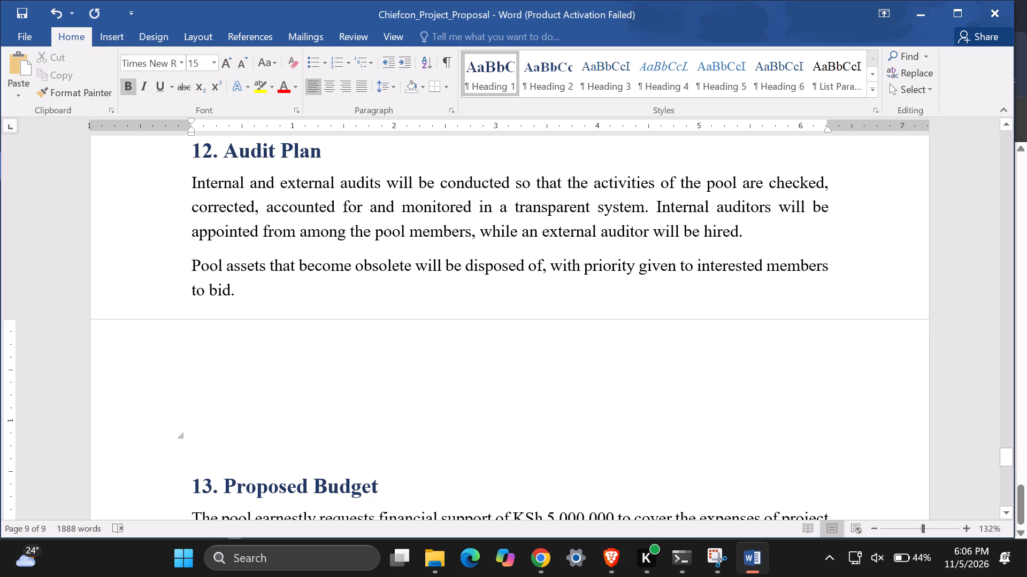
scroll(523, 410, down, 17)
scroll(522, 410, down, 5)
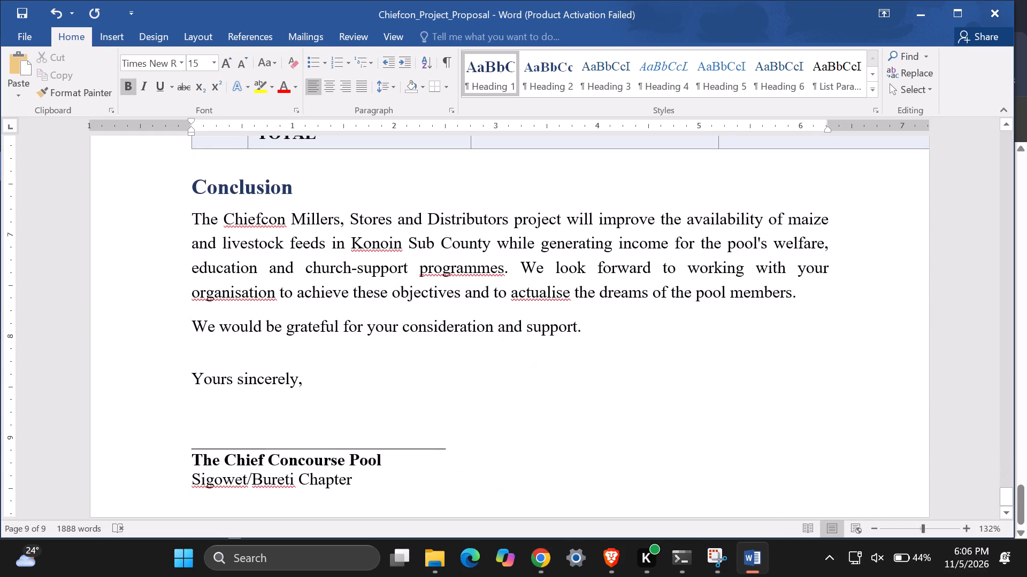
scroll(522, 410, up, 12)
scroll(522, 410, up, 13)
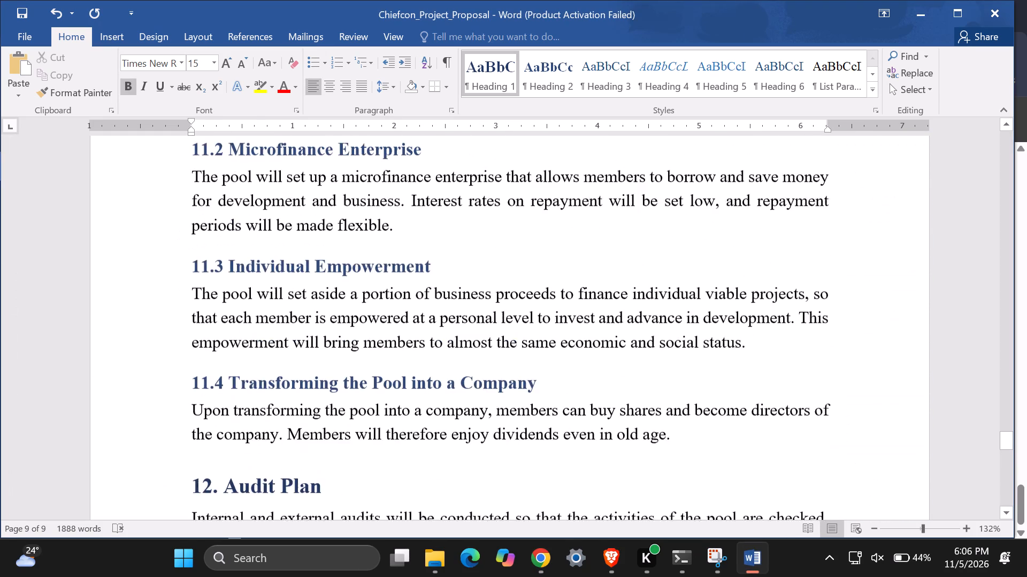
scroll(522, 410, up, 14)
scroll(522, 410, up, 9)
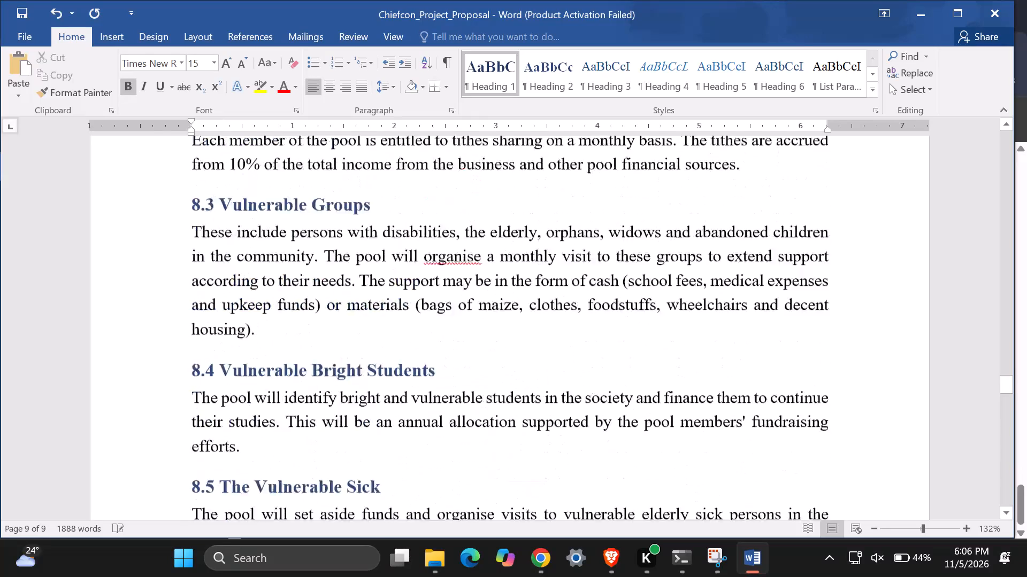
scroll(522, 410, down, 20)
scroll(522, 410, down, 19)
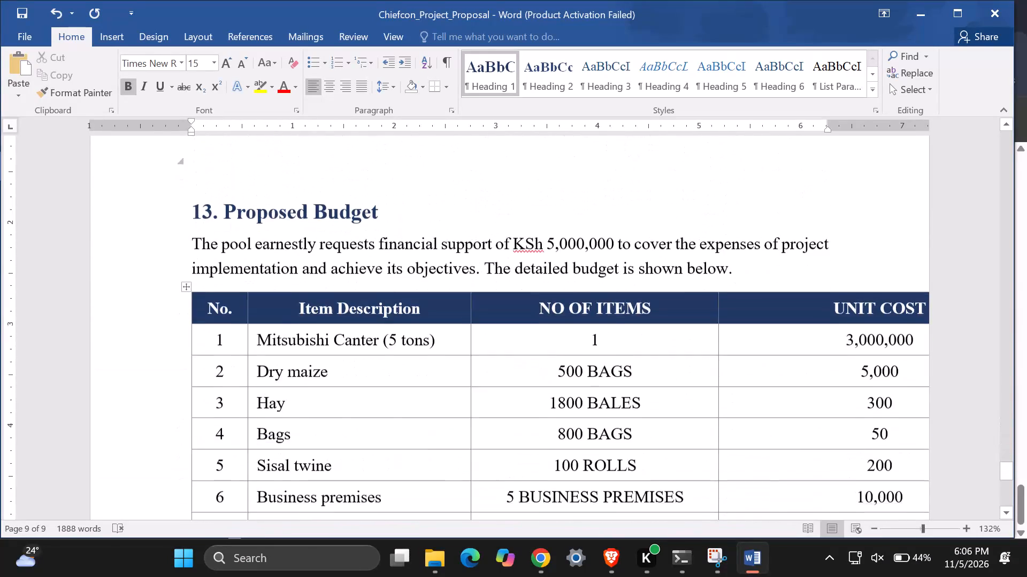
scroll(522, 410, down, 13)
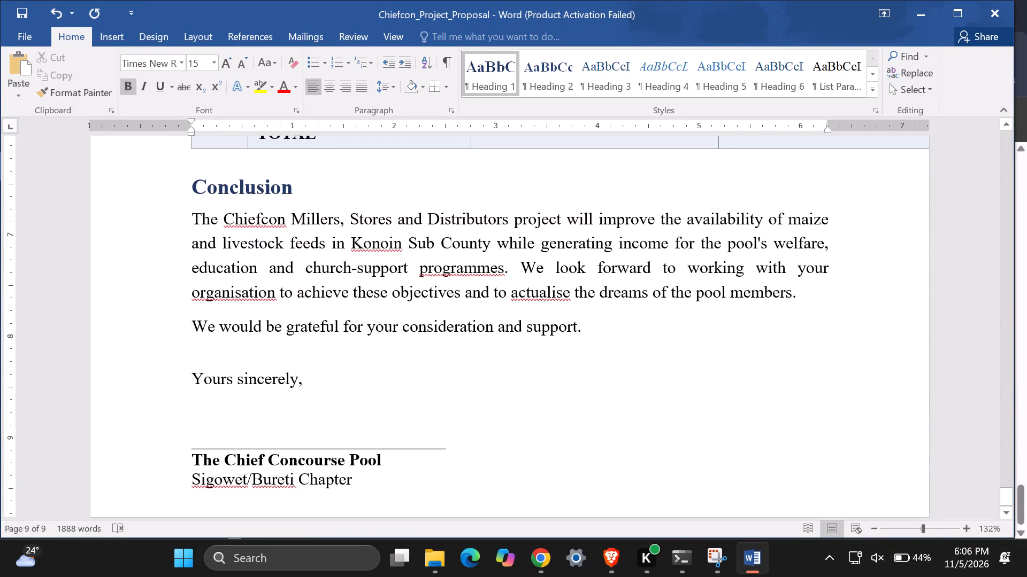
scroll(458, 424, up, 4)
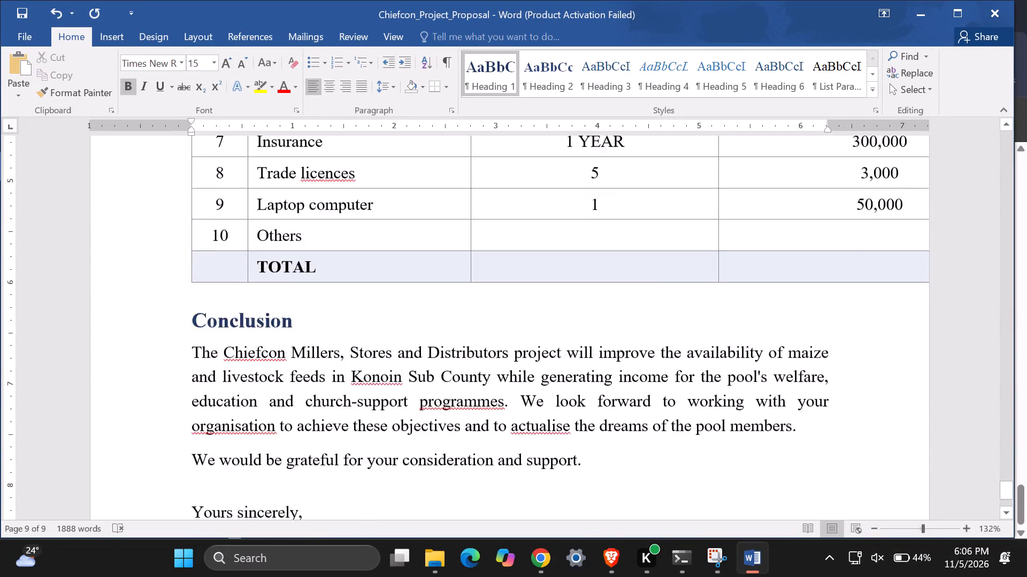
scroll(458, 424, up, 2)
scroll(458, 424, down, 1)
scroll(458, 424, up, 4)
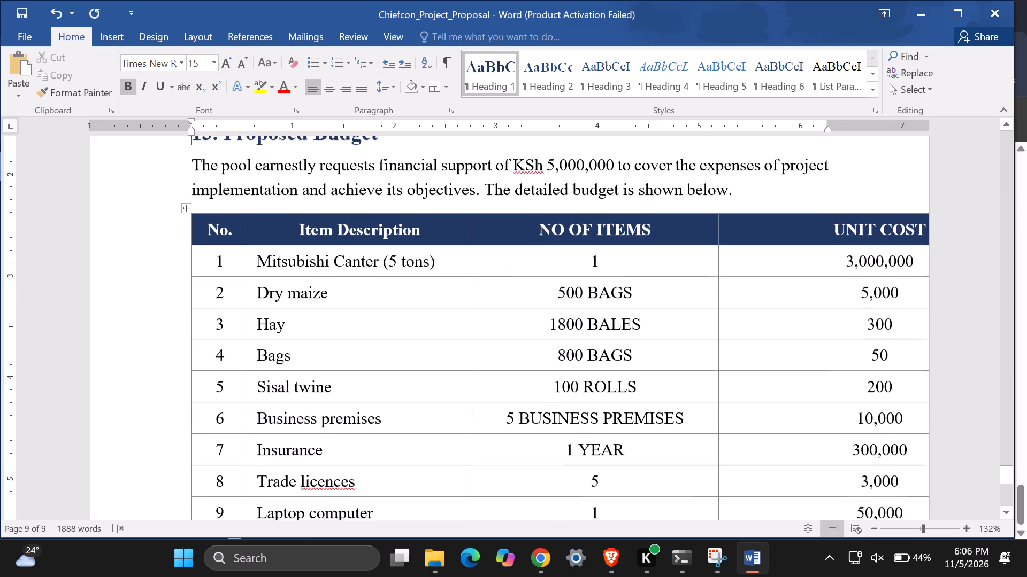
scroll(458, 424, down, 3)
Go back through the proposal to its first page and examine the title, project details table and Chief Concourse logo image.
scroll(458, 424, up, 20)
scroll(458, 424, up, 3)
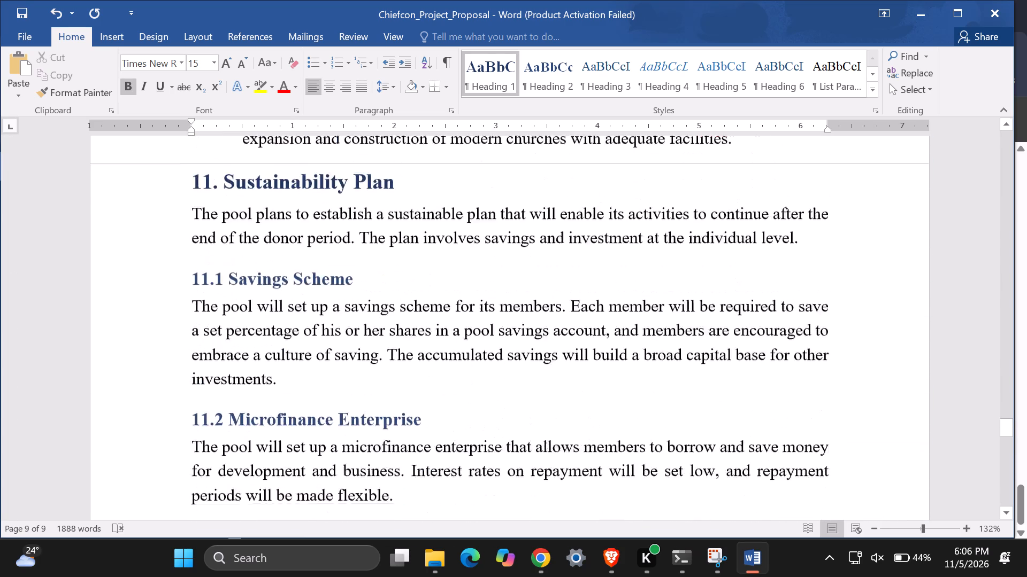
scroll(457, 424, up, 5)
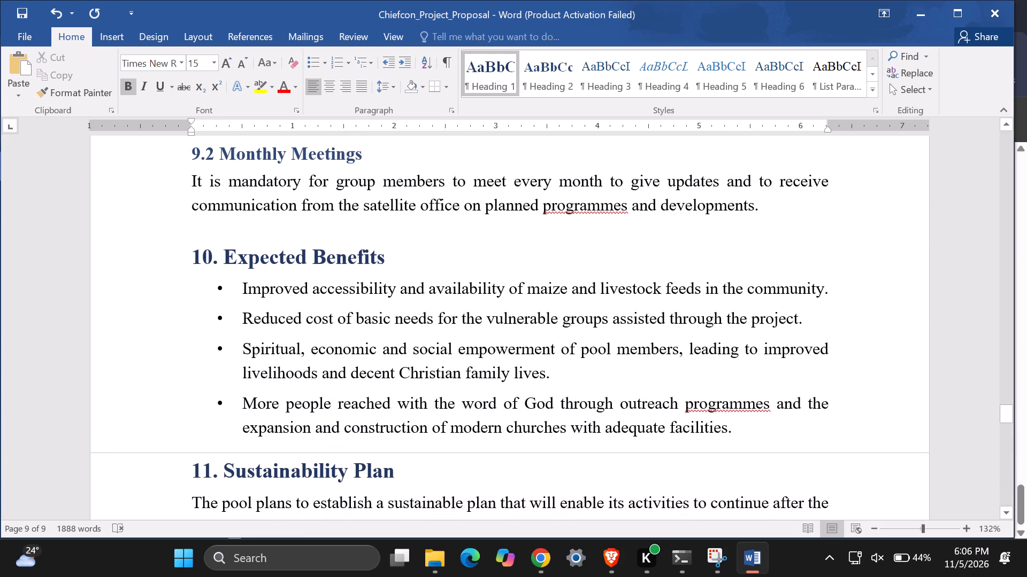
scroll(227, 211, down, 9)
scroll(231, 203, up, 20)
scroll(231, 203, up, 5)
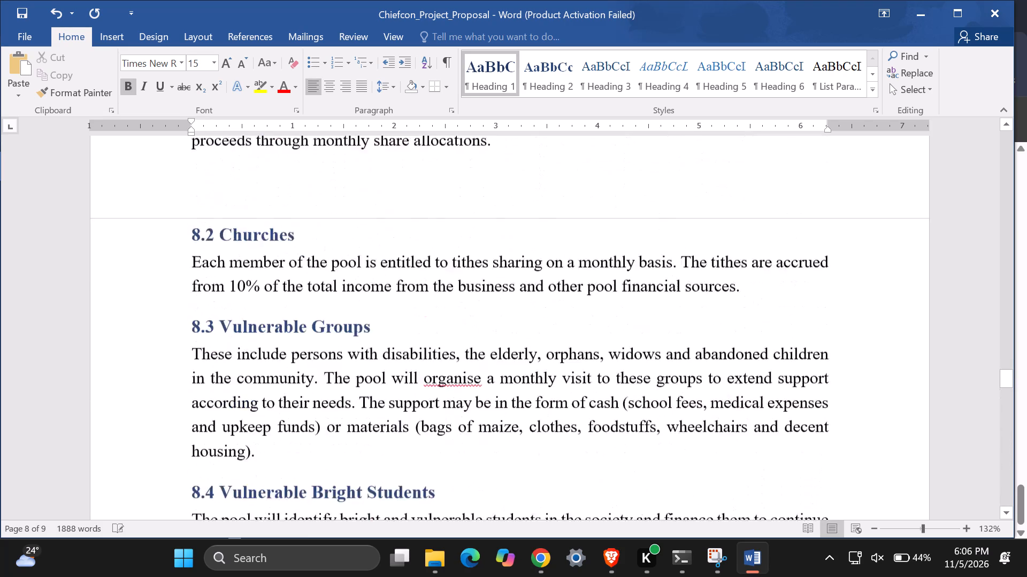
scroll(235, 166, up, 20)
scroll(235, 166, up, 20)
scroll(235, 166, up, 14)
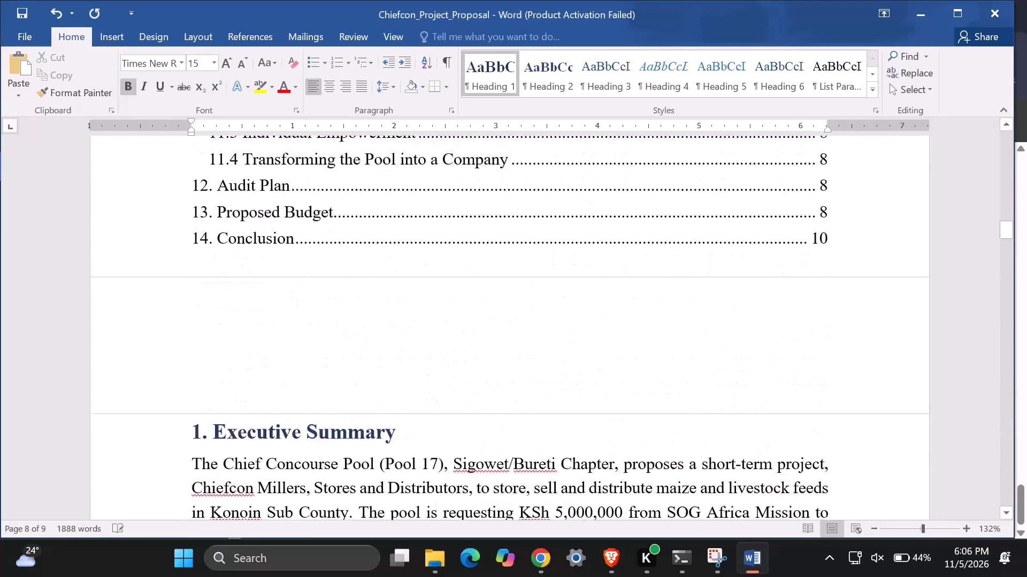
scroll(263, 163, up, 20)
scroll(263, 163, up, 11)
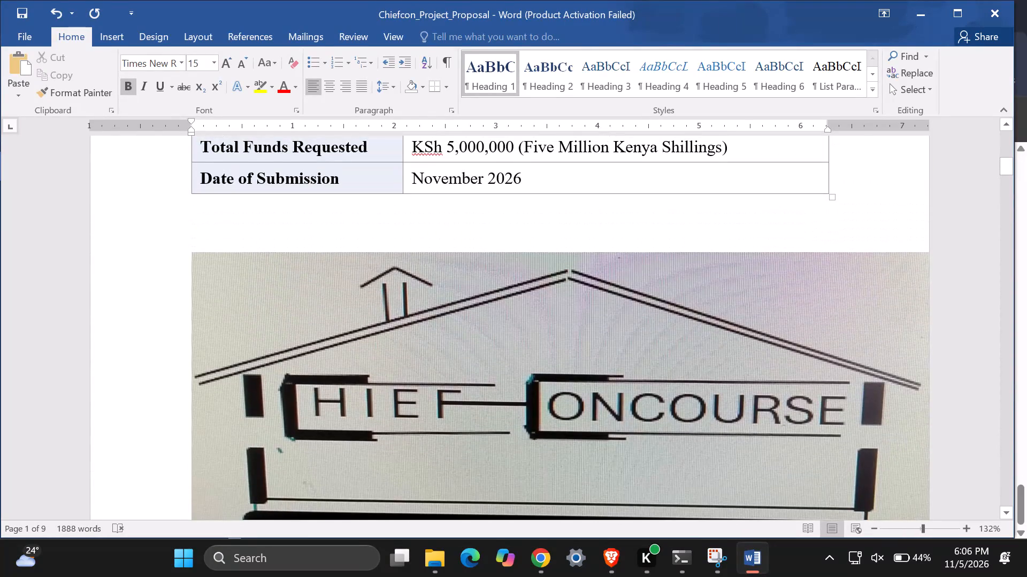
scroll(263, 169, up, 2)
scroll(263, 169, down, 5)
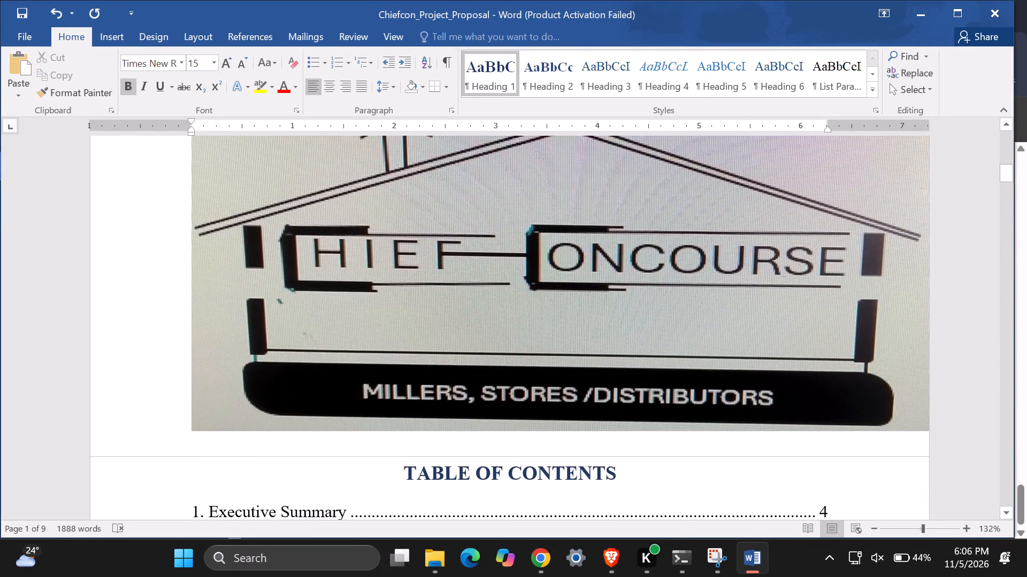
scroll(257, 192, down, 2)
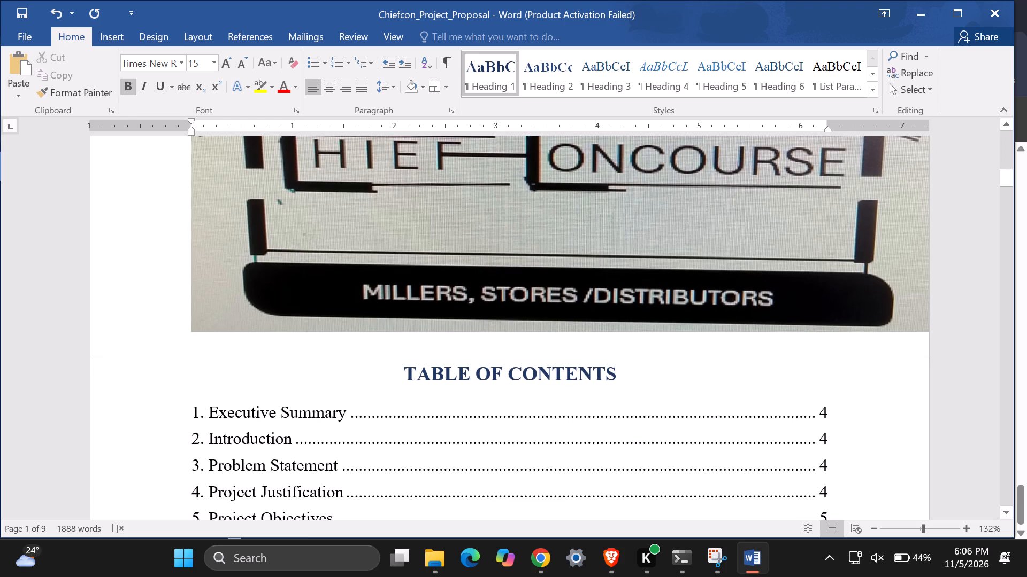
scroll(257, 192, up, 7)
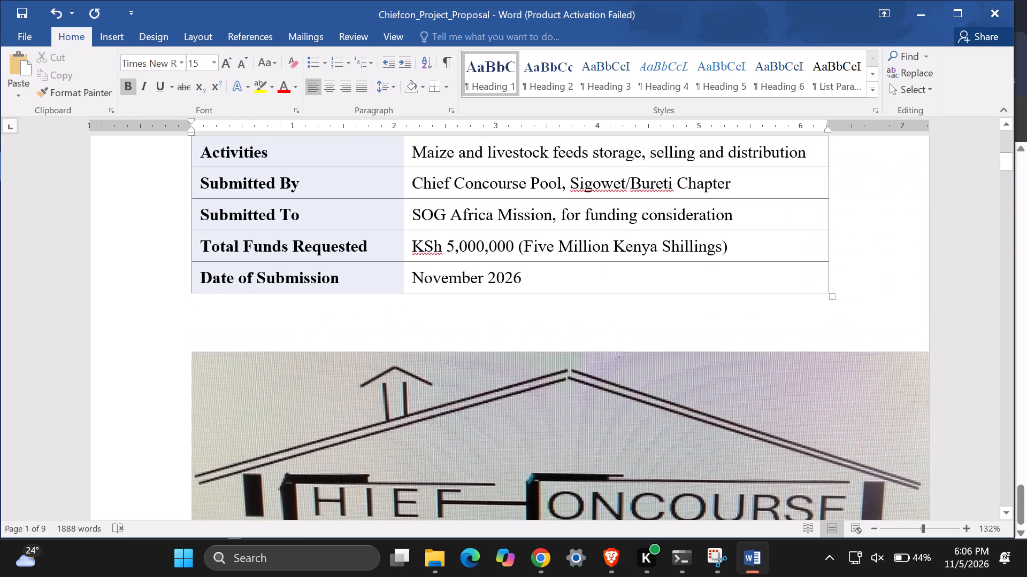
scroll(257, 192, up, 8)
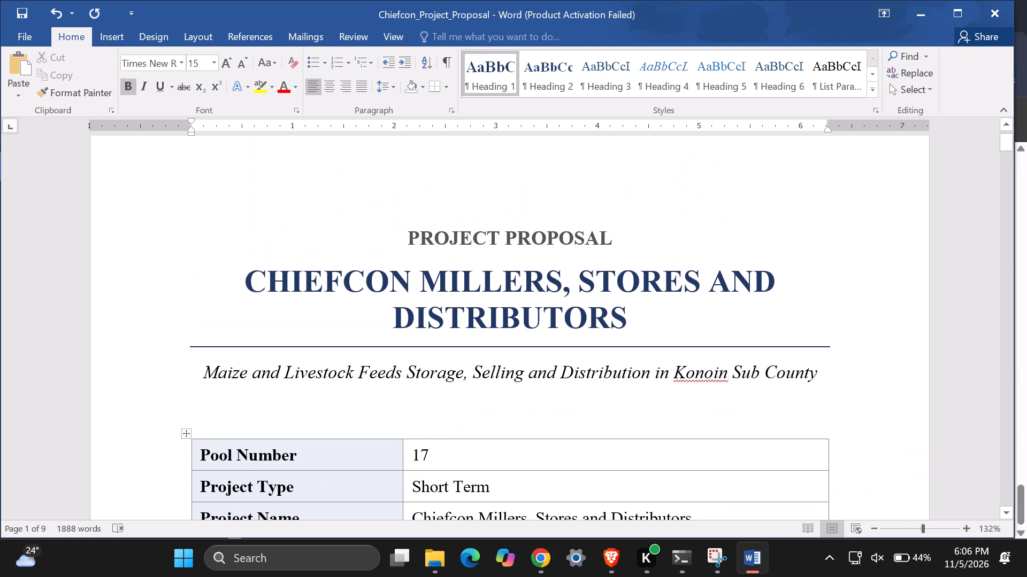
scroll(257, 192, up, 2)
scroll(257, 192, down, 3)
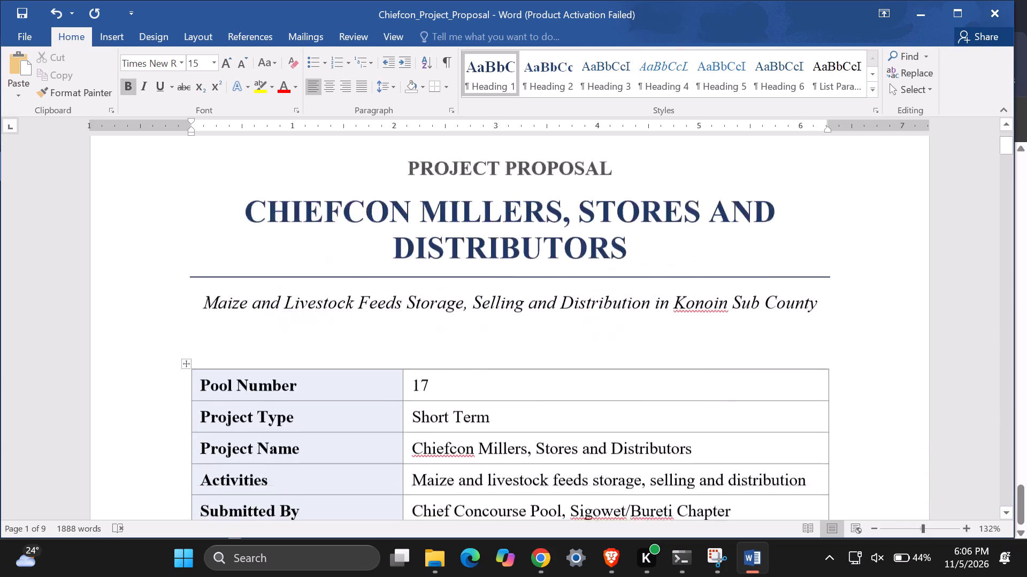
scroll(257, 192, down, 4)
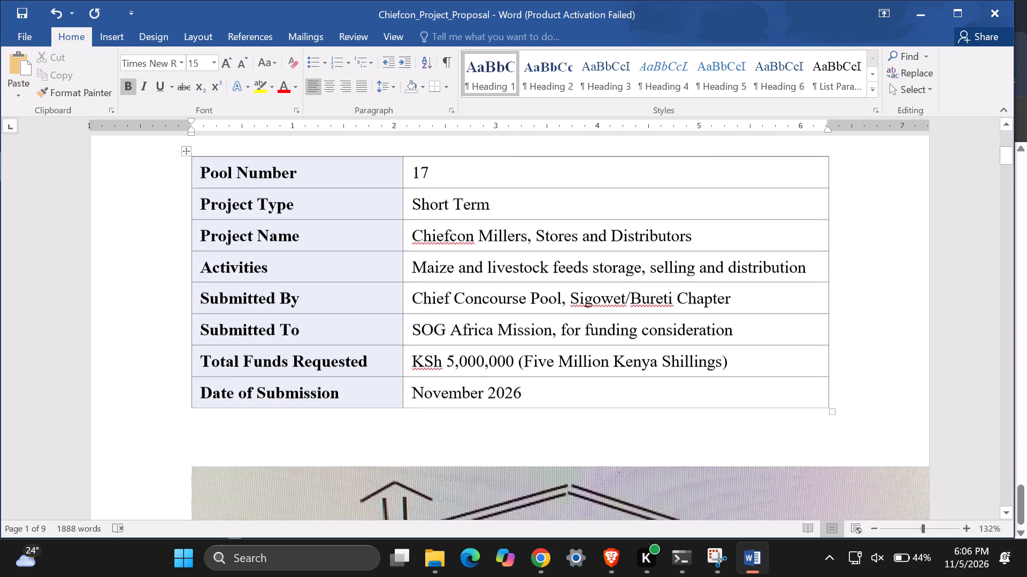
scroll(257, 192, up, 5)
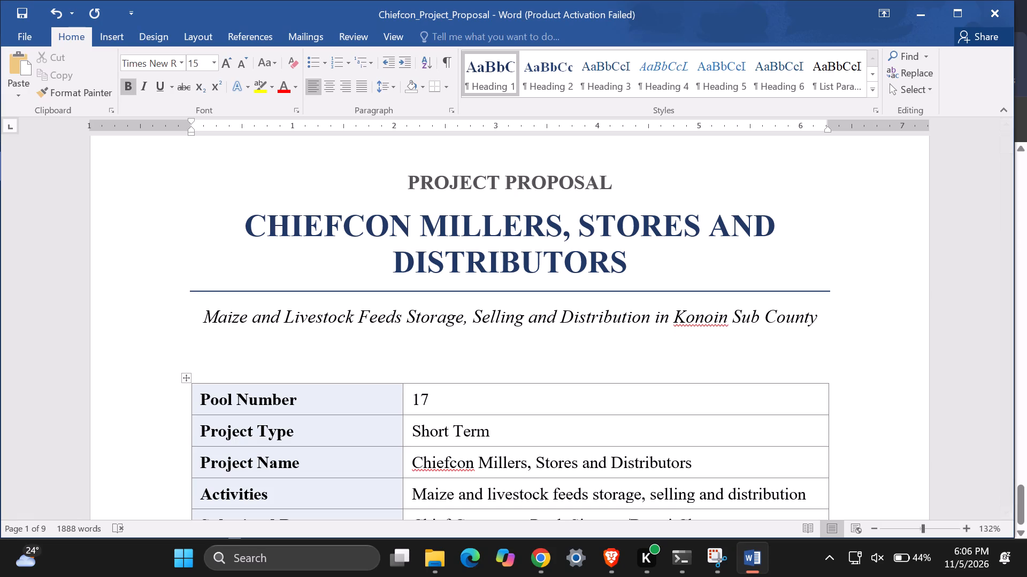
scroll(257, 192, down, 2)
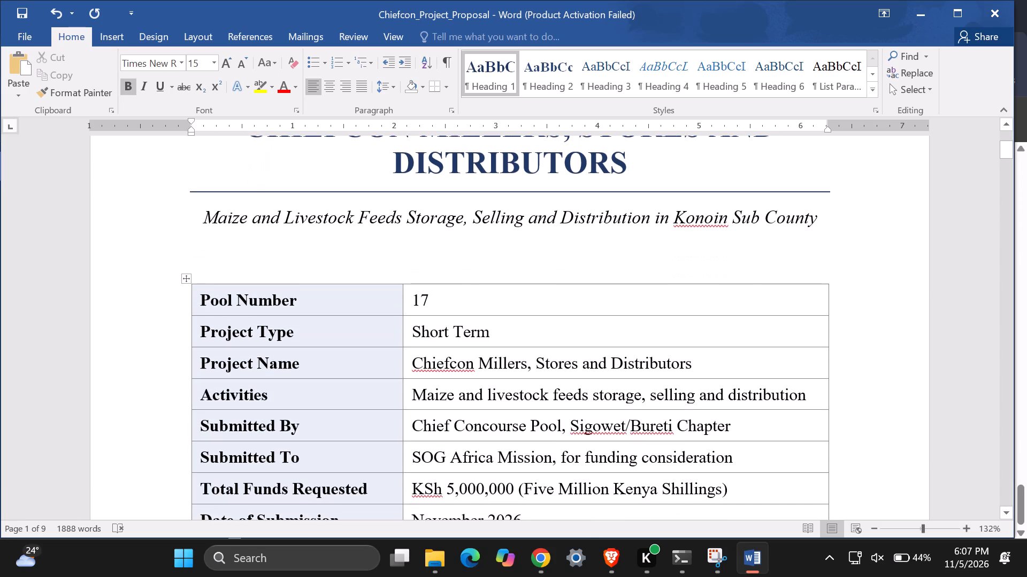
scroll(257, 192, down, 2)
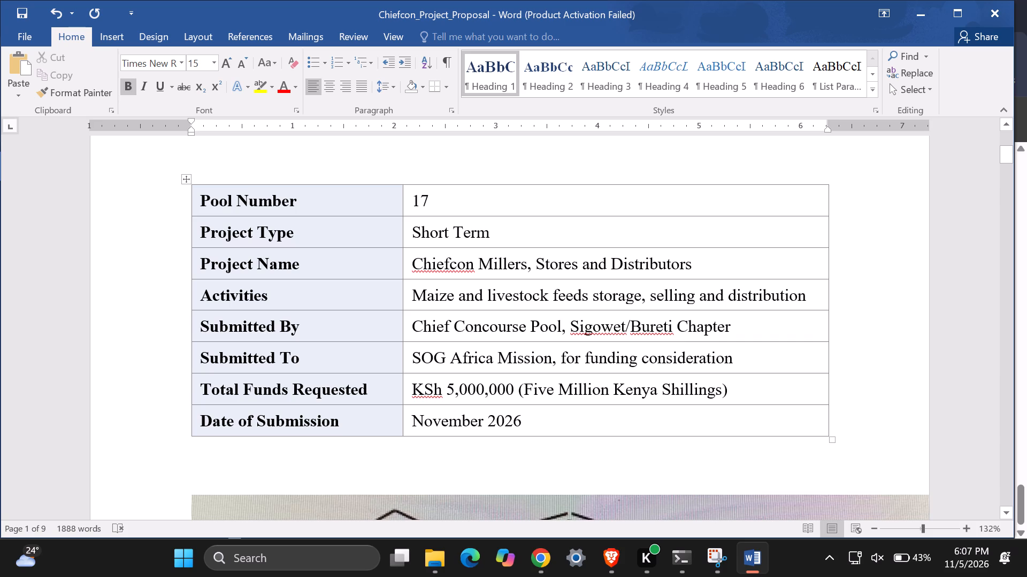
scroll(395, 409, up, 4)
scroll(395, 406, down, 6)
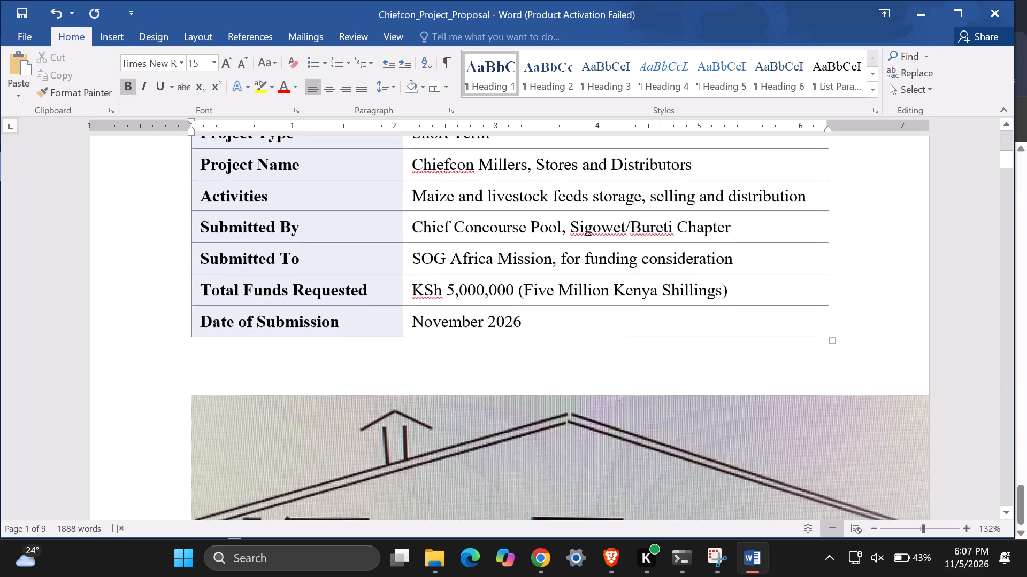
scroll(402, 286, down, 5)
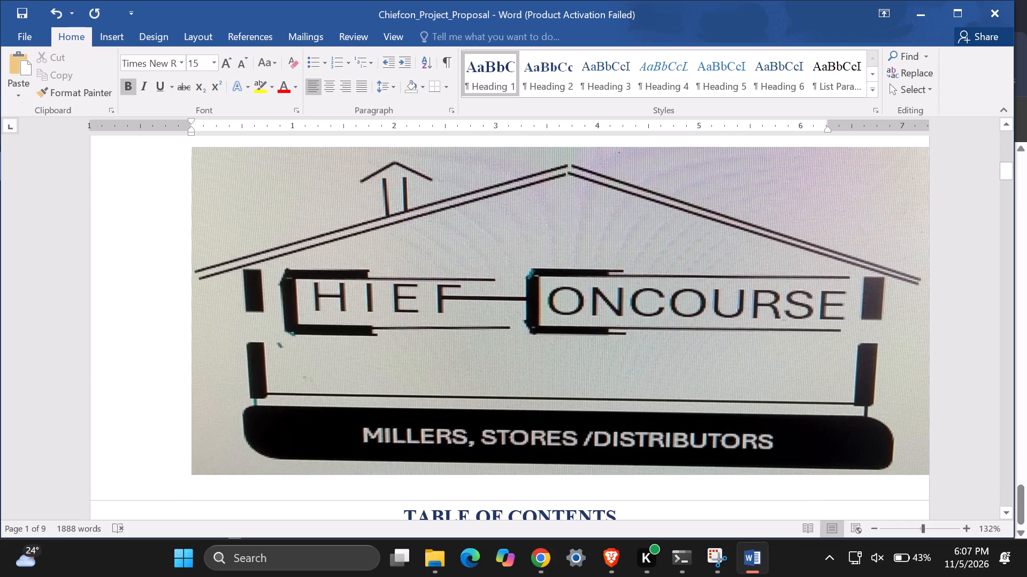
scroll(403, 255, down, 1)
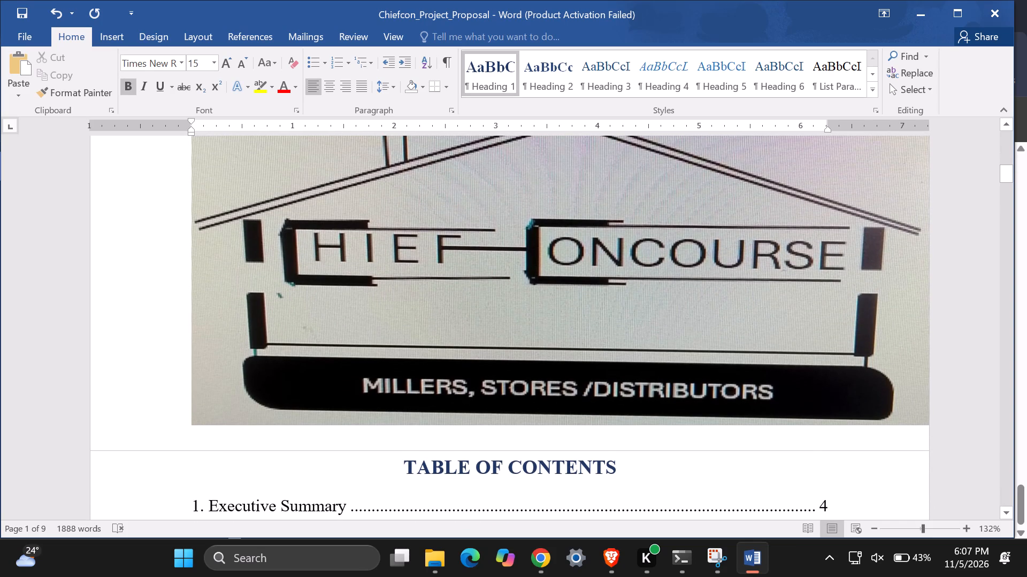
scroll(403, 255, down, 1)
scroll(403, 255, up, 5)
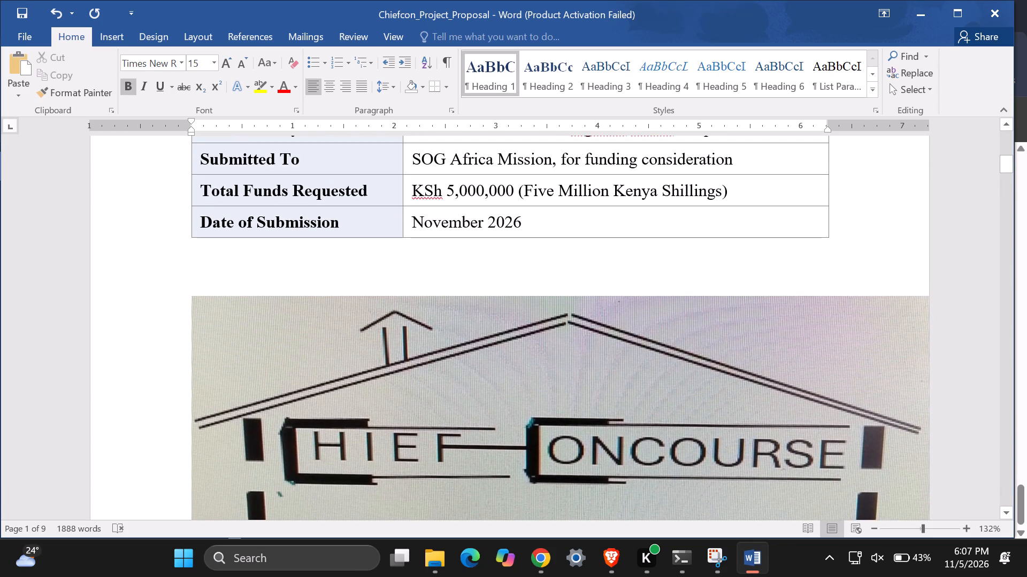
scroll(403, 255, up, 2)
scroll(403, 255, down, 7)
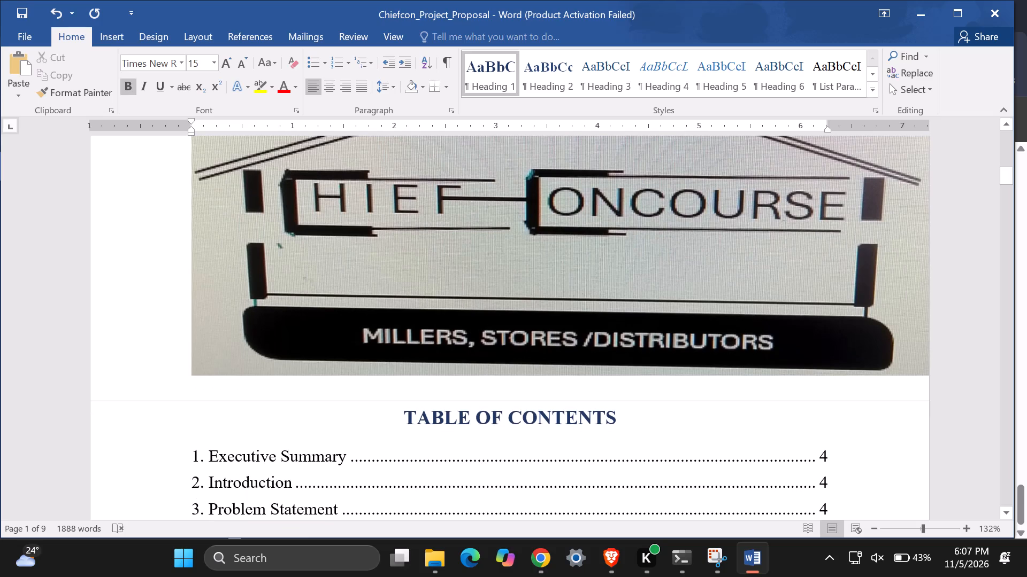
Read through the table of contents entries and their page numbers, from Executive Summary down to 14. Conclusion.
scroll(398, 232, down, 6)
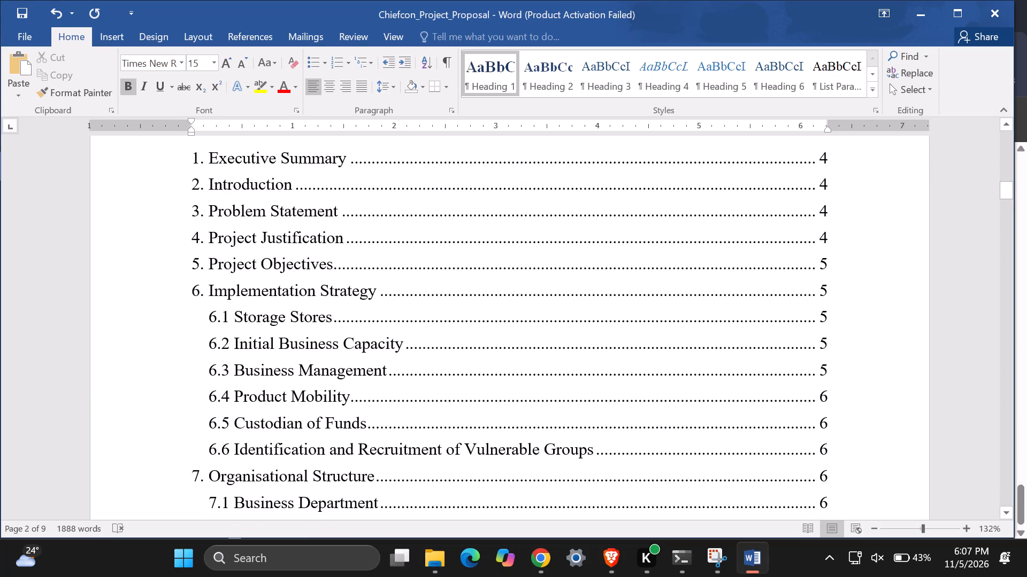
scroll(398, 232, down, 2)
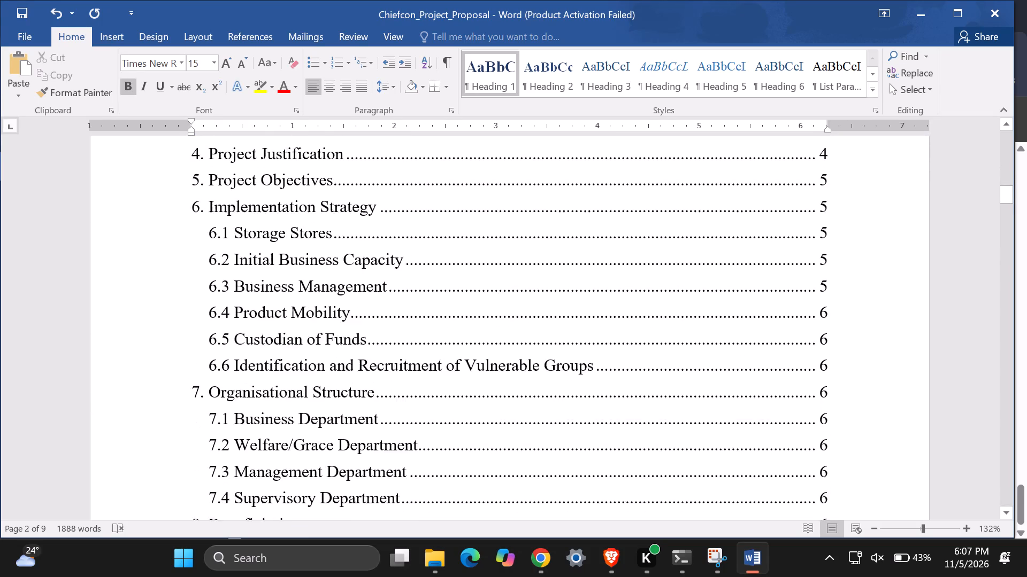
scroll(398, 232, down, 4)
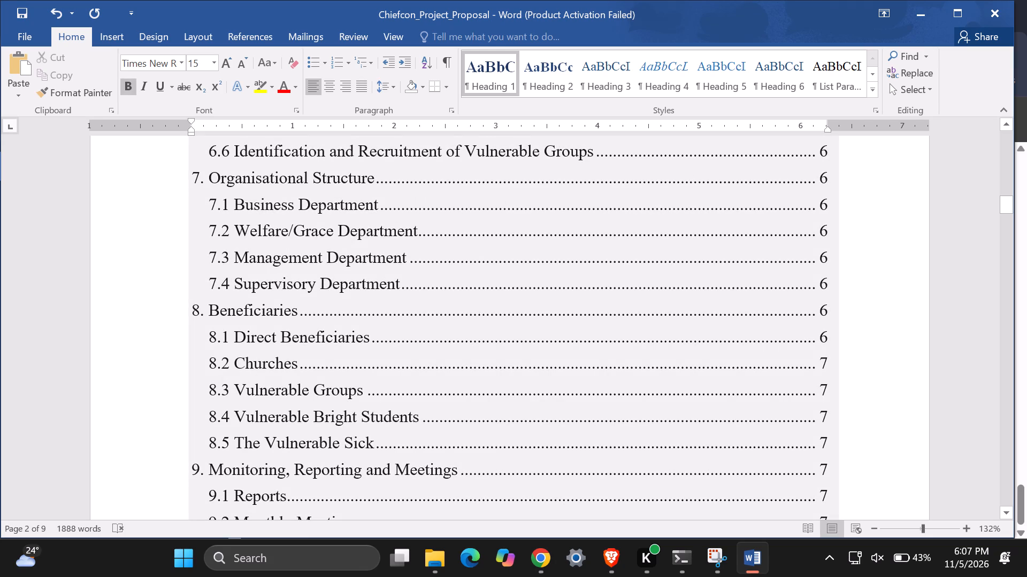
scroll(382, 362, down, 2)
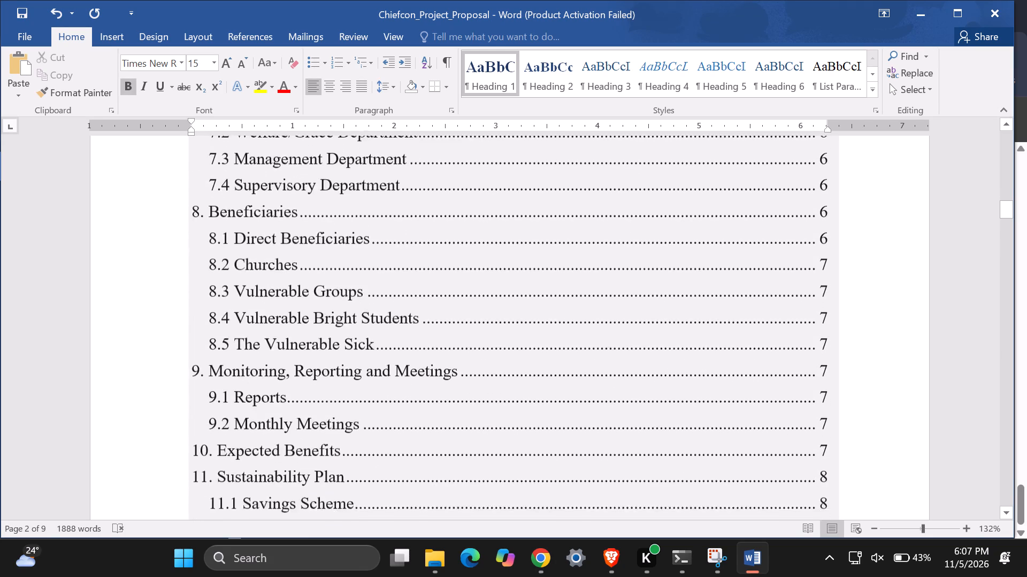
scroll(384, 358, down, 2)
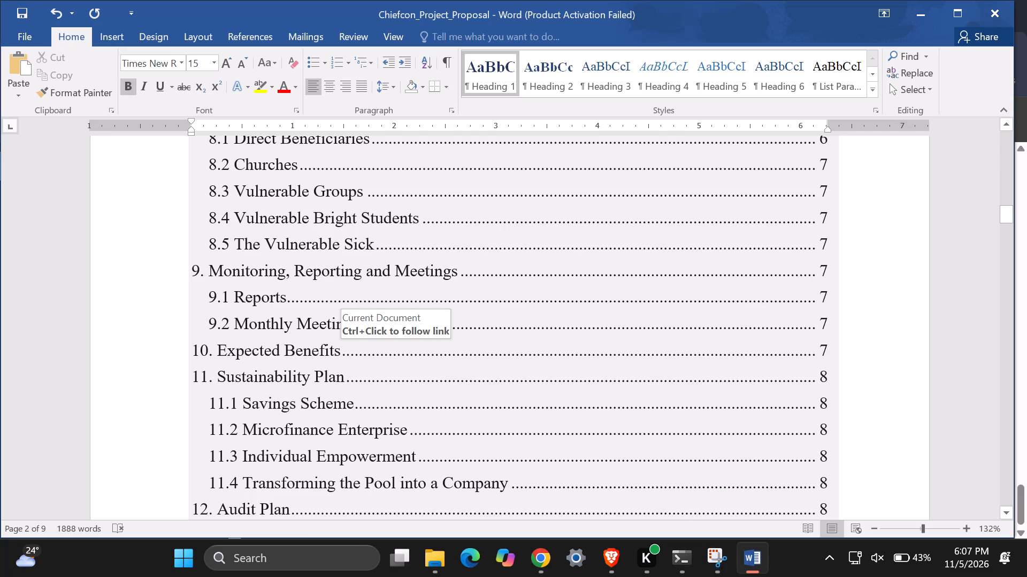
scroll(376, 375, down, 2)
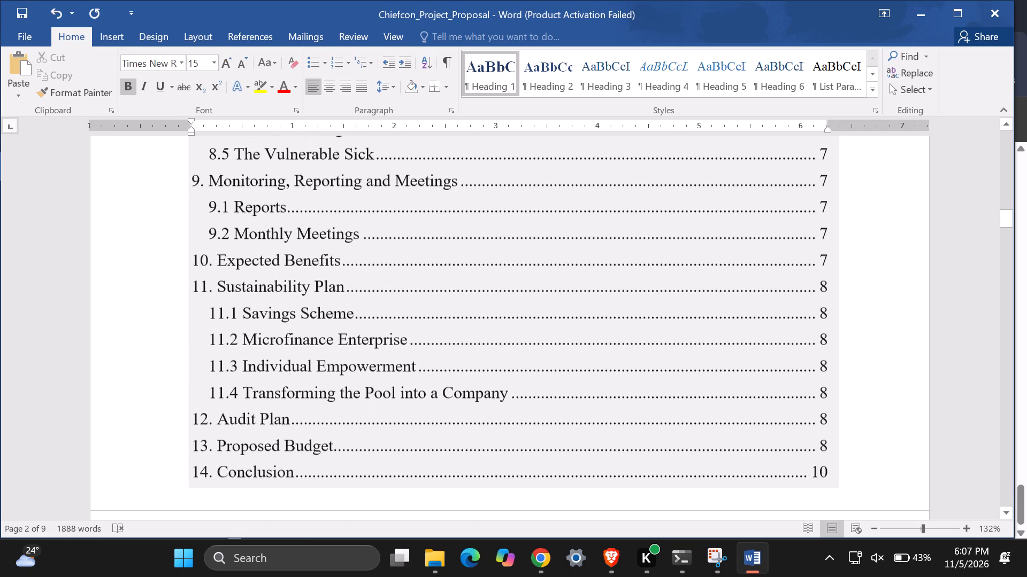
scroll(377, 372, down, 4)
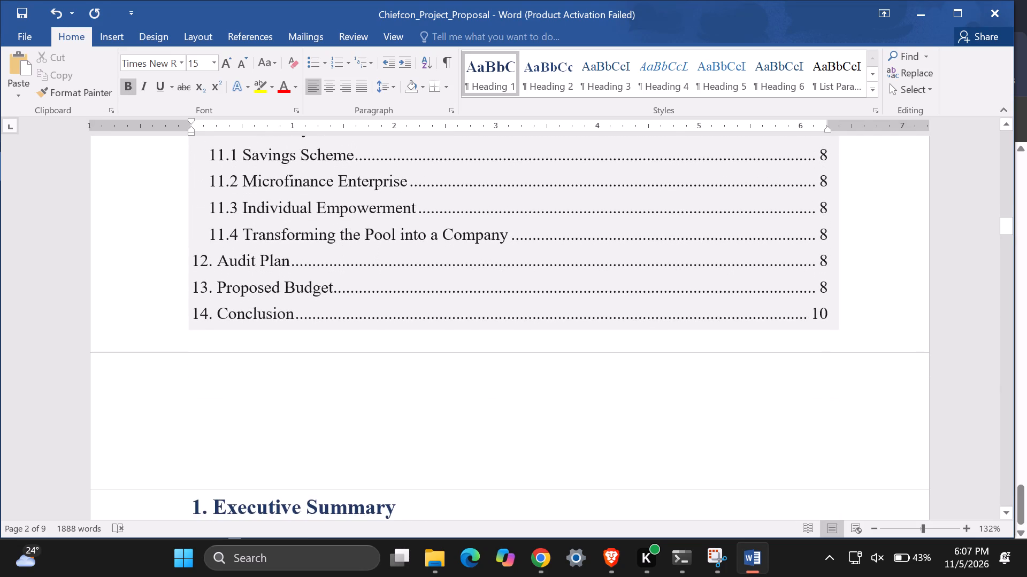
Read through the 1. Executive Summary and 2. Introduction sections of the proposal, checking their text and layout.
scroll(377, 371, down, 6)
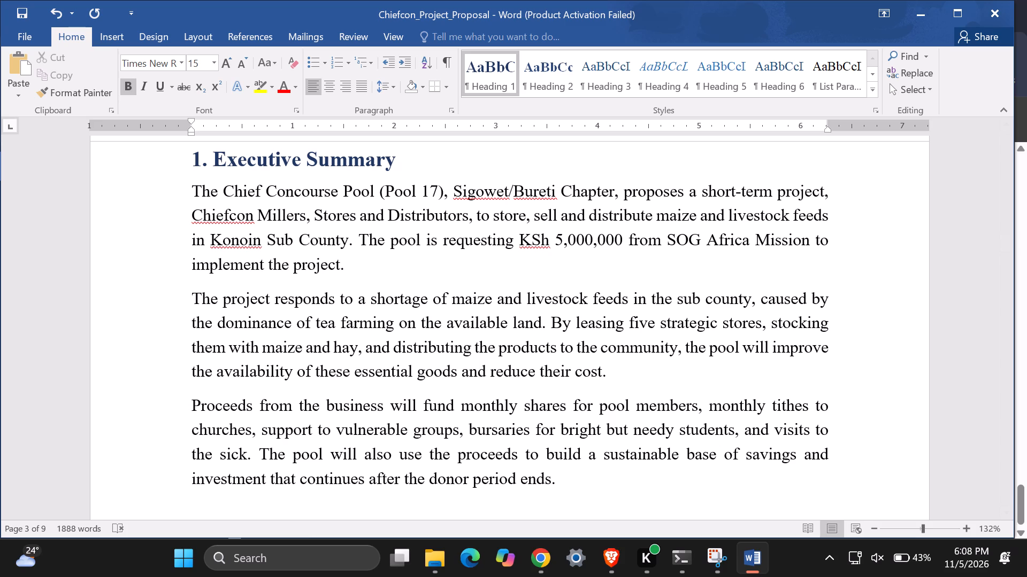
scroll(378, 333, up, 1)
scroll(378, 333, down, 4)
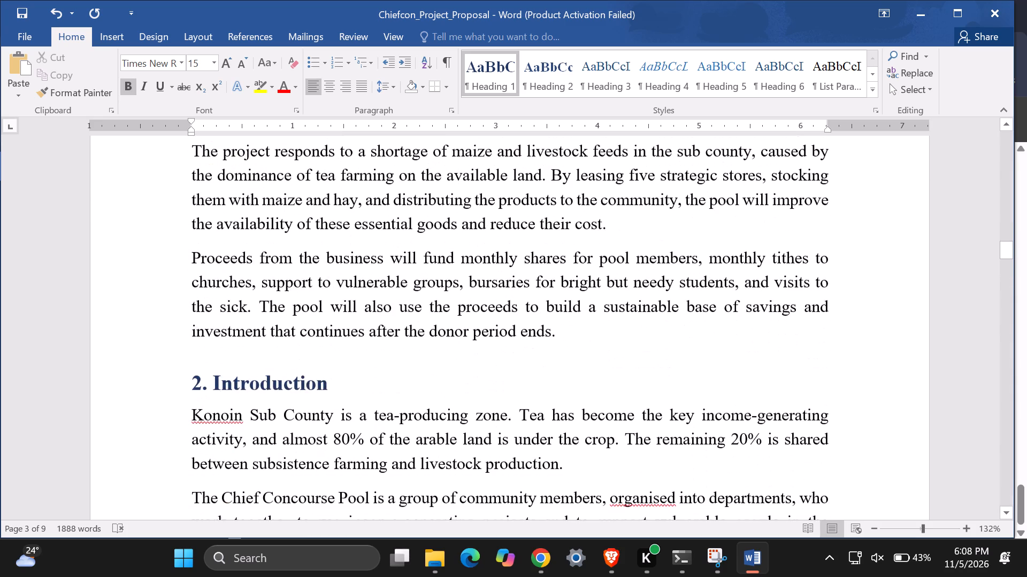
scroll(376, 315, down, 1)
scroll(376, 315, up, 1)
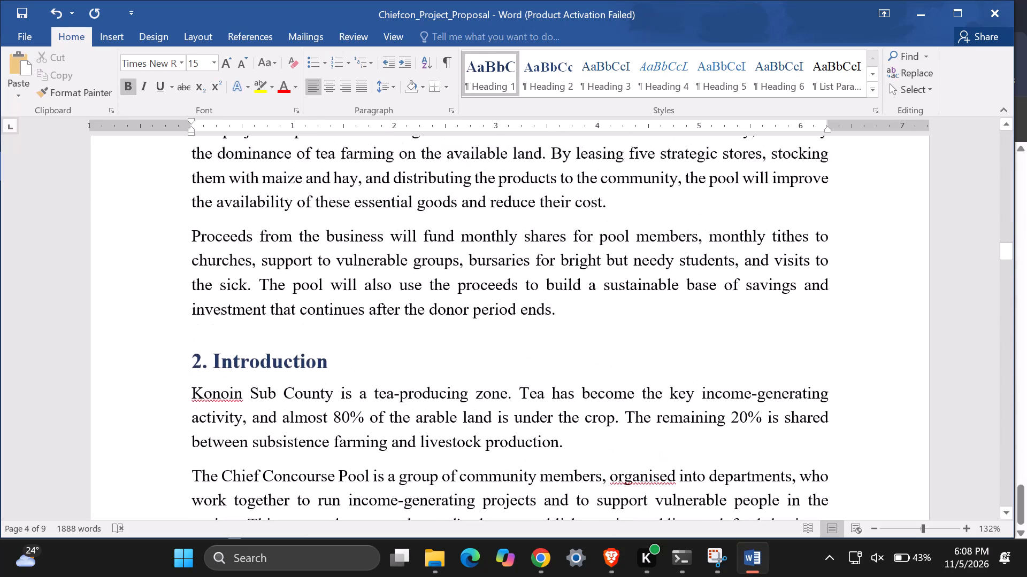
scroll(376, 315, up, 2)
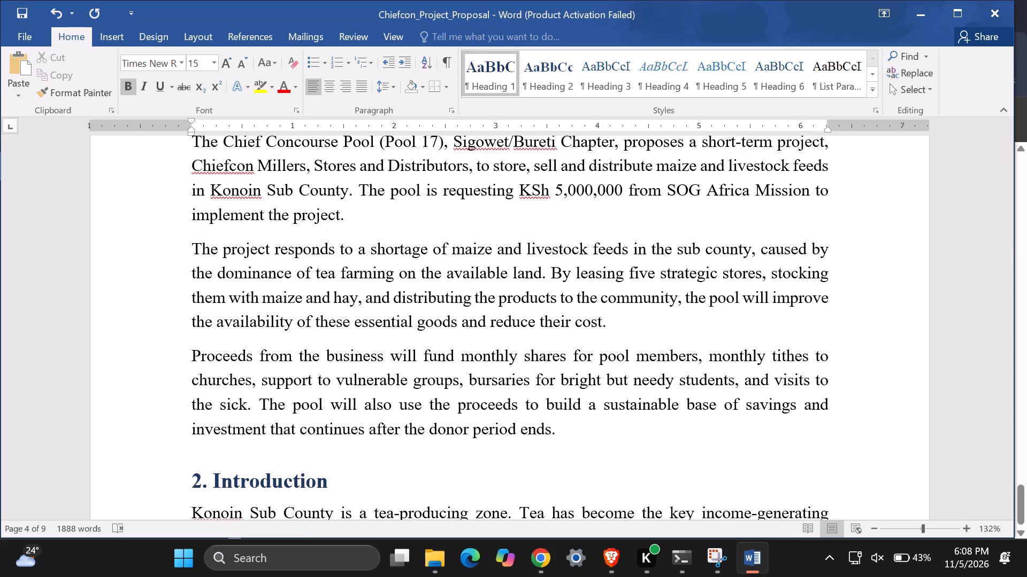
scroll(376, 315, up, 1)
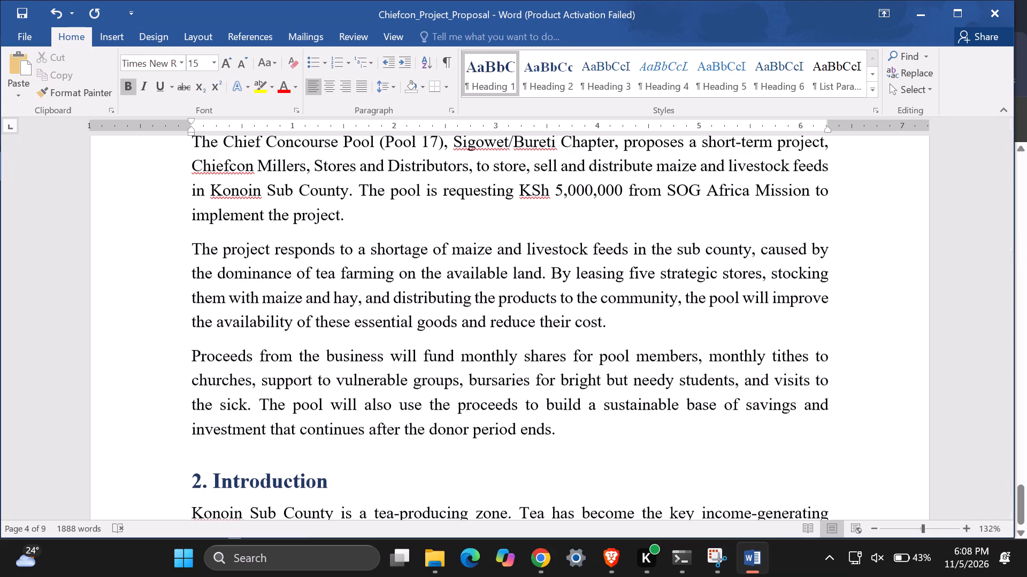
scroll(376, 315, up, 1)
scroll(376, 315, down, 5)
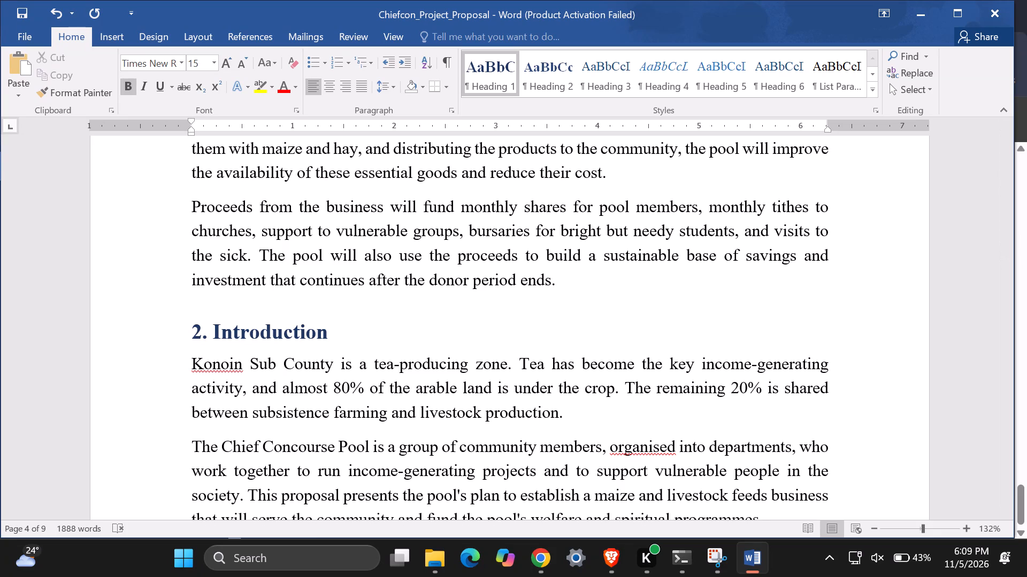
scroll(376, 315, up, 1)
scroll(376, 315, down, 5)
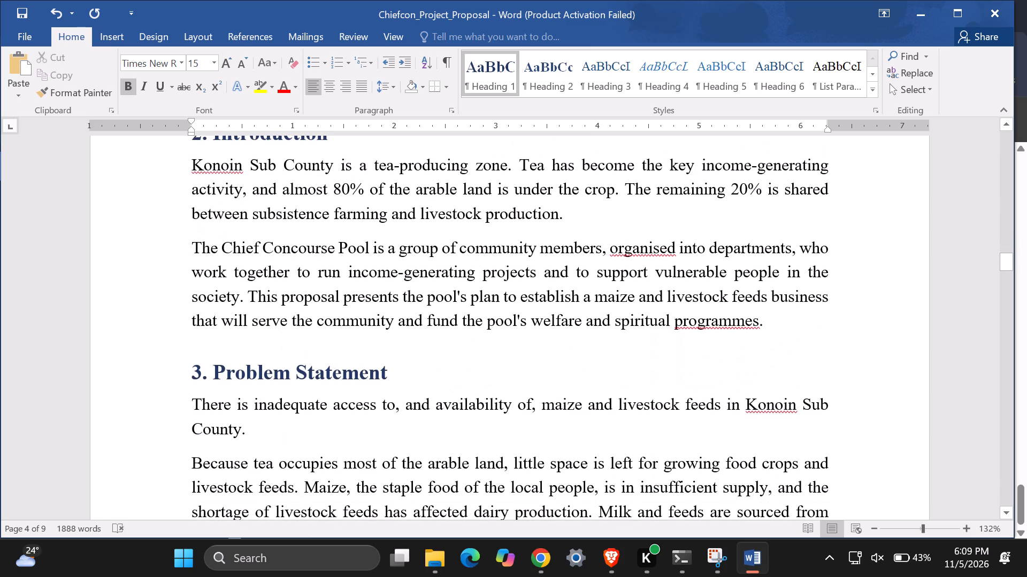
scroll(376, 315, up, 5)
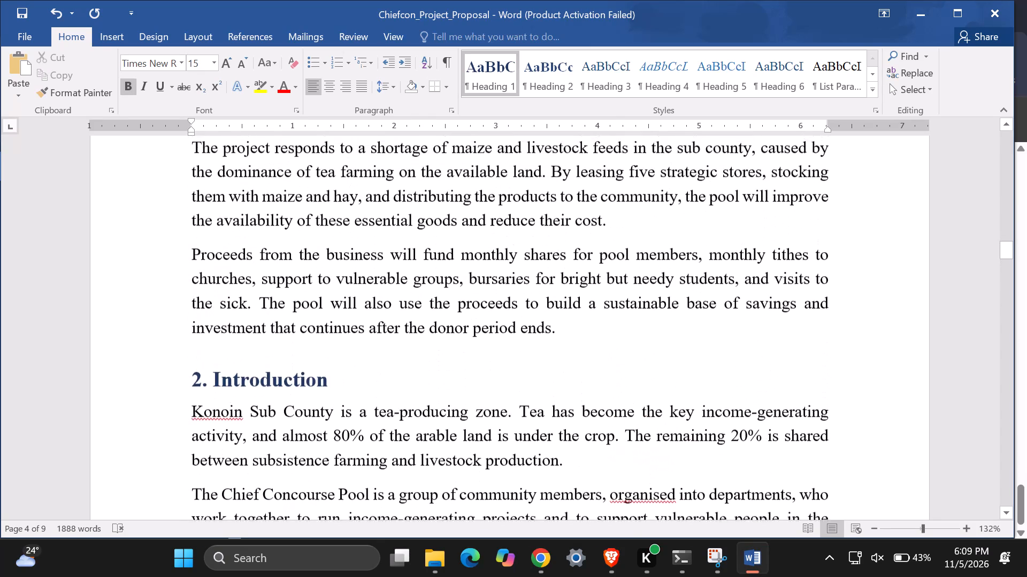
scroll(376, 315, up, 4)
scroll(376, 315, down, 7)
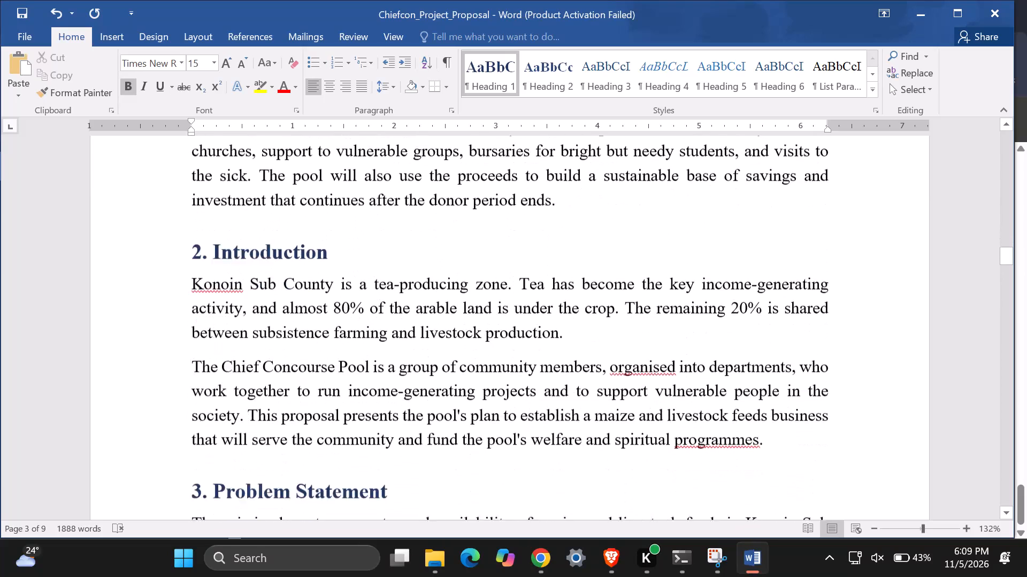
scroll(376, 311, down, 2)
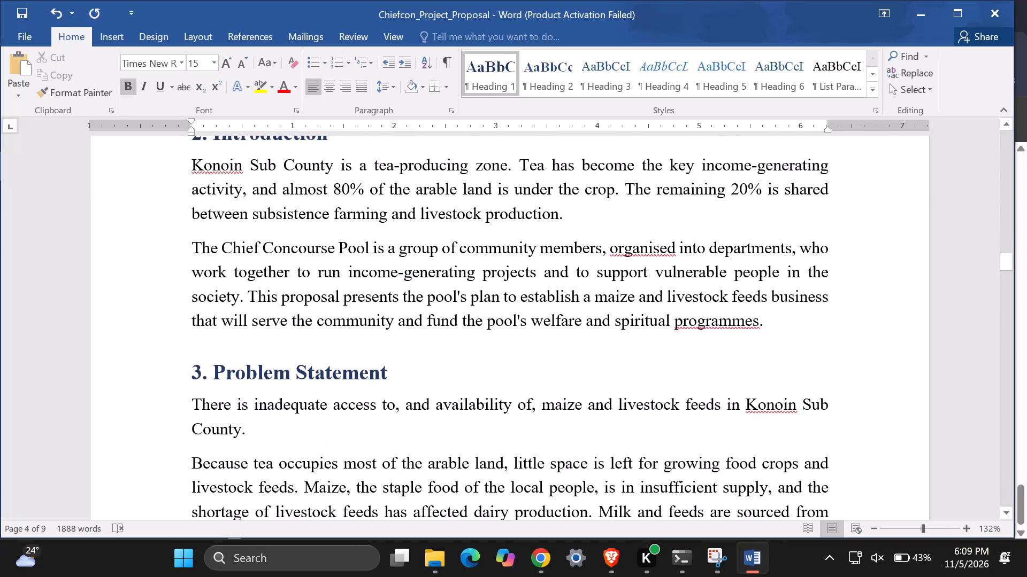
scroll(376, 311, down, 1)
Read the 3. Problem Statement, the 4. Project Justification bullets and the numbered list under 5. Project Objectives.
scroll(376, 311, down, 3)
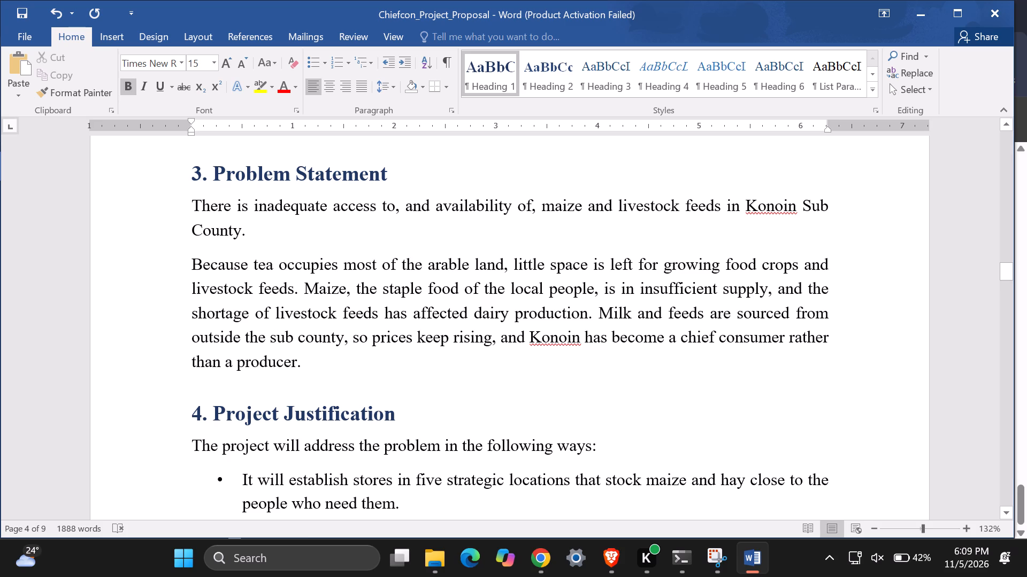
scroll(400, 346, up, 2)
scroll(400, 346, down, 6)
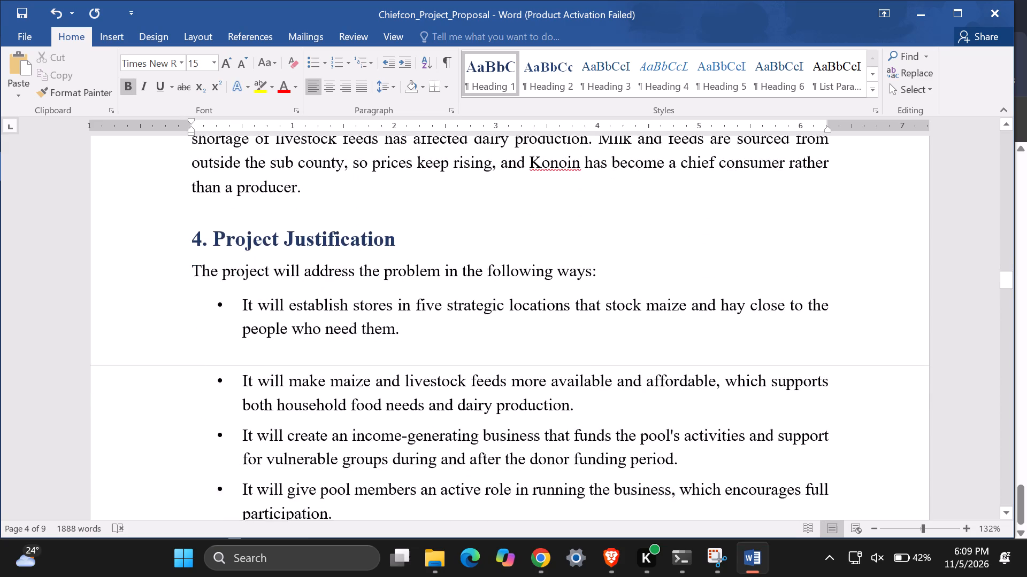
scroll(402, 328, down, 2)
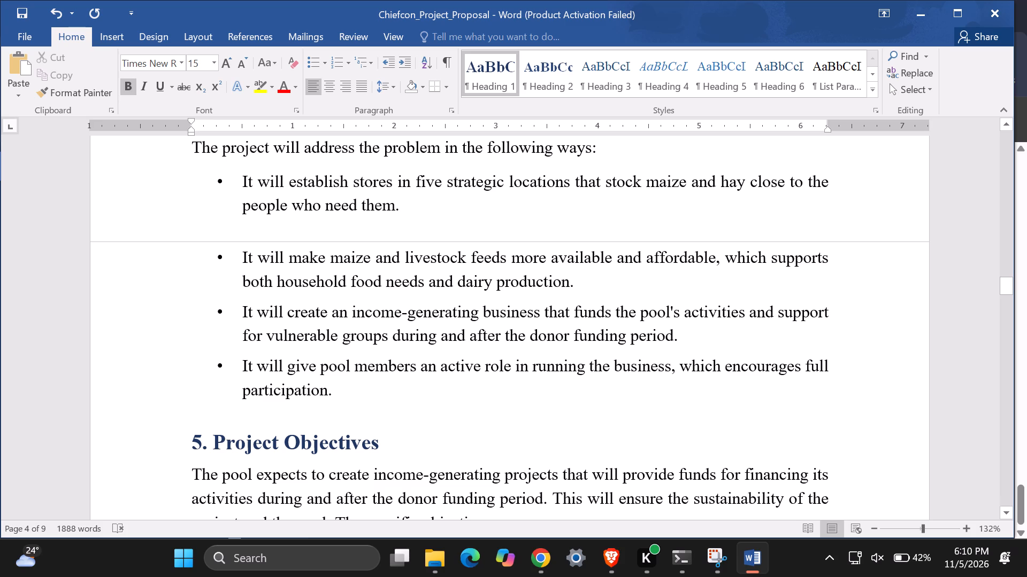
scroll(392, 336, down, 1)
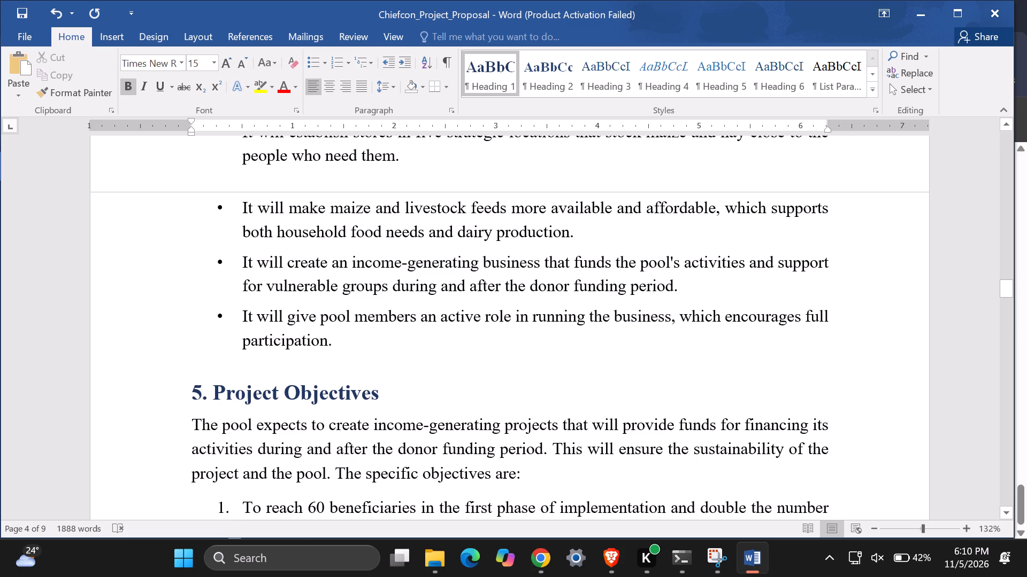
scroll(392, 336, down, 1)
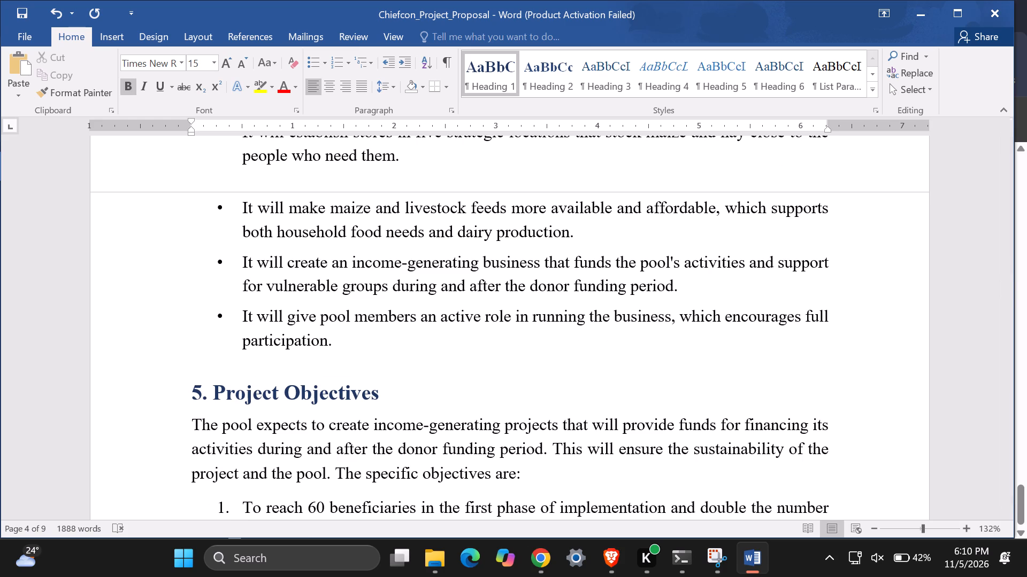
scroll(392, 336, down, 4)
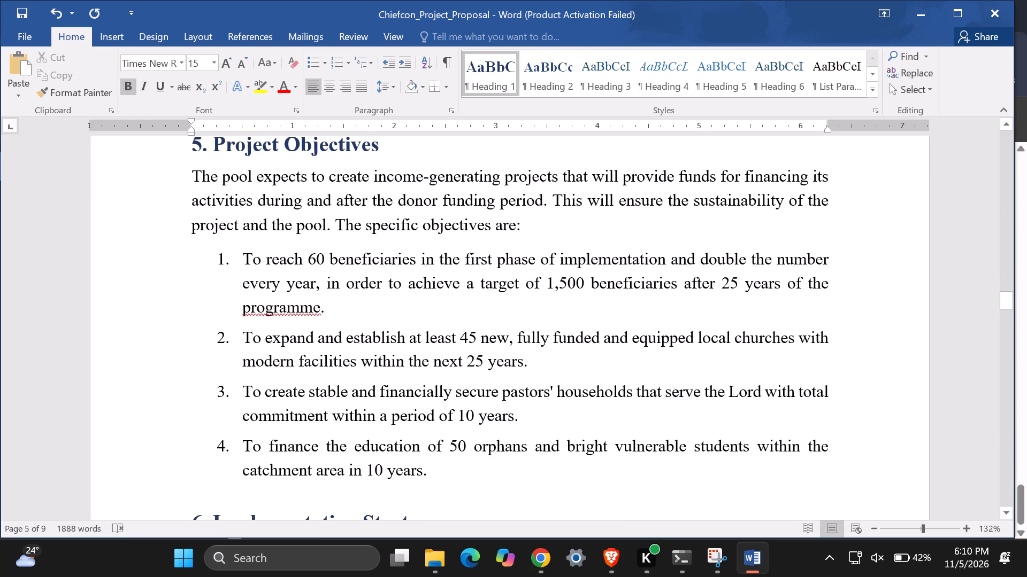
Review the 6. Implementation Strategy section from 6.1 Storage Stores to 6.6 Identification and Recruitment of Vulnerable Groups.
scroll(392, 336, down, 5)
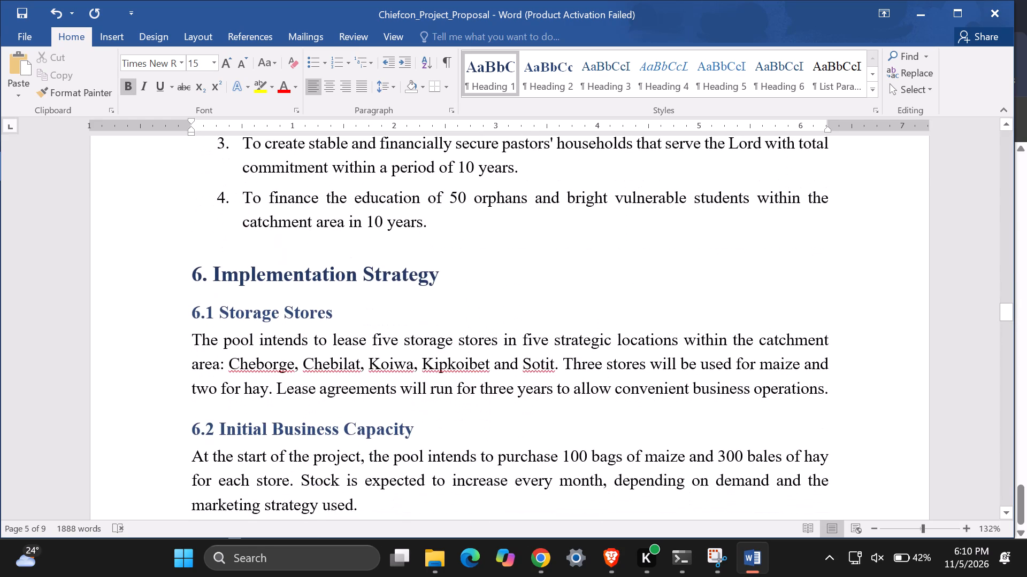
scroll(392, 336, down, 2)
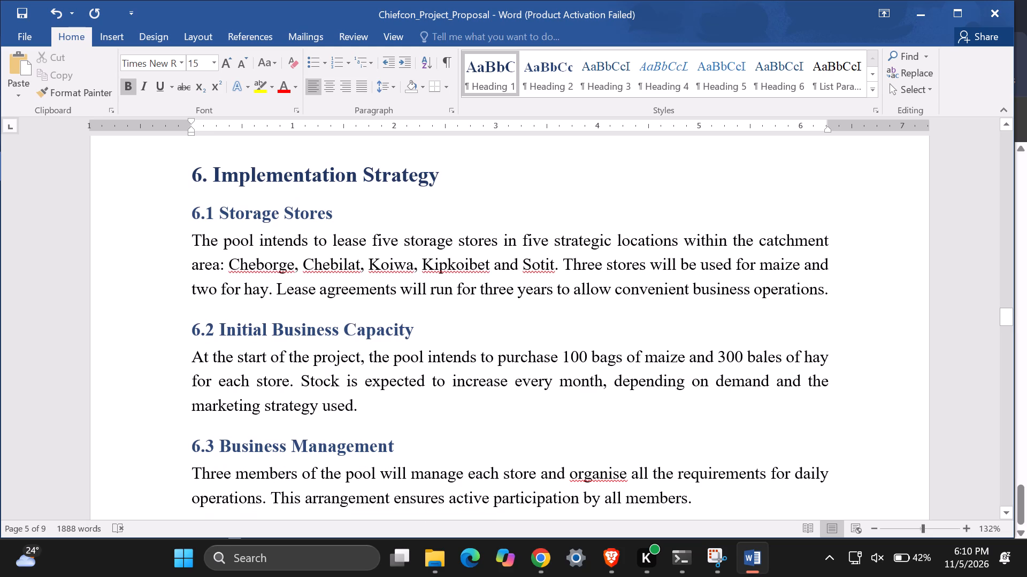
scroll(392, 336, down, 1)
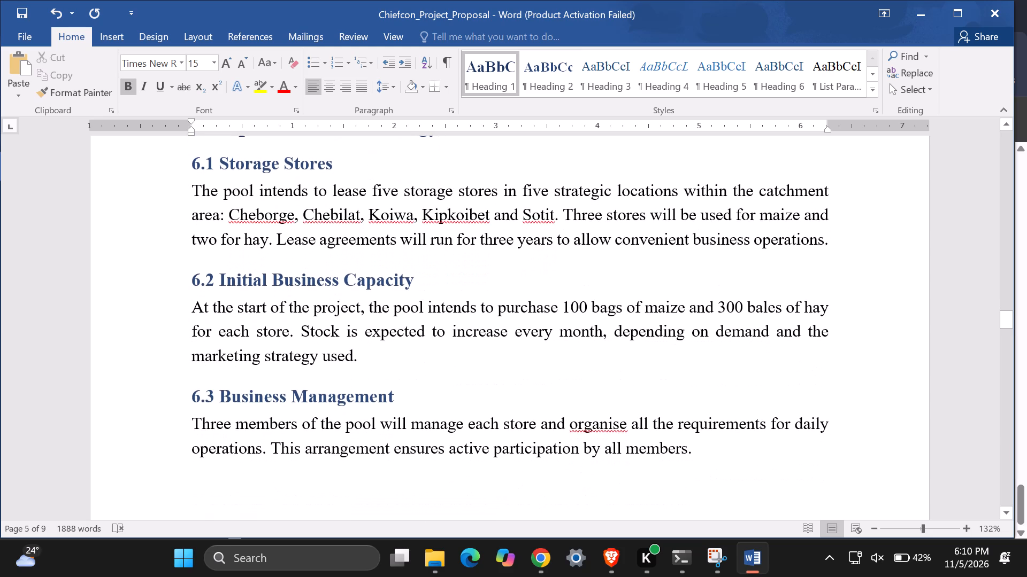
scroll(392, 336, down, 1)
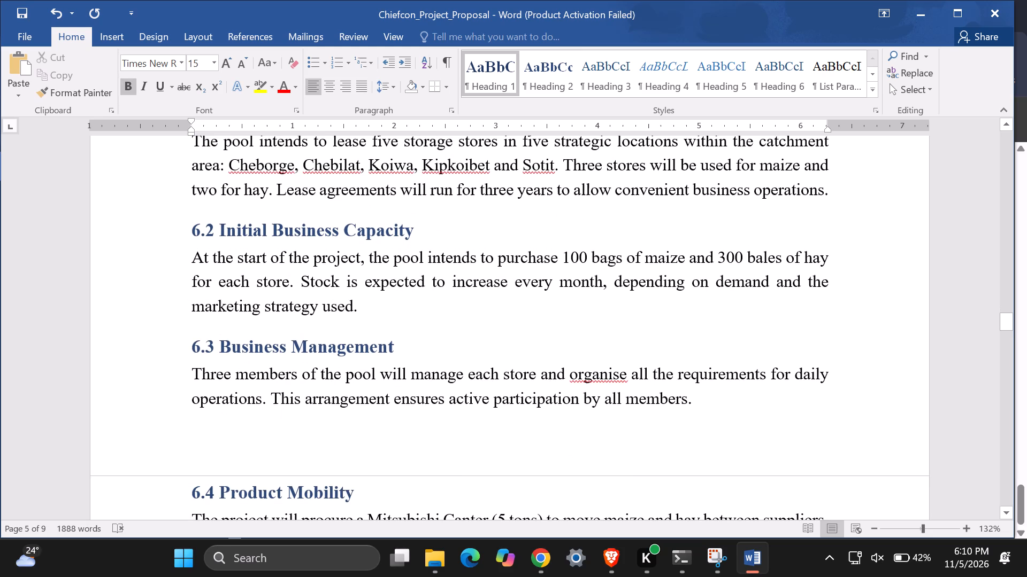
scroll(392, 336, down, 2)
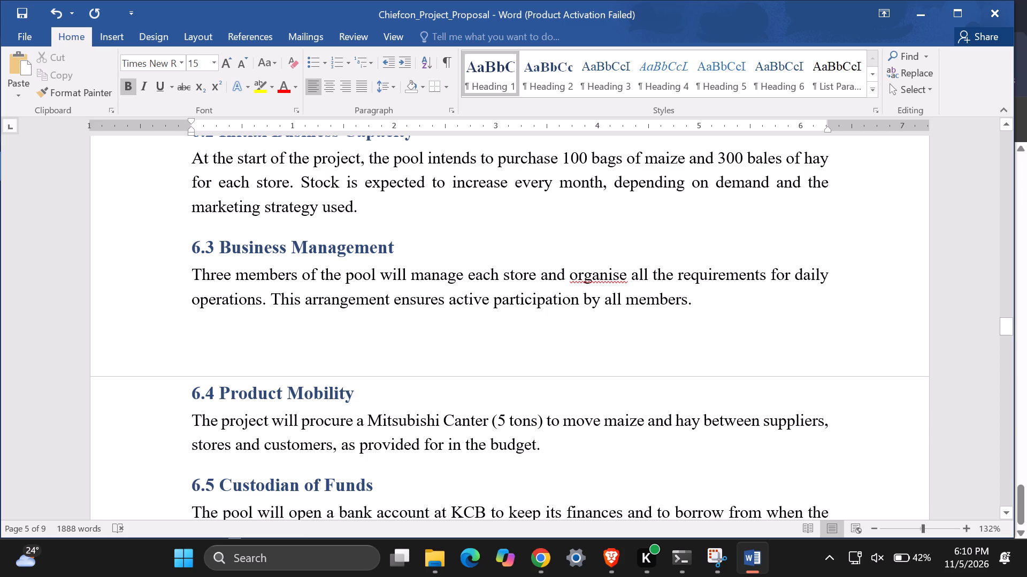
scroll(548, 303, up, 2)
scroll(548, 303, down, 5)
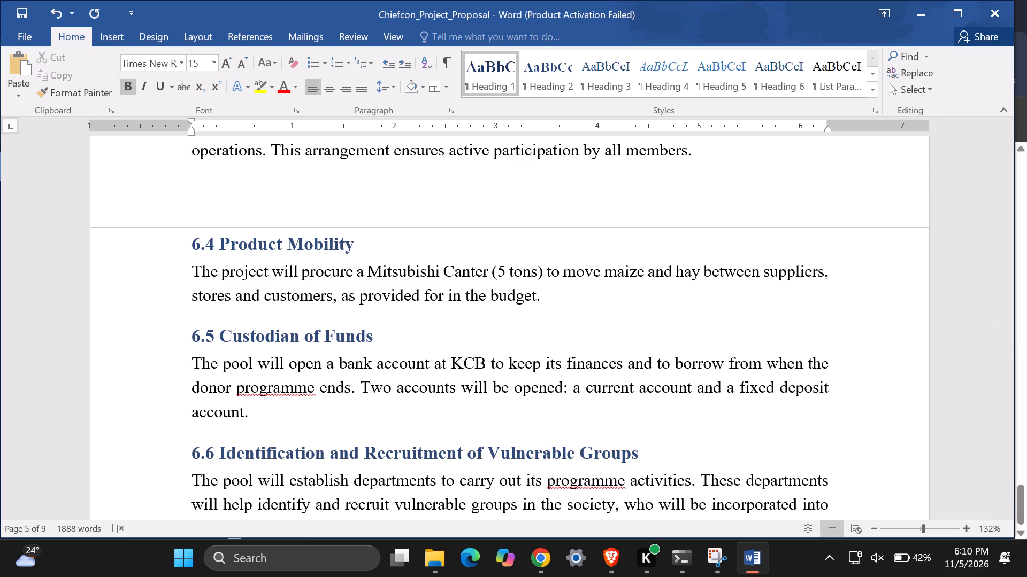
scroll(556, 298, down, 2)
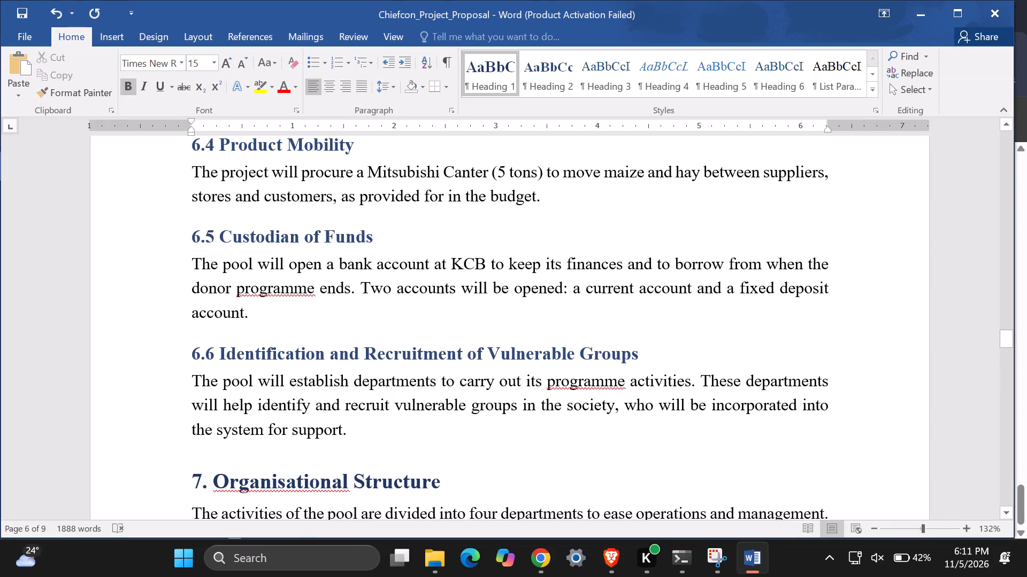
Read the 7. Organisational Structure section, from 7.1 Business Department to 7.4 Supervisory Department.
scroll(551, 317, down, 3)
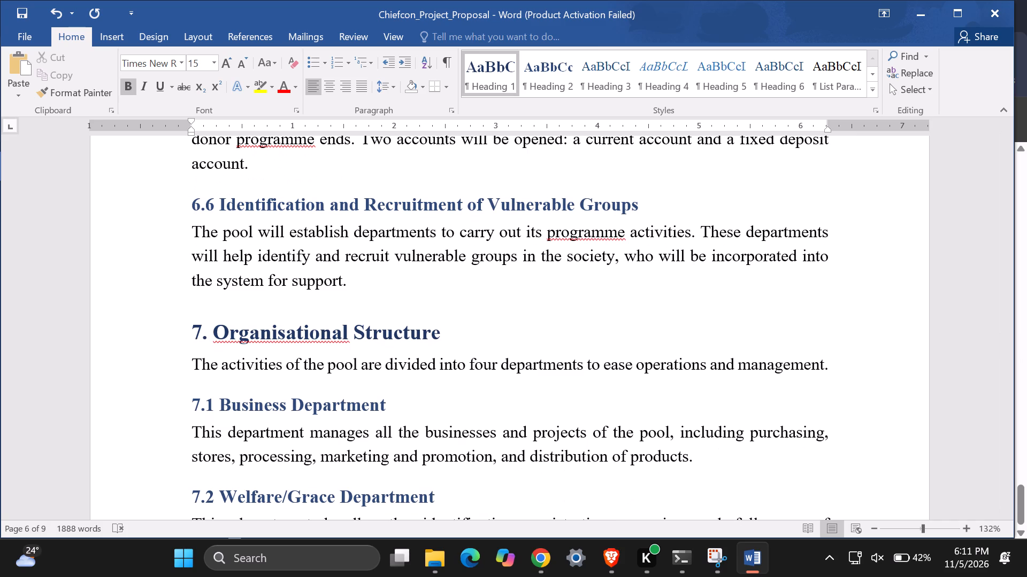
scroll(551, 317, down, 3)
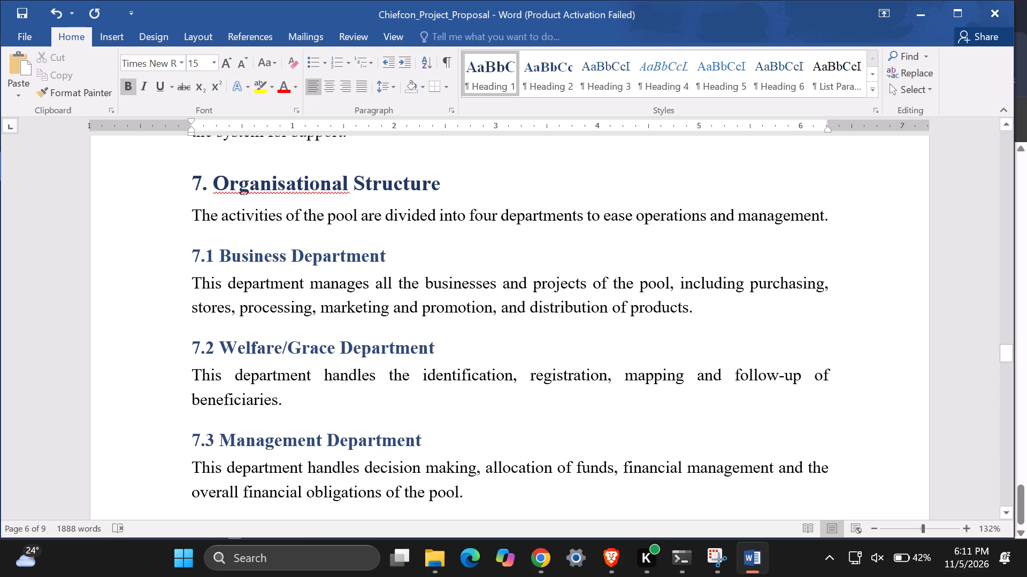
scroll(367, 299, down, 2)
scroll(367, 299, up, 2)
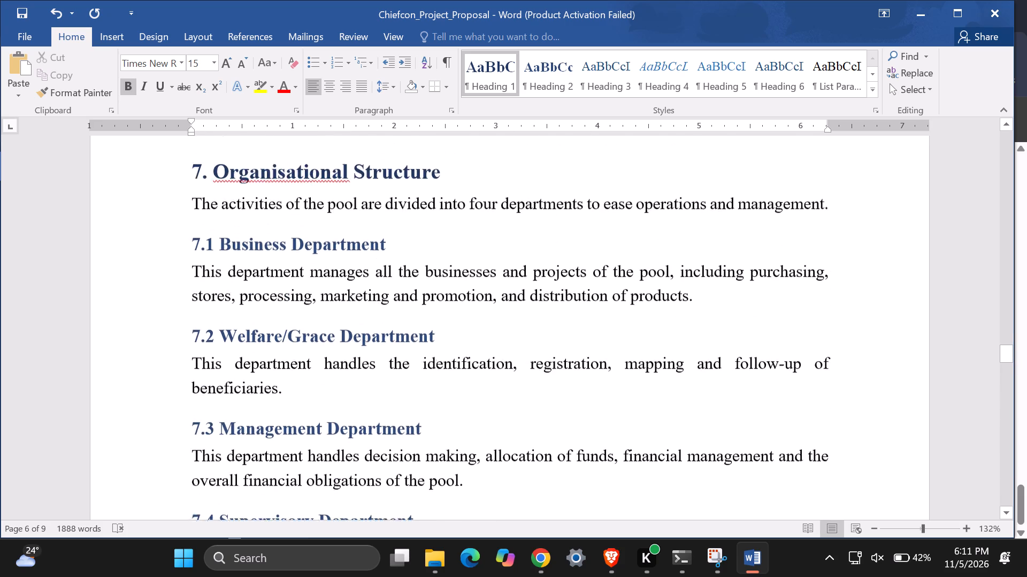
scroll(367, 299, up, 3)
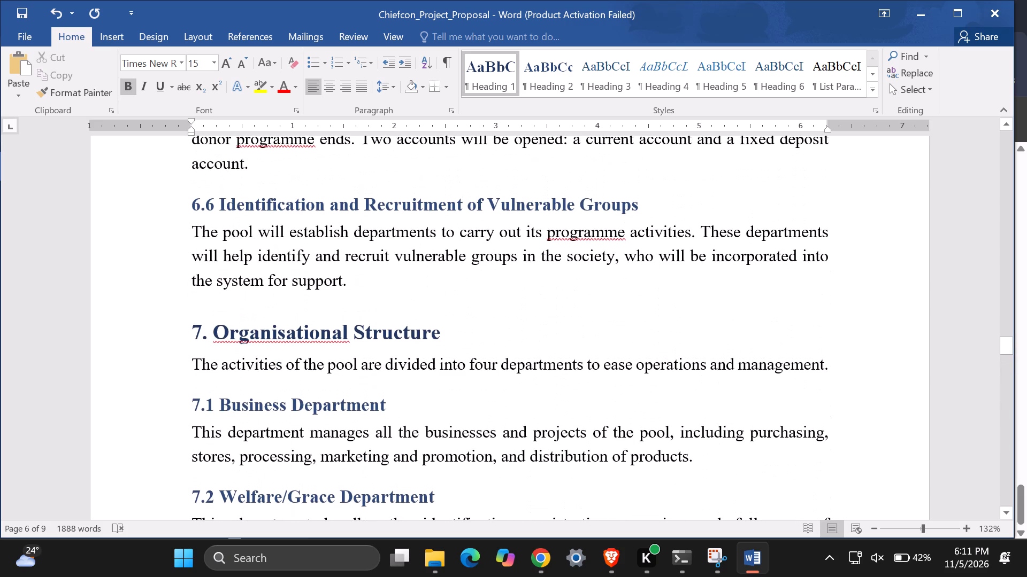
scroll(367, 299, down, 3)
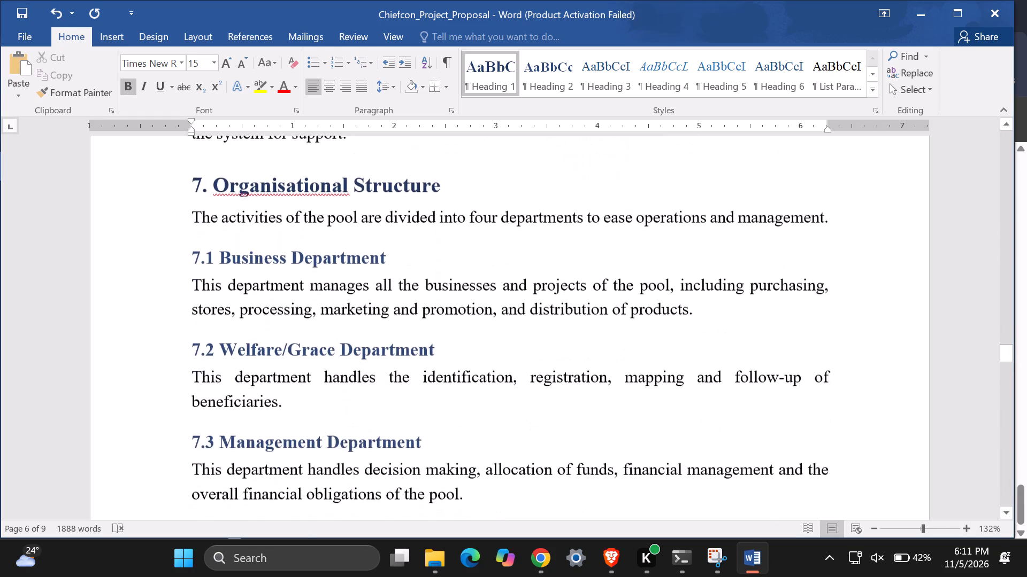
scroll(367, 299, down, 2)
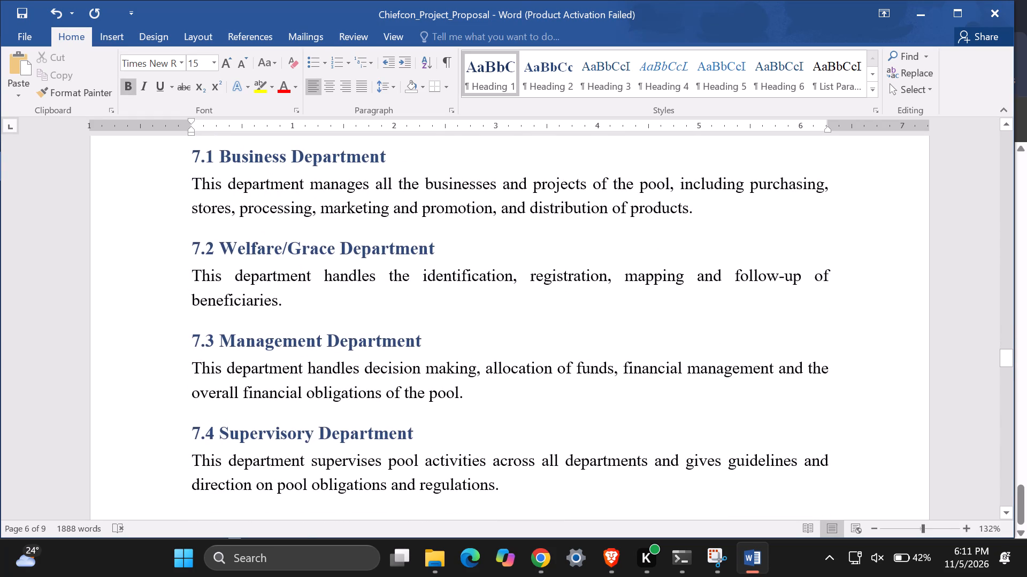
scroll(367, 299, down, 2)
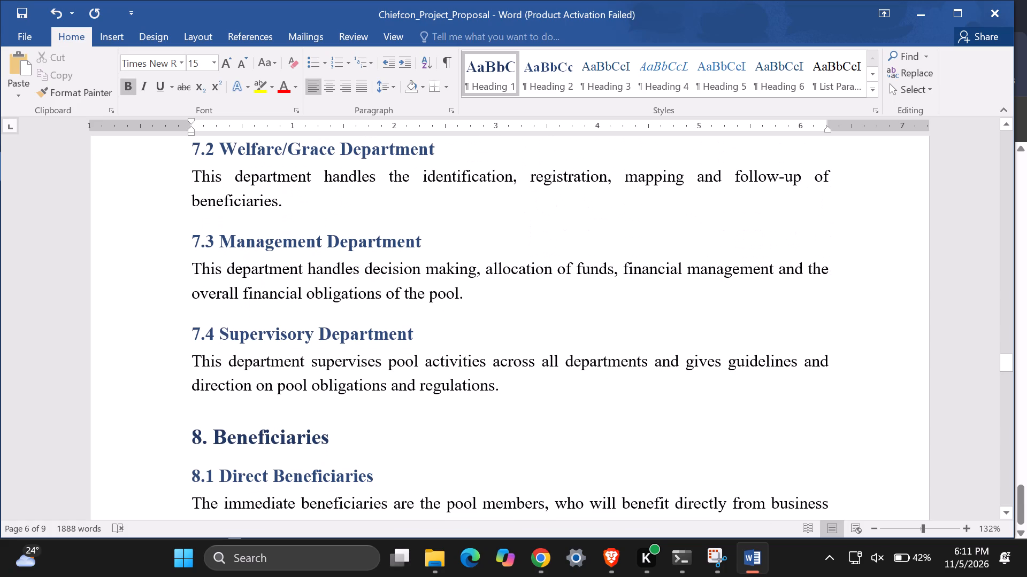
scroll(387, 311, down, 2)
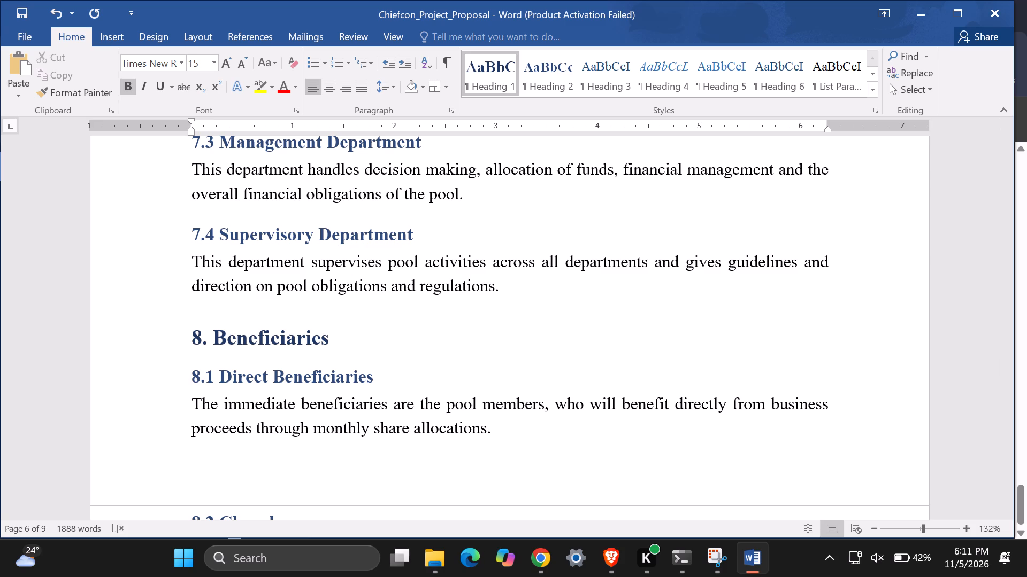
Review the 8. Beneficiaries section from 8.1 Direct Beneficiaries to 8.5 The Vulnerable Sick, including the page break before 8.2.
scroll(395, 310, down, 1)
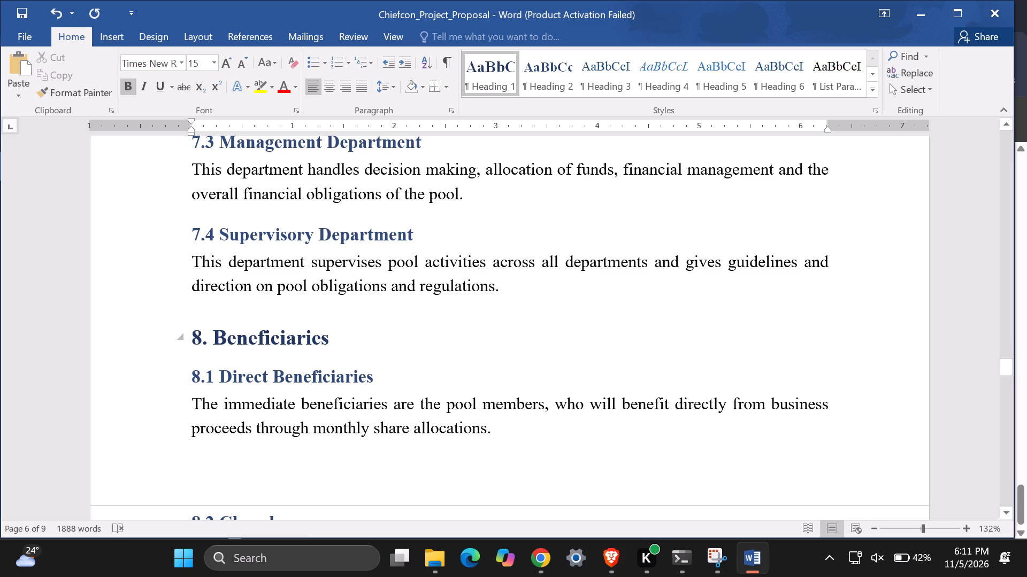
scroll(395, 310, down, 3)
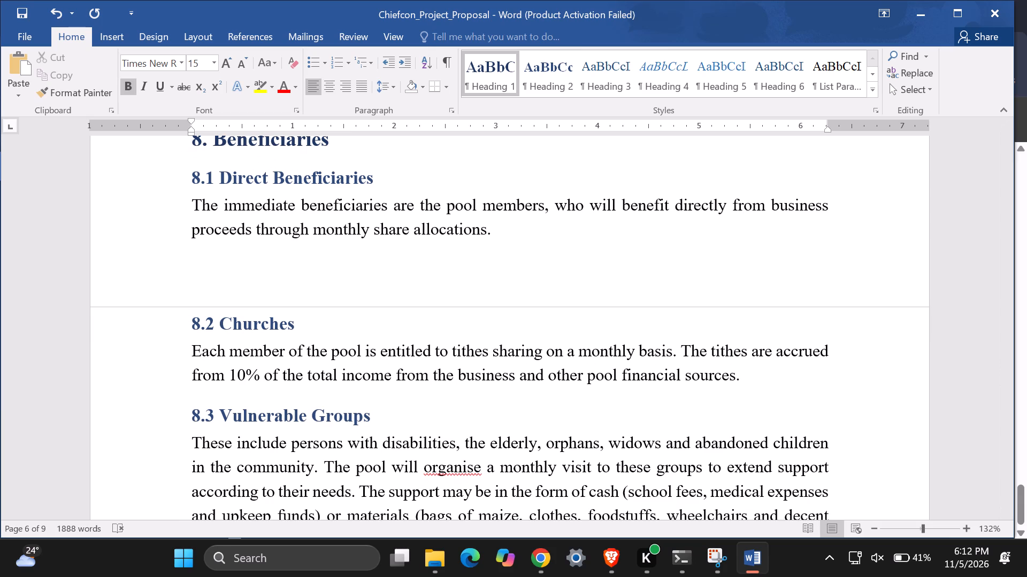
scroll(395, 310, down, 1)
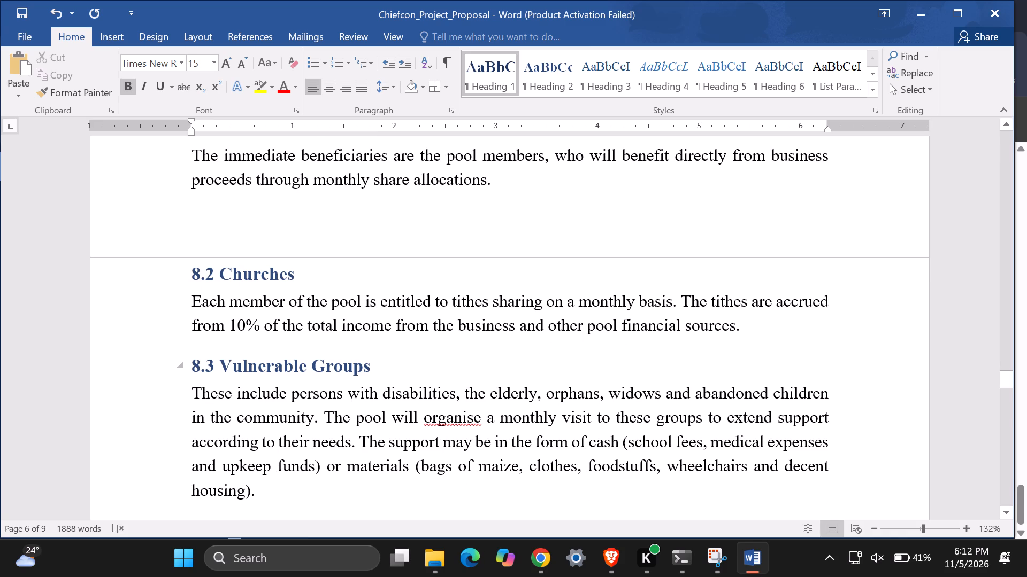
scroll(466, 352, down, 3)
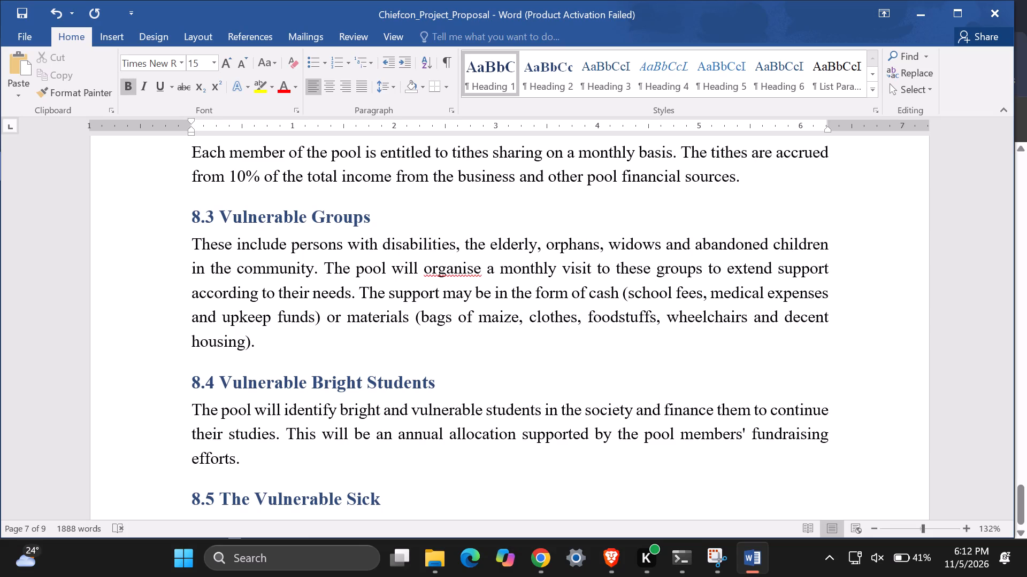
scroll(466, 352, down, 3)
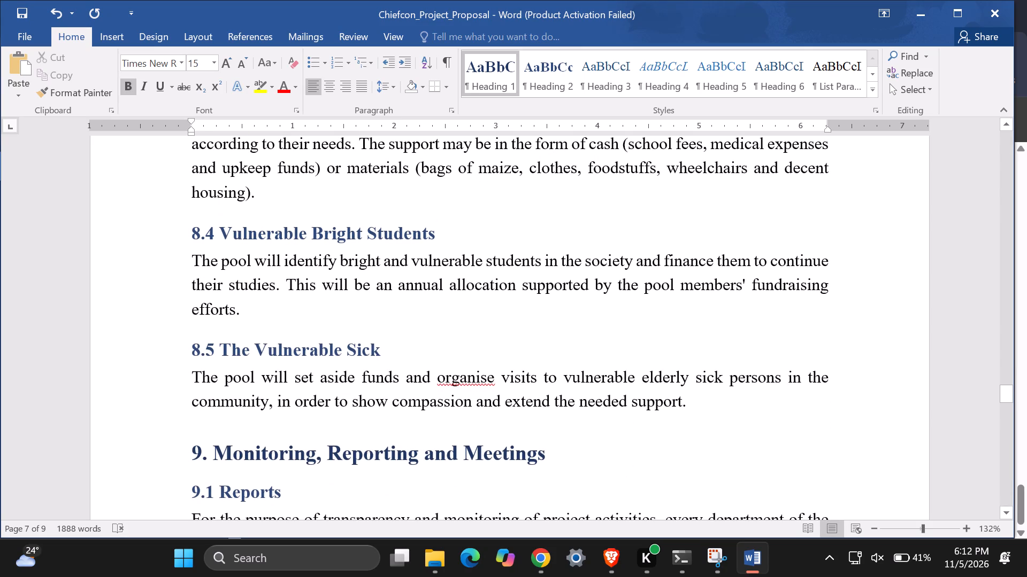
scroll(466, 352, down, 2)
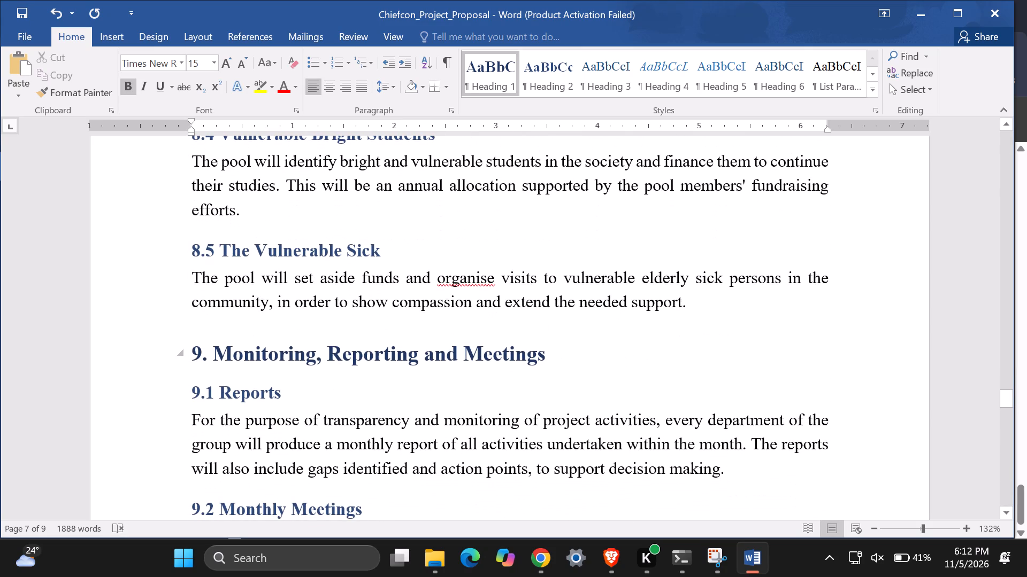
Read sections 9 to 12, covering Monitoring, Reporting and Meetings, Expected Benefits, the Sustainability Plan and the Audit Plan.
scroll(466, 352, down, 3)
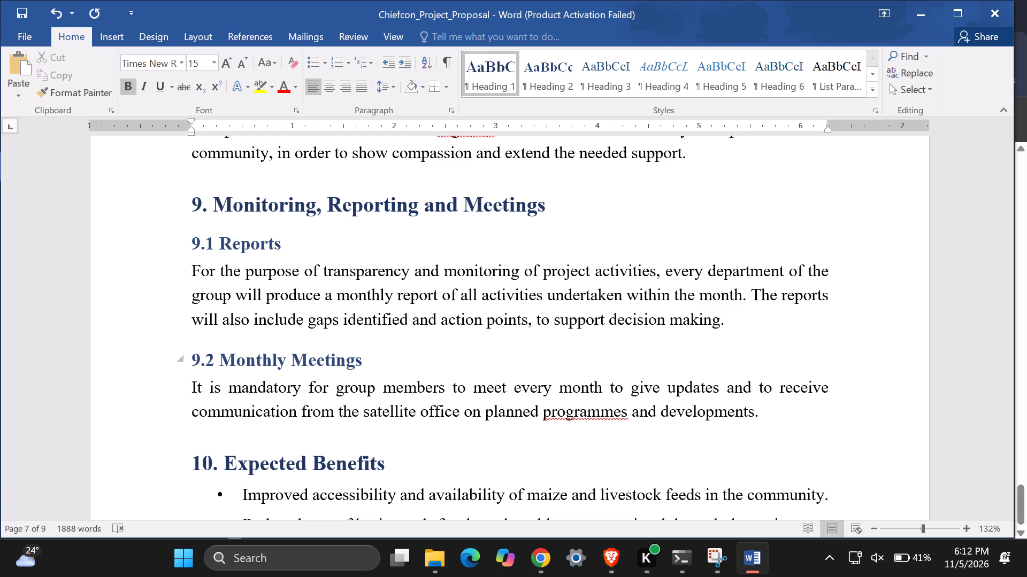
scroll(465, 350, down, 2)
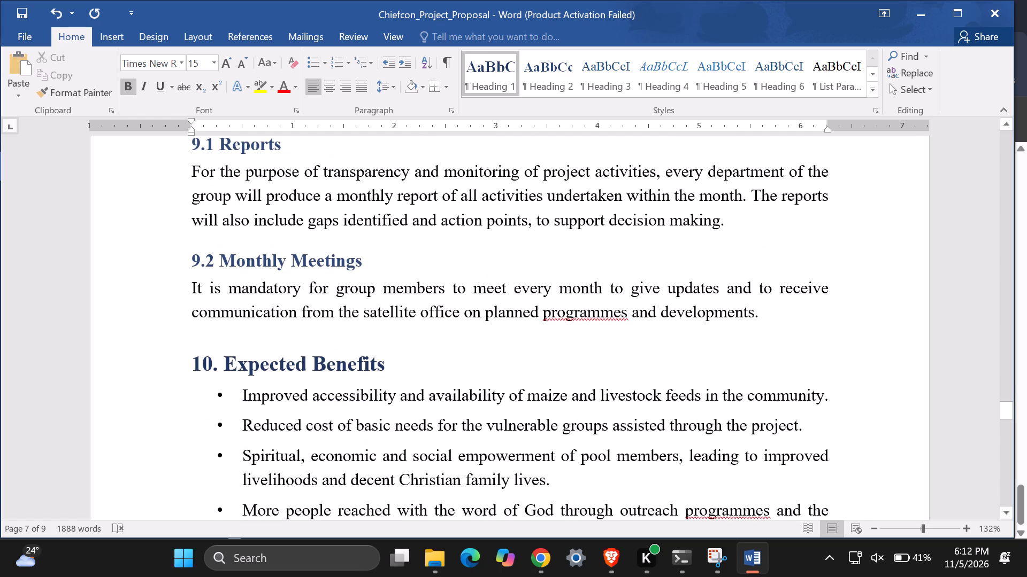
scroll(465, 350, down, 2)
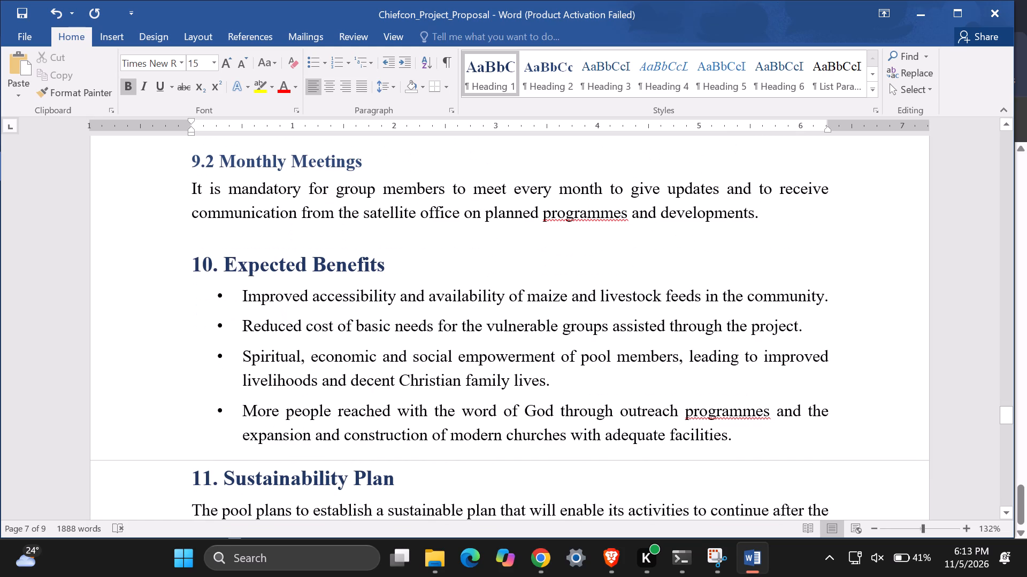
scroll(477, 404, down, 1)
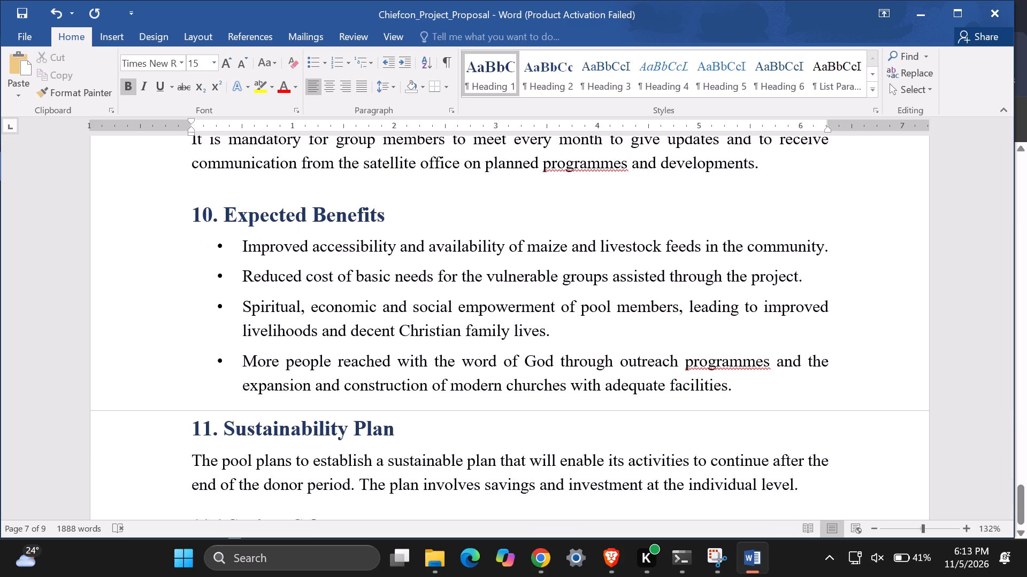
scroll(477, 404, down, 3)
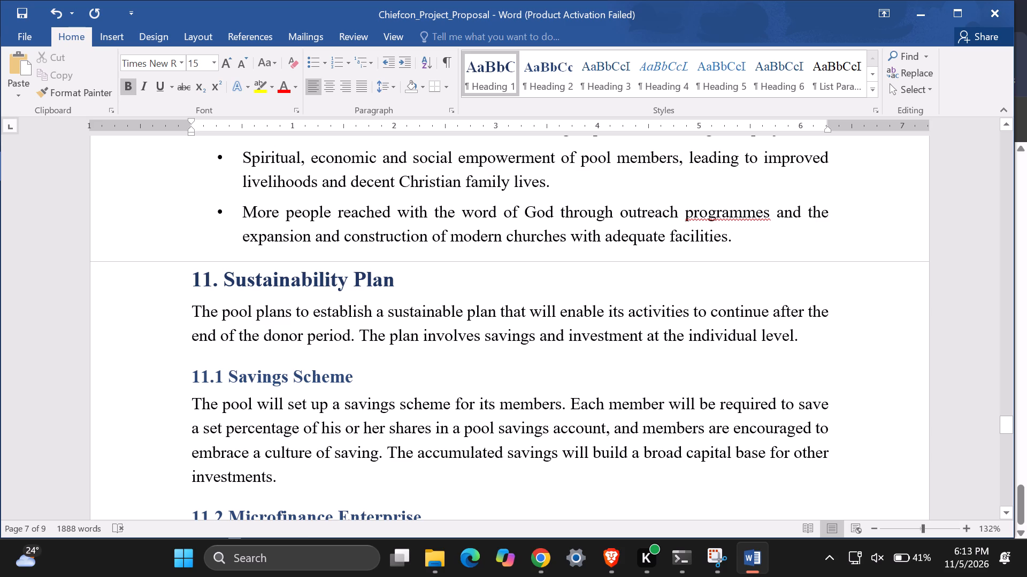
scroll(497, 398, down, 6)
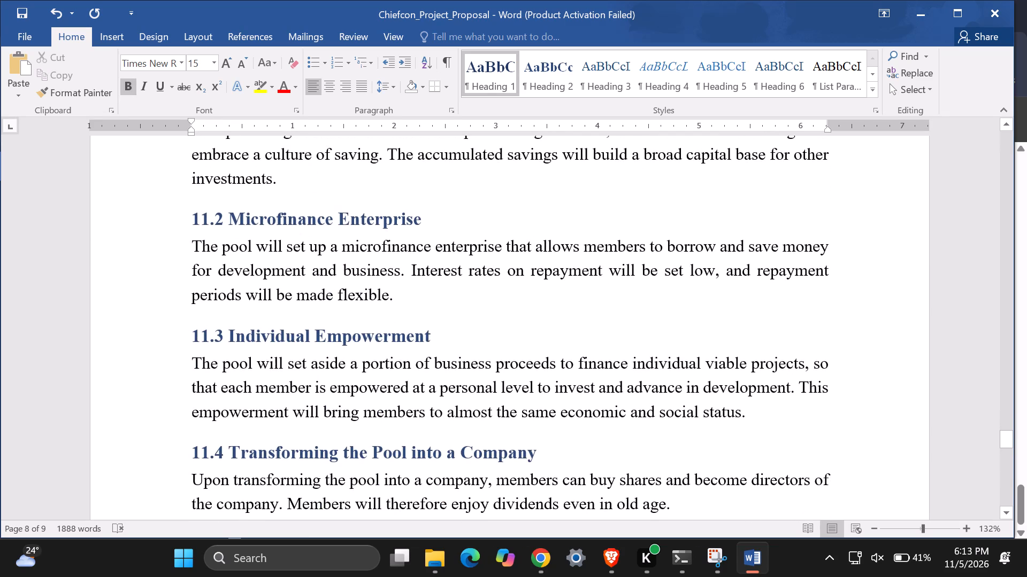
scroll(500, 386, down, 9)
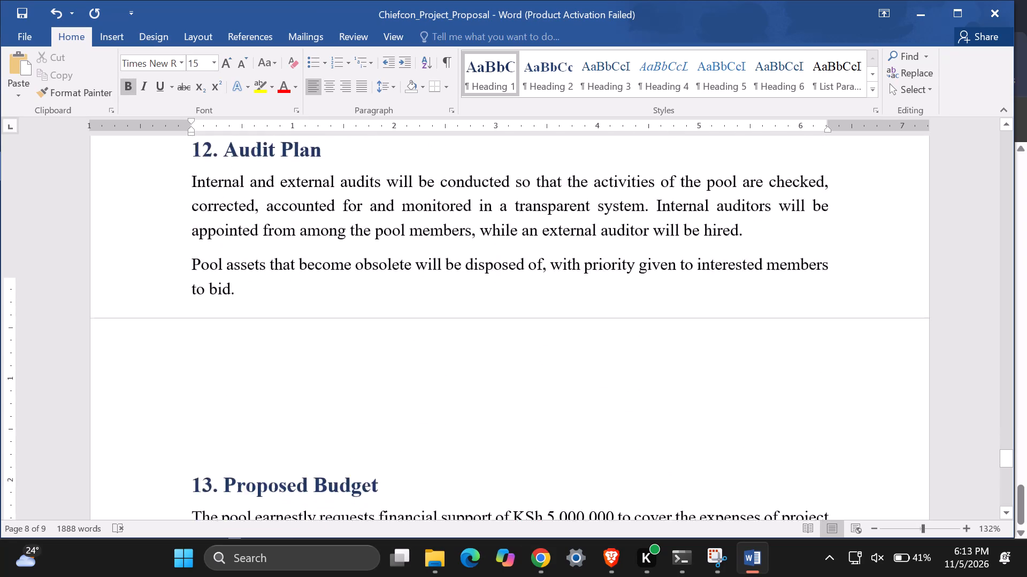
Check how the 13. Proposed Budget table fits on the page and read the Conclusion below it.
scroll(500, 386, down, 7)
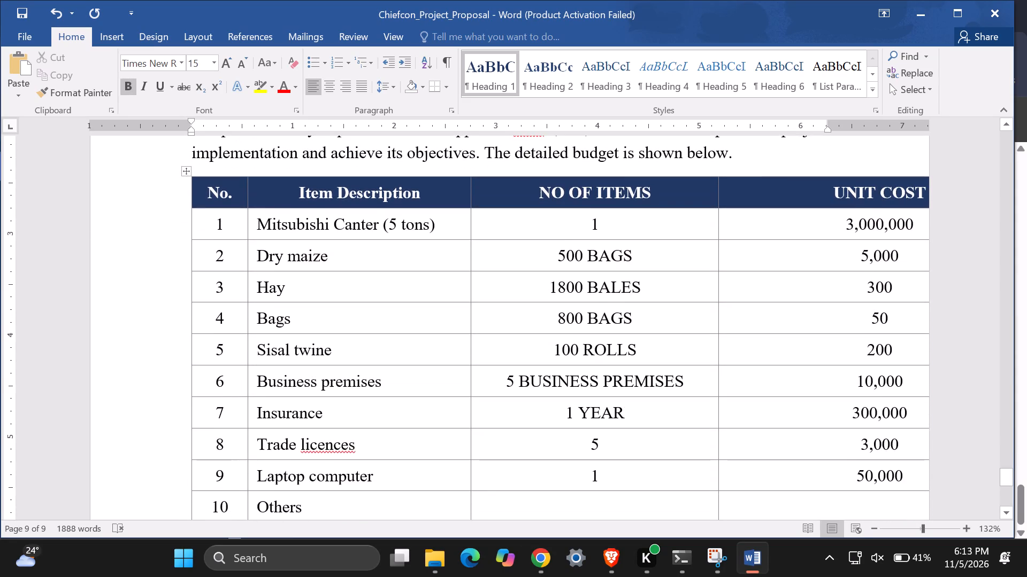
scroll(500, 386, down, 1)
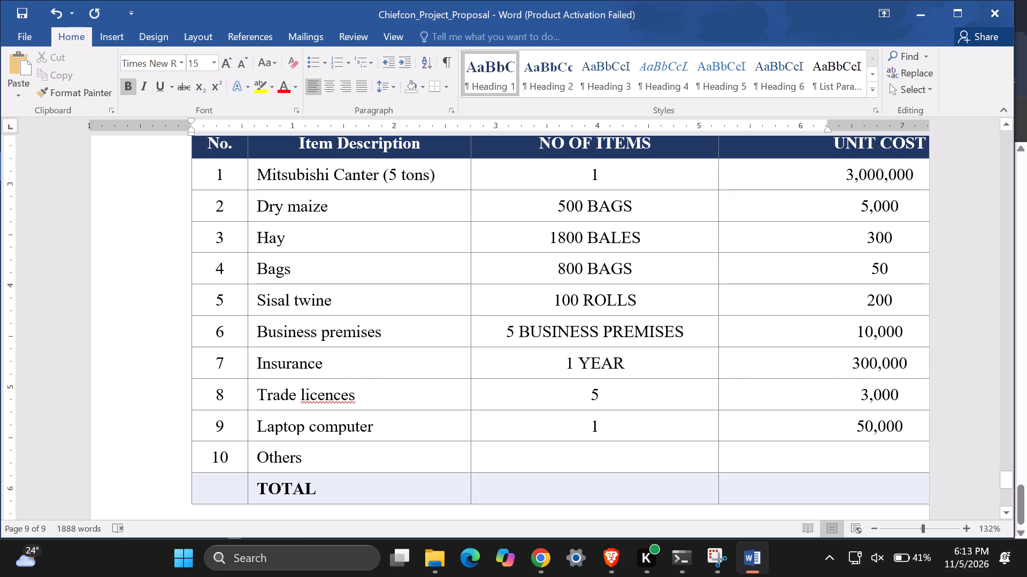
scroll(617, 406, down, 1)
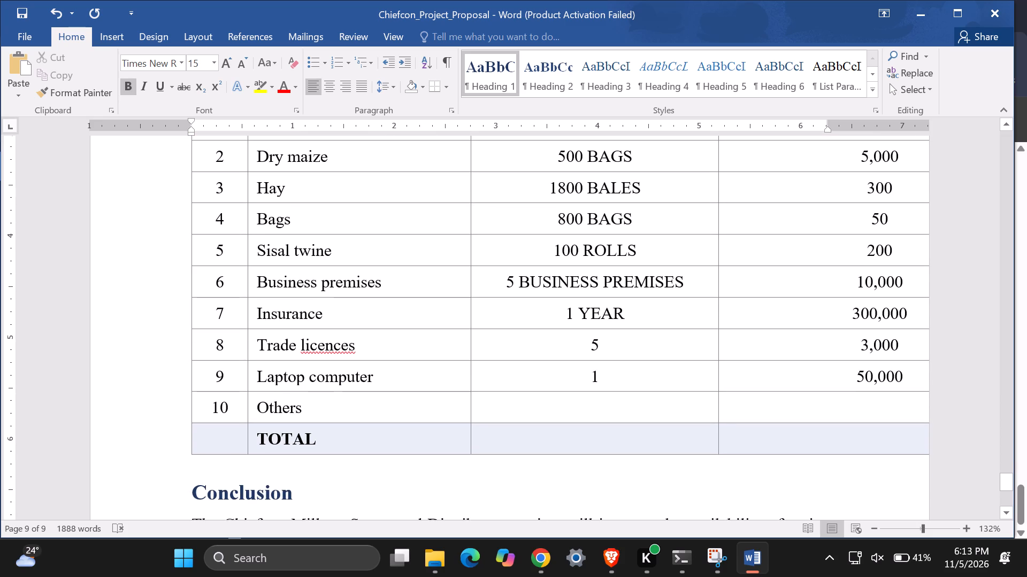
scroll(617, 406, down, 1)
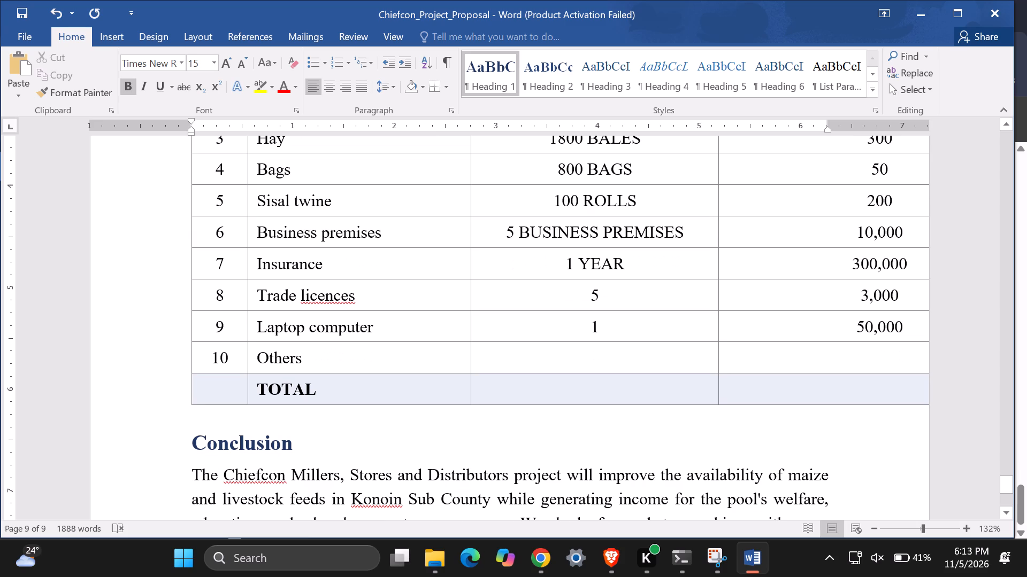
scroll(617, 406, down, 2)
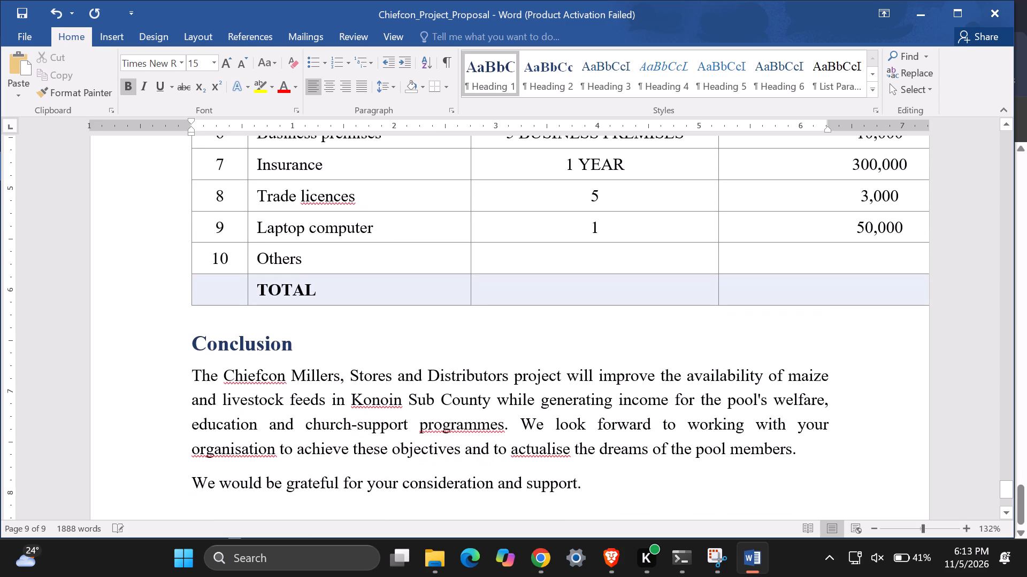
scroll(617, 402, up, 1)
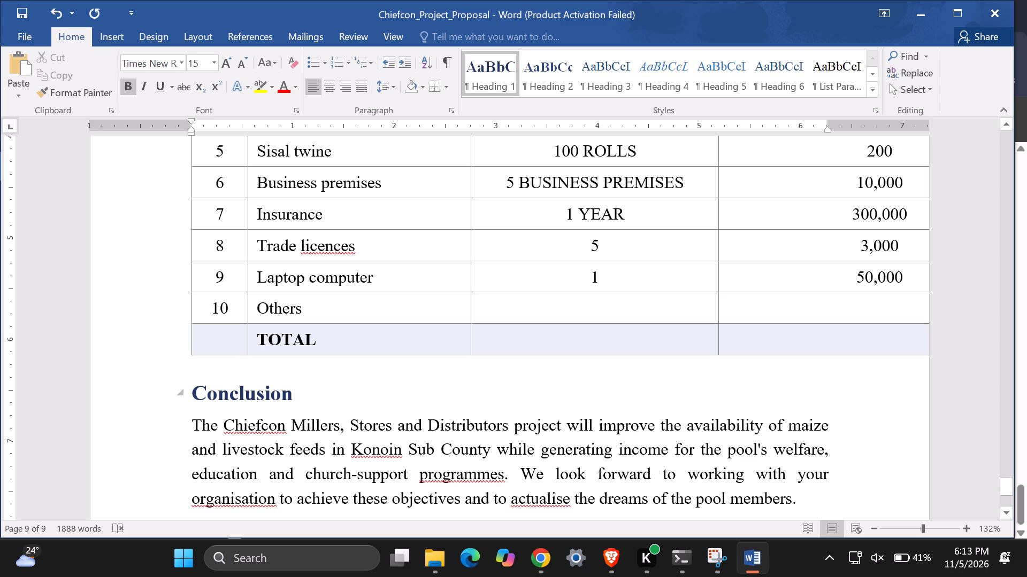
Switch to Web Layout view and shrink the whole budget table proportionally to about 6.8 inches wide.
click(866, 310)
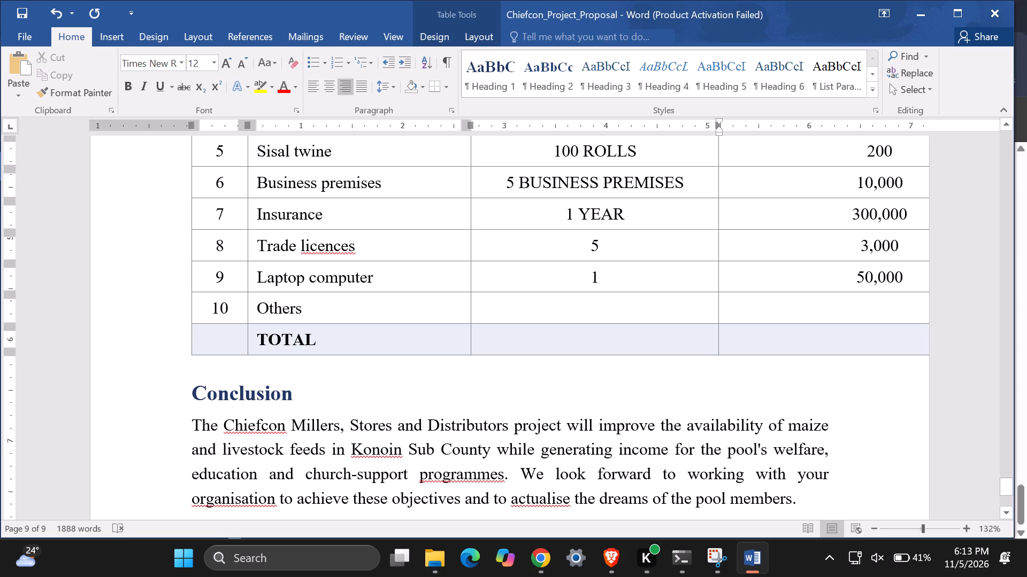
click(854, 522)
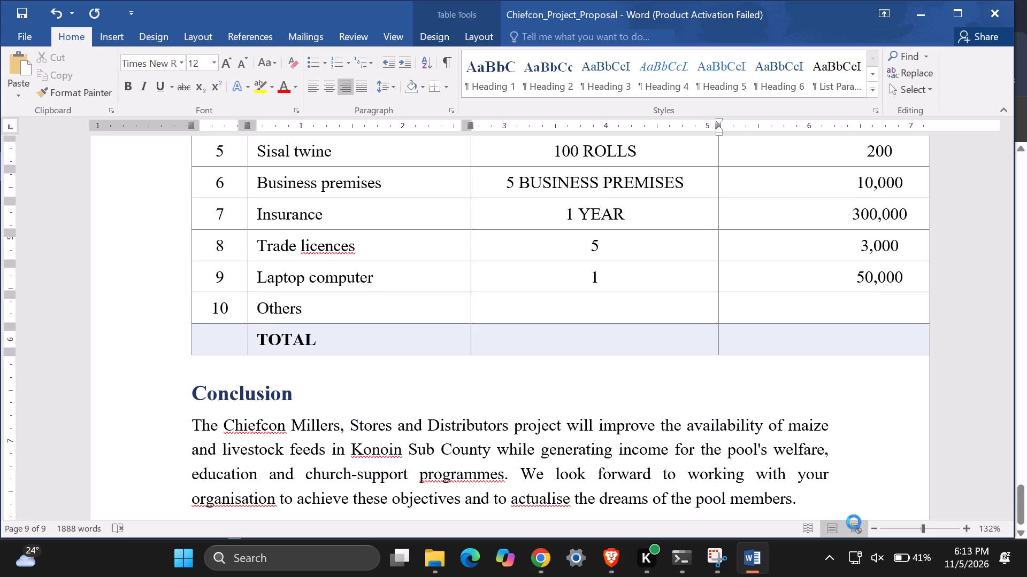
scroll(686, 463, down, 3)
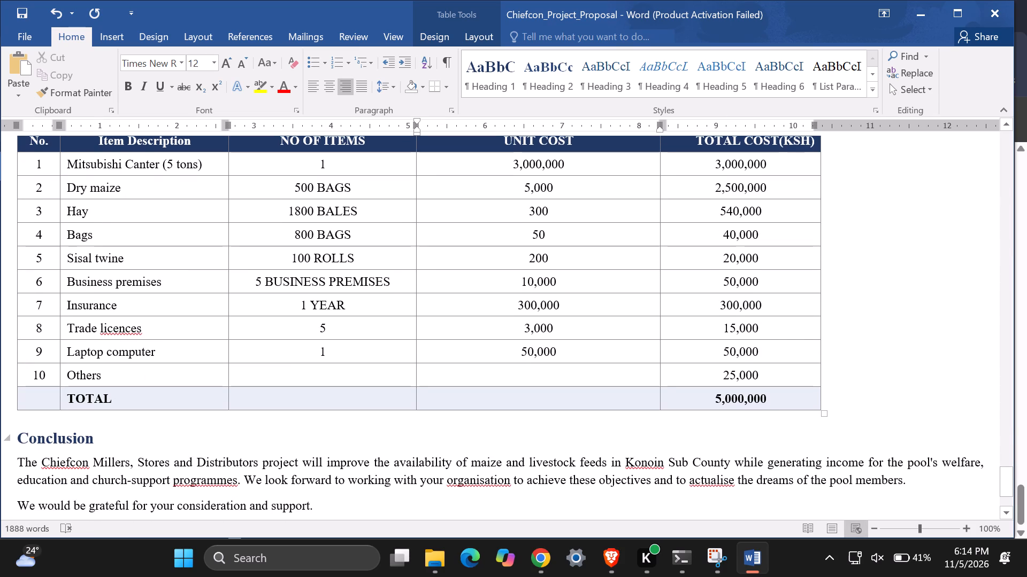
scroll(499, 396, down, 2)
scroll(499, 396, up, 1)
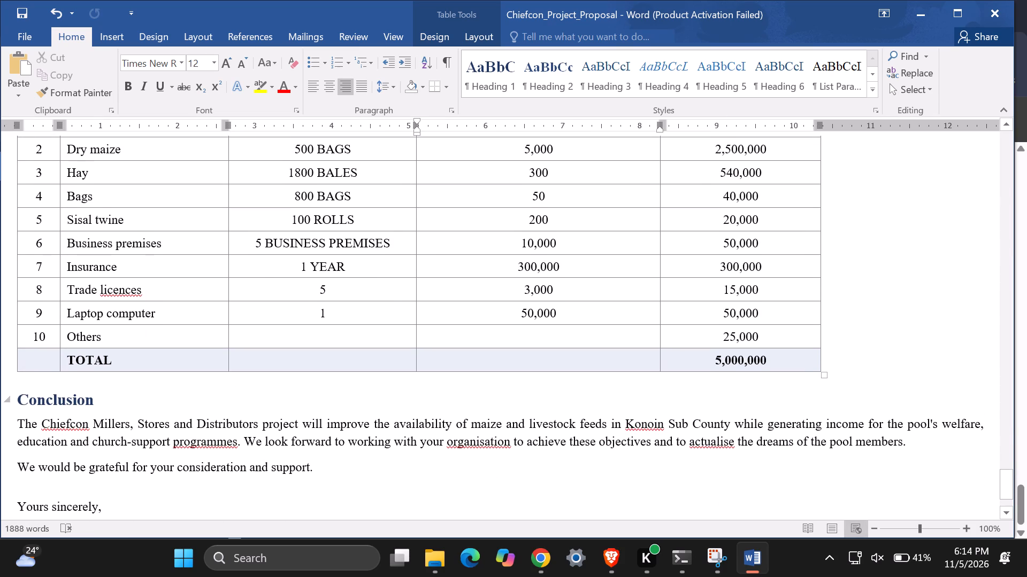
click(232, 351)
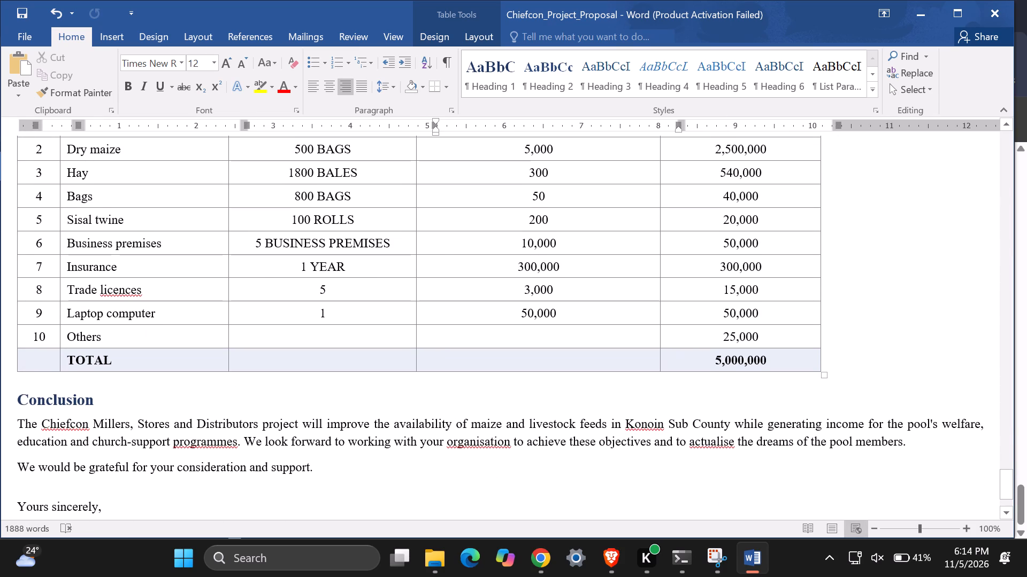
click(780, 301)
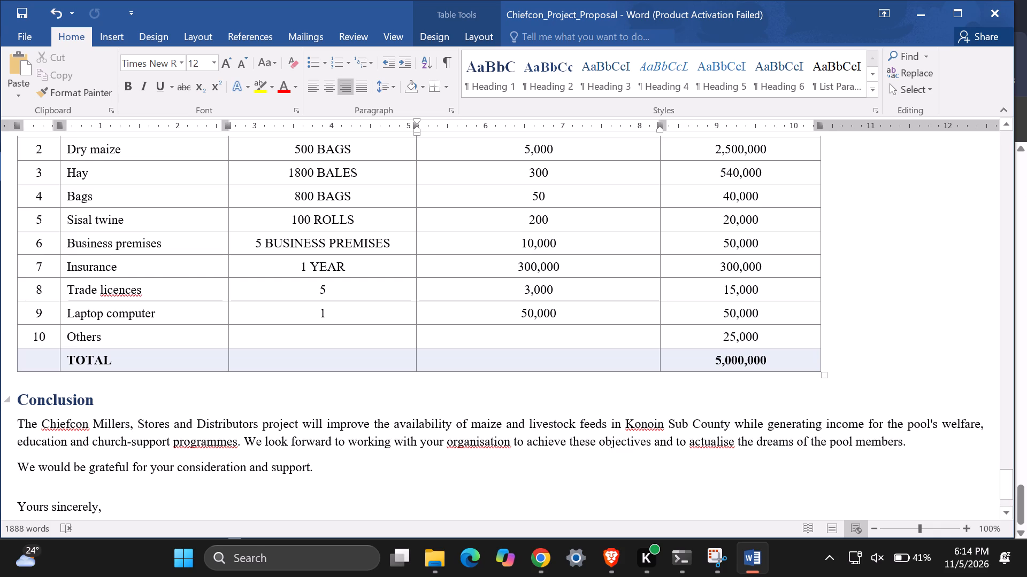
drag(821, 372, 651, 381)
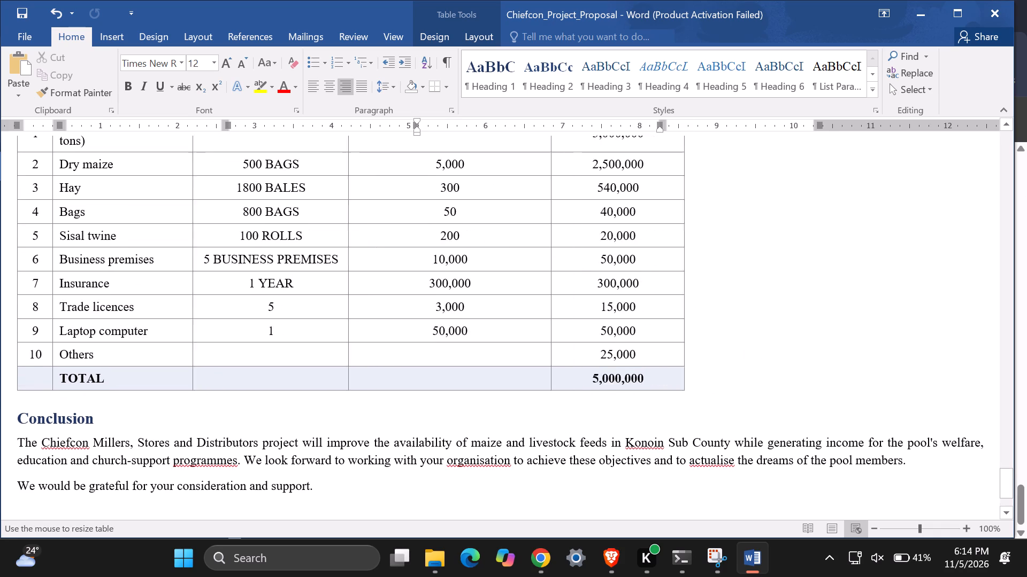
drag(651, 381, 543, 387)
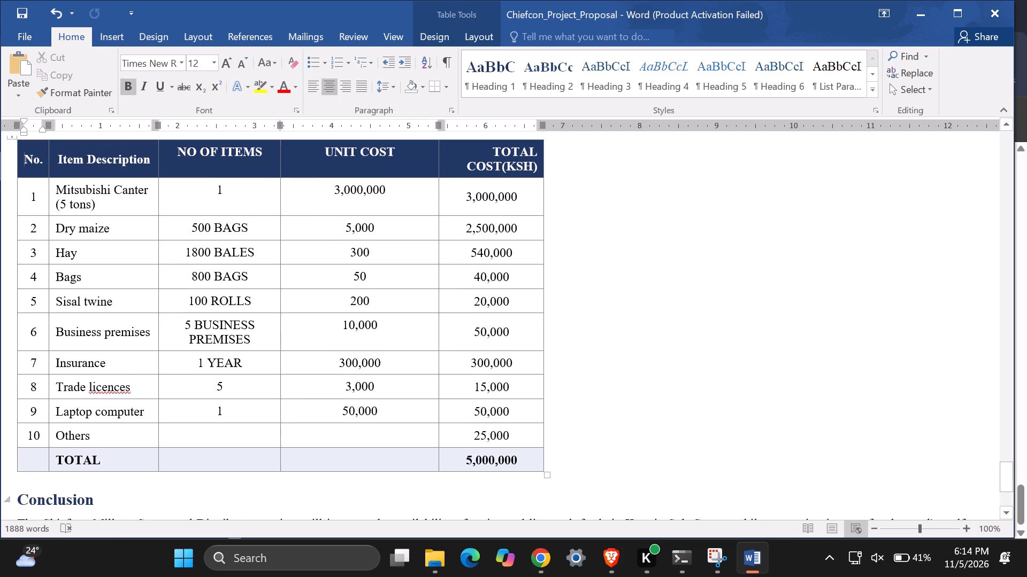
Return to Print Layout view and check how the resized 13. Proposed Budget table fits on the page.
click(834, 532)
scroll(747, 464, down, 2)
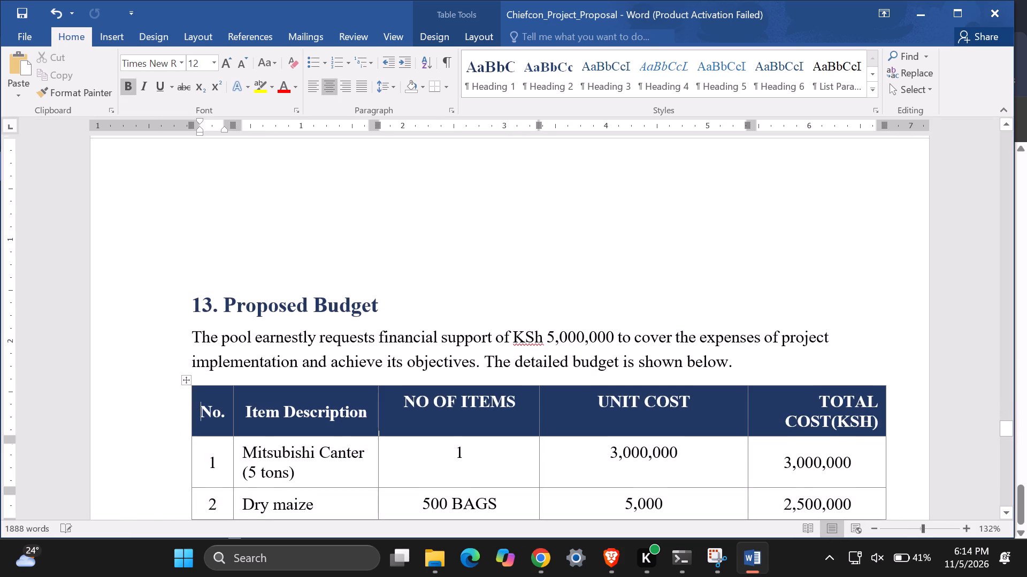
scroll(747, 464, down, 7)
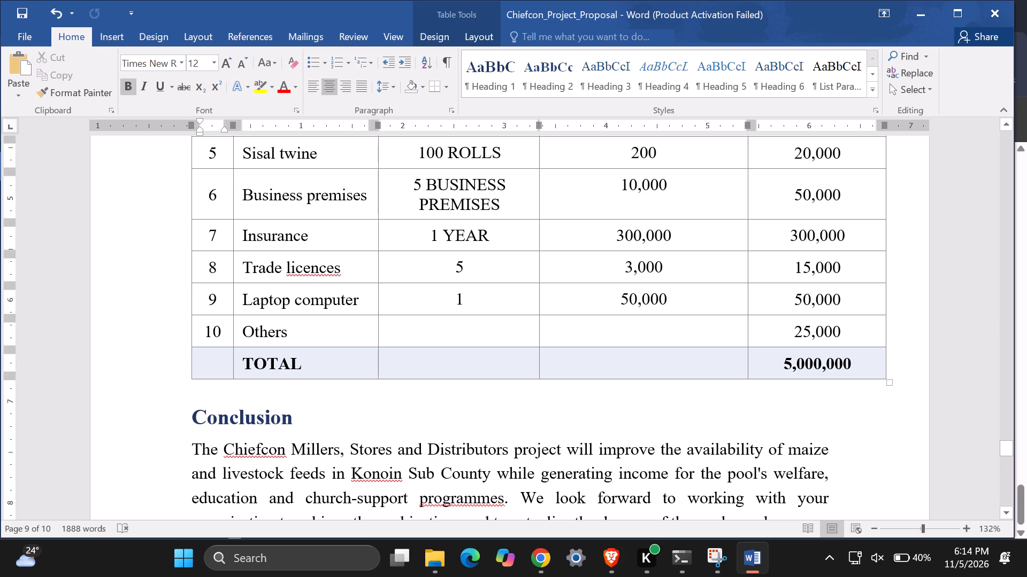
scroll(668, 418, down, 3)
scroll(668, 418, up, 5)
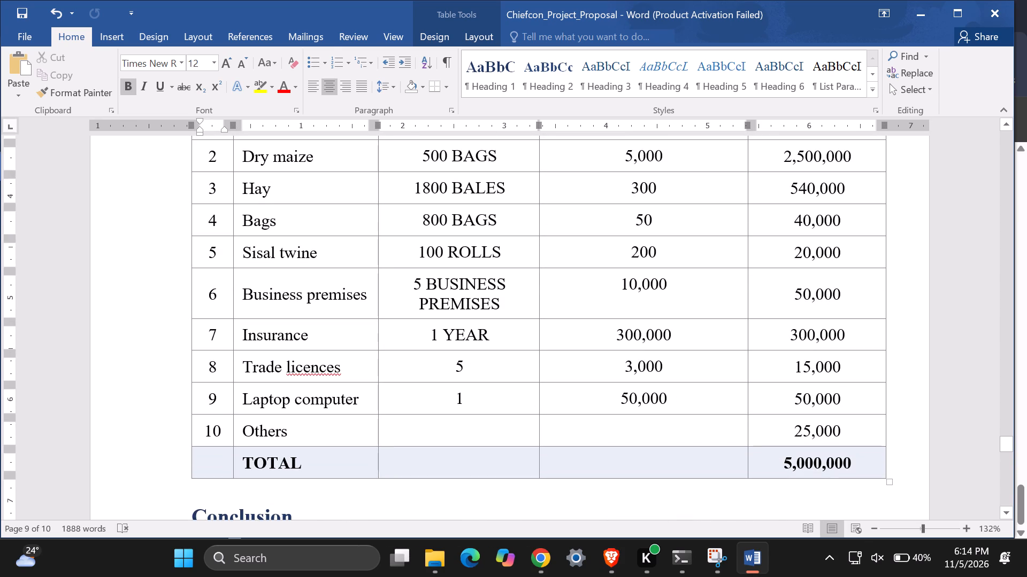
click(854, 533)
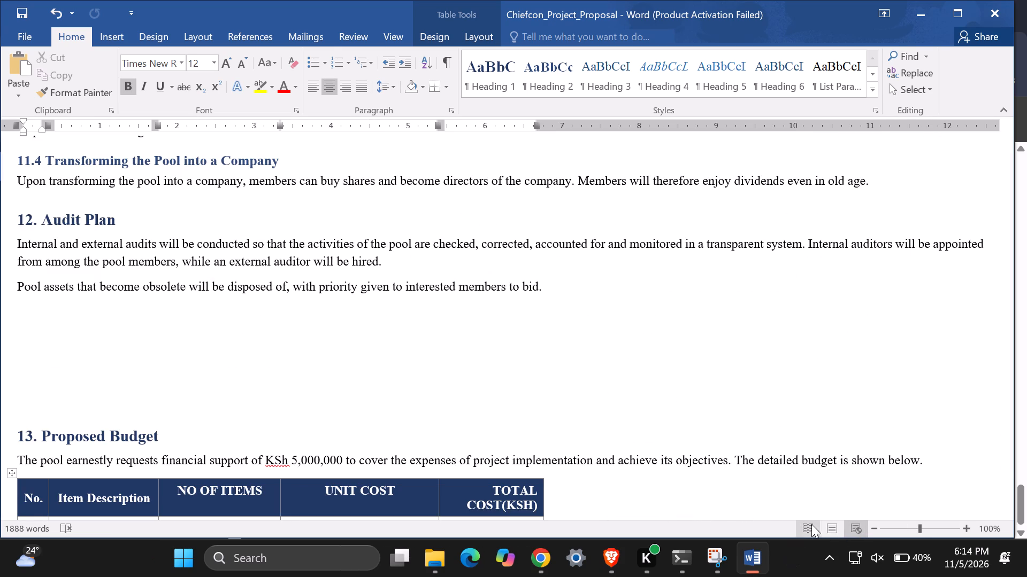
click(834, 524)
scroll(736, 430, down, 6)
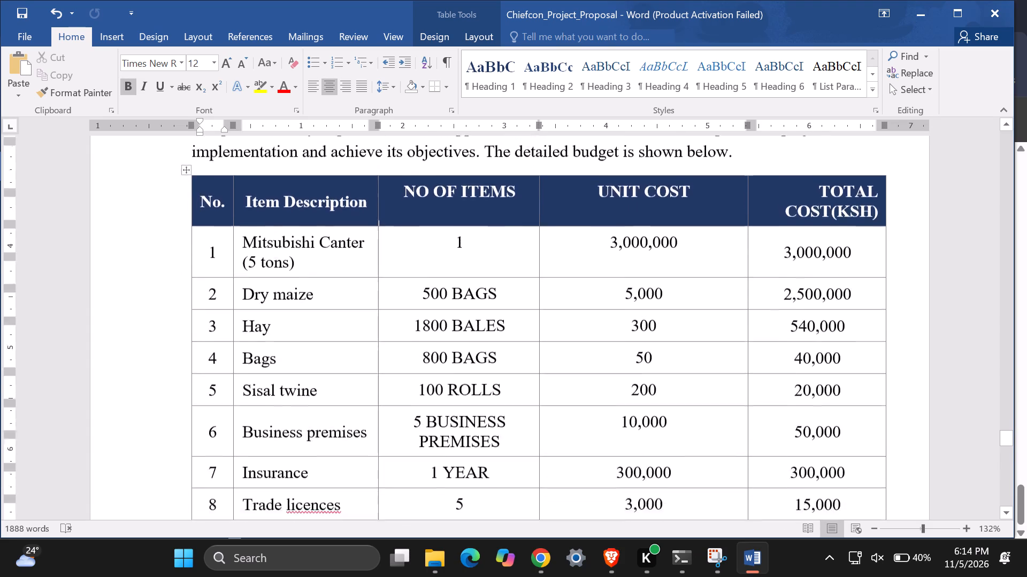
scroll(736, 430, down, 2)
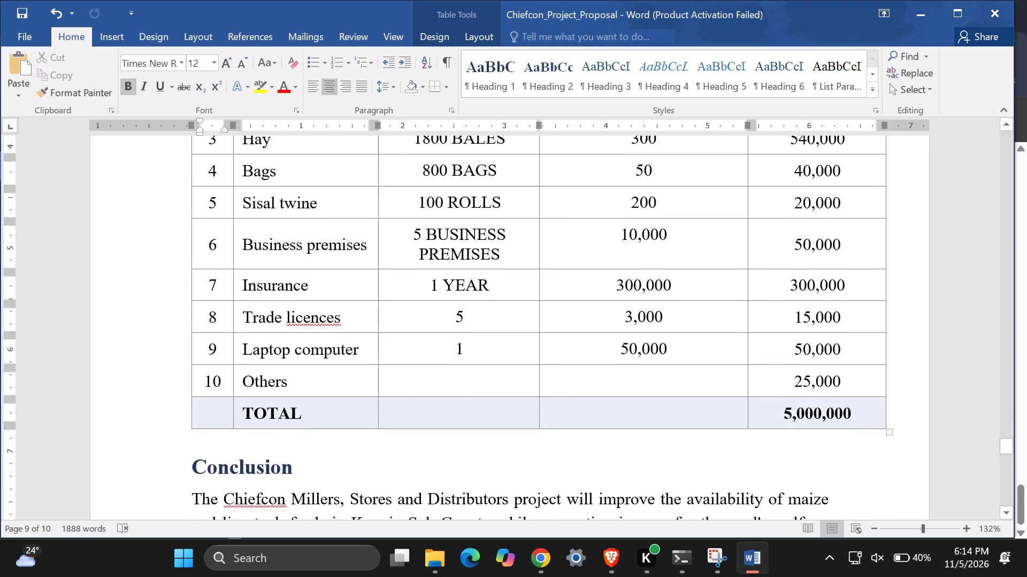
Examine how the Conclusion and the closing signature block fall across the page break below the budget table.
scroll(597, 370, up, 6)
scroll(595, 371, down, 13)
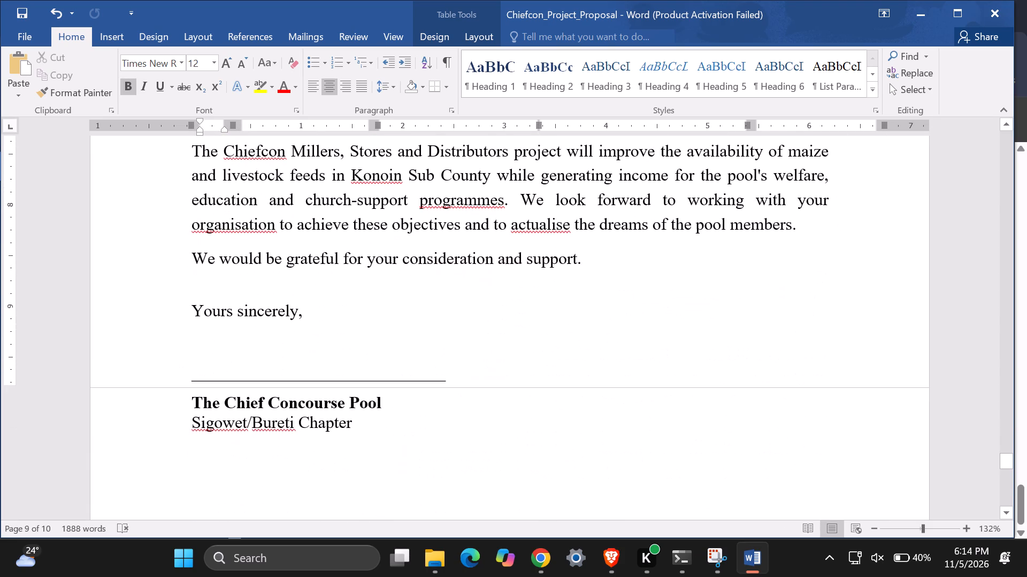
scroll(607, 353, down, 3)
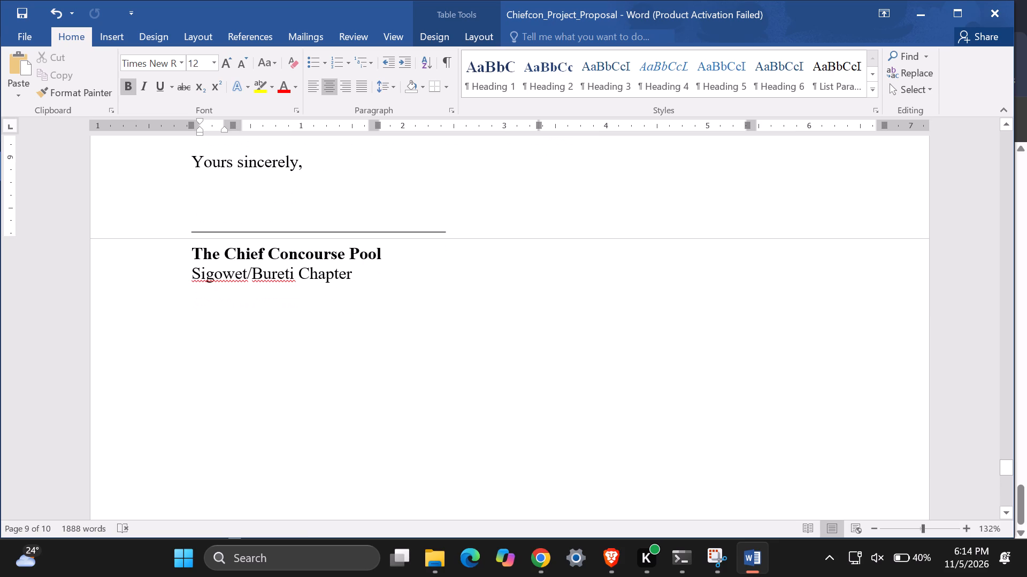
scroll(607, 353, up, 8)
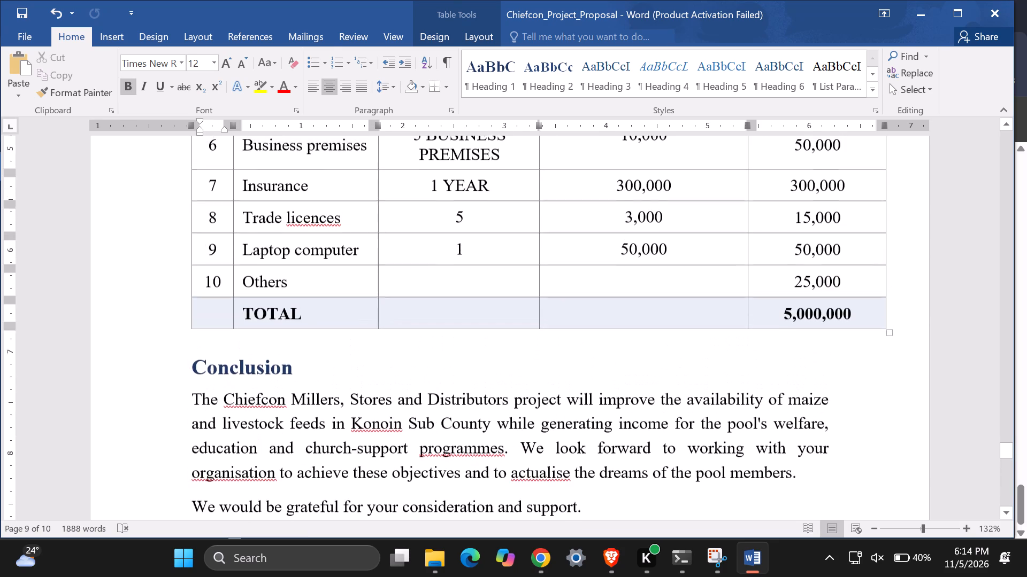
scroll(607, 353, down, 4)
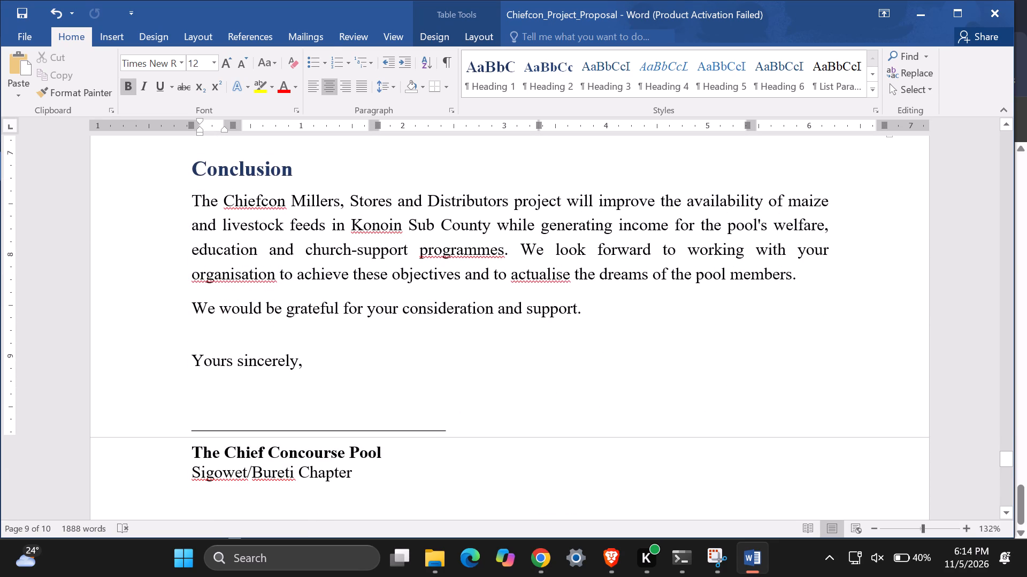
Set line spacing to 1.0 for the closing text from "We would be grateful" through "Sigowet/Bureti Chapter".
click(195, 399)
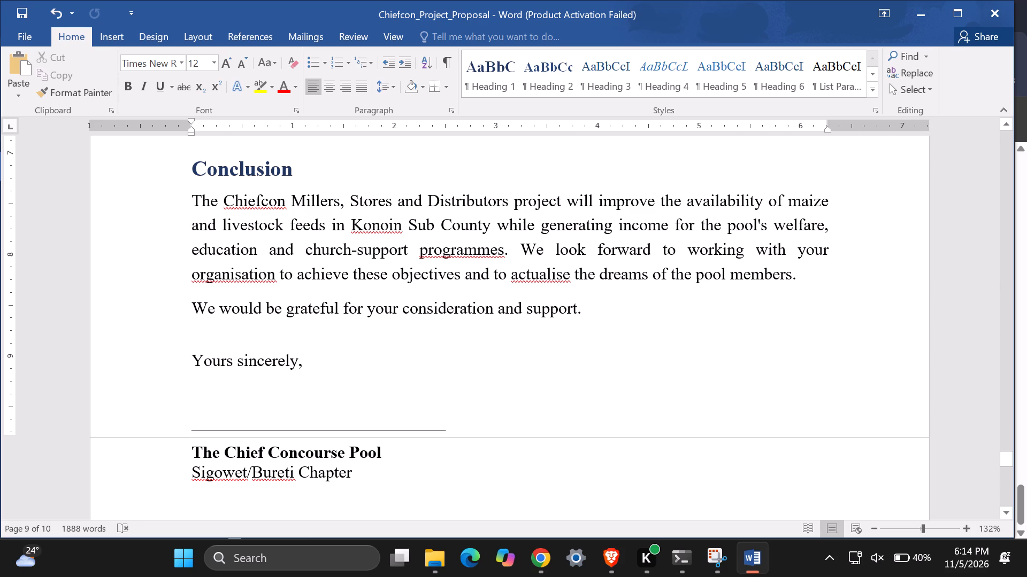
drag(185, 300, 239, 478)
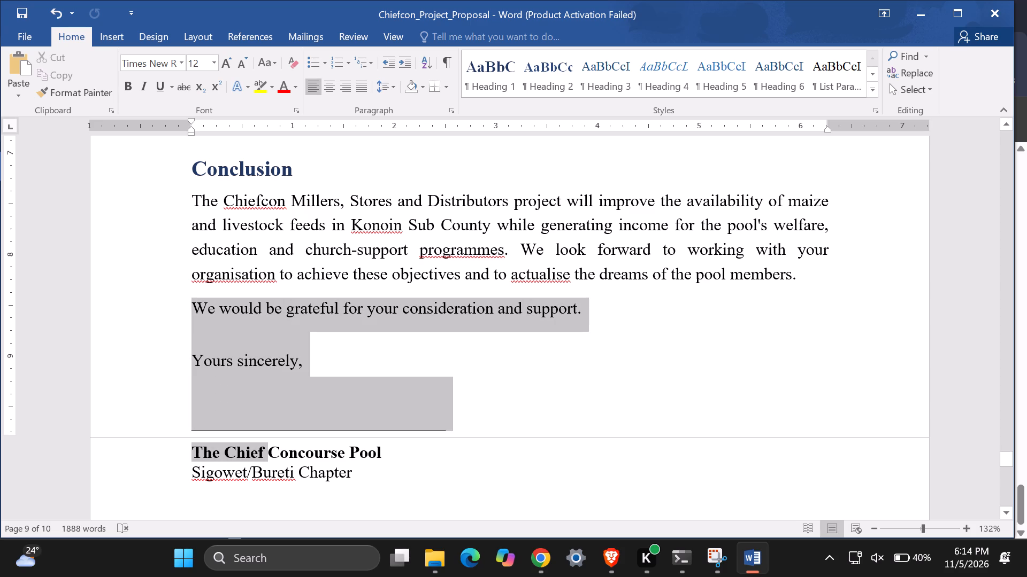
drag(239, 478, 341, 493)
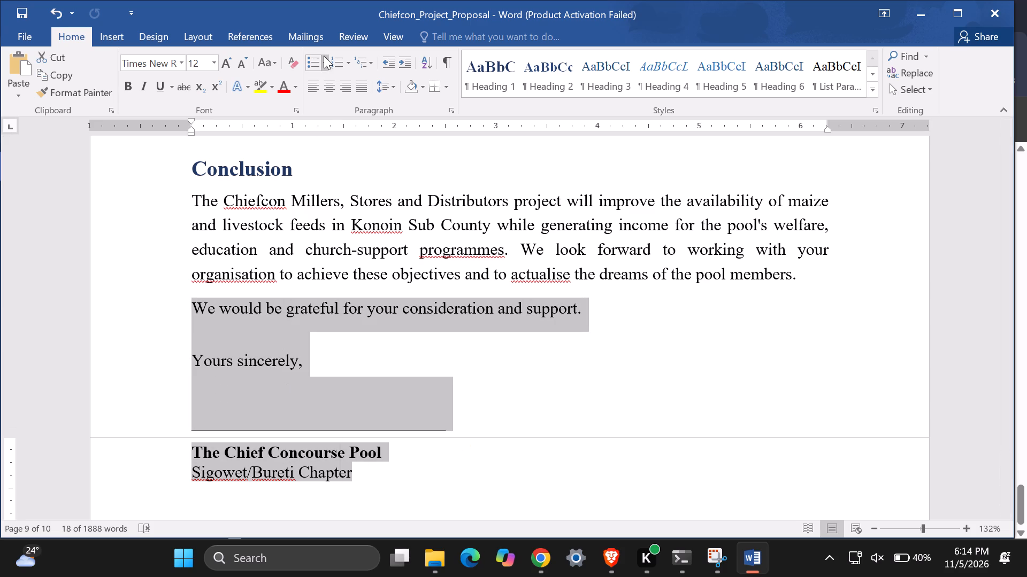
click(396, 93)
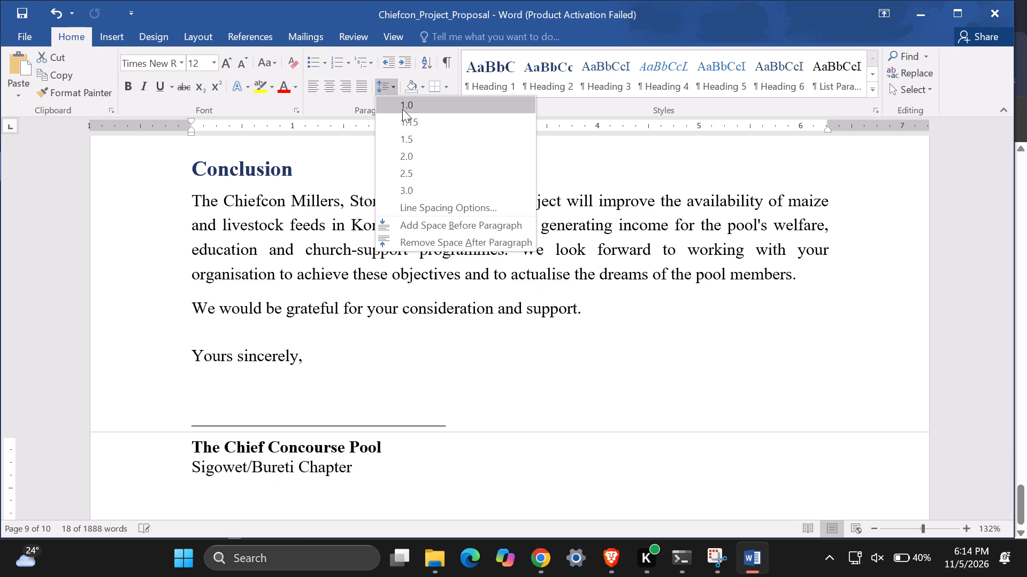
click(402, 109)
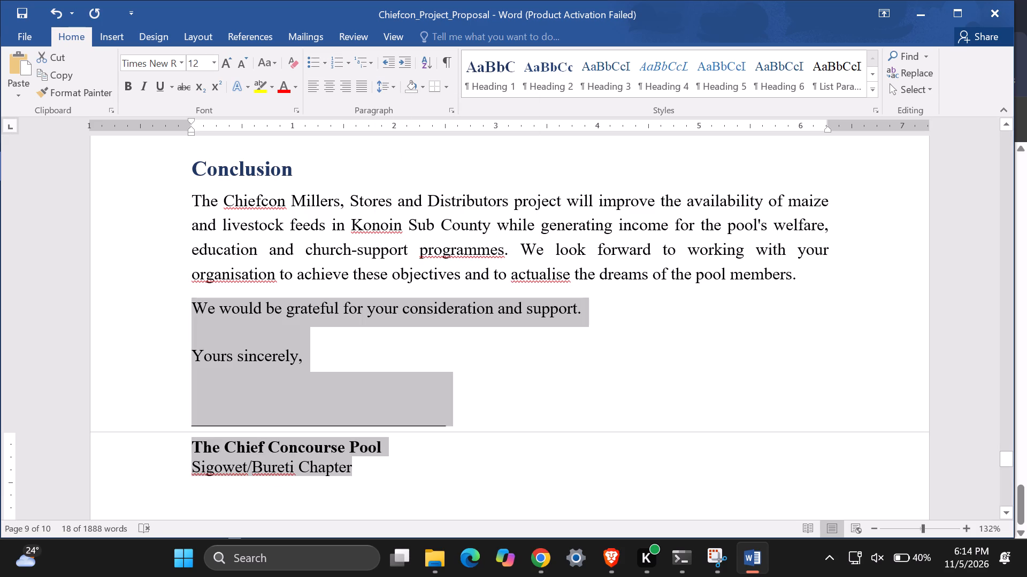
click(464, 355)
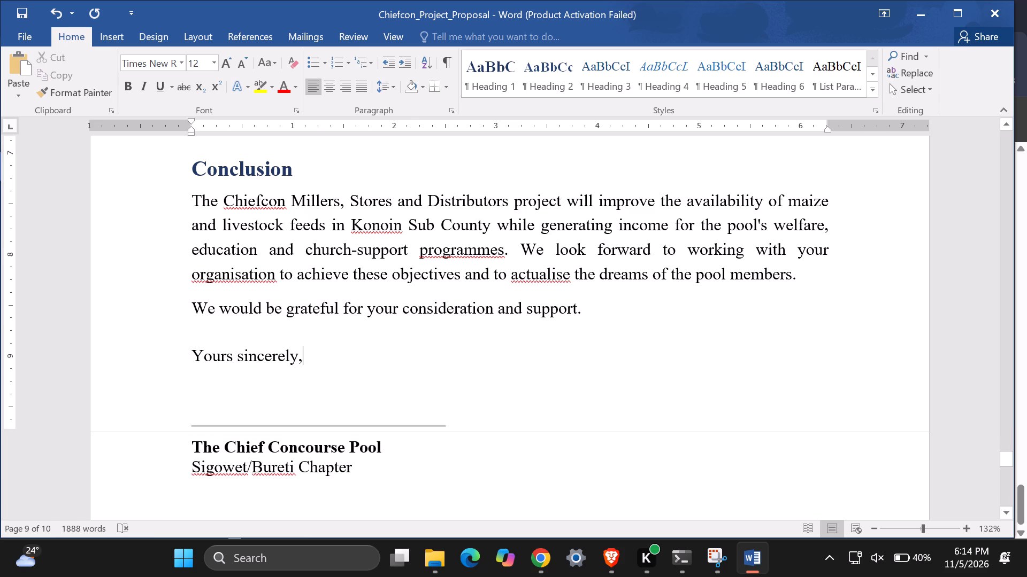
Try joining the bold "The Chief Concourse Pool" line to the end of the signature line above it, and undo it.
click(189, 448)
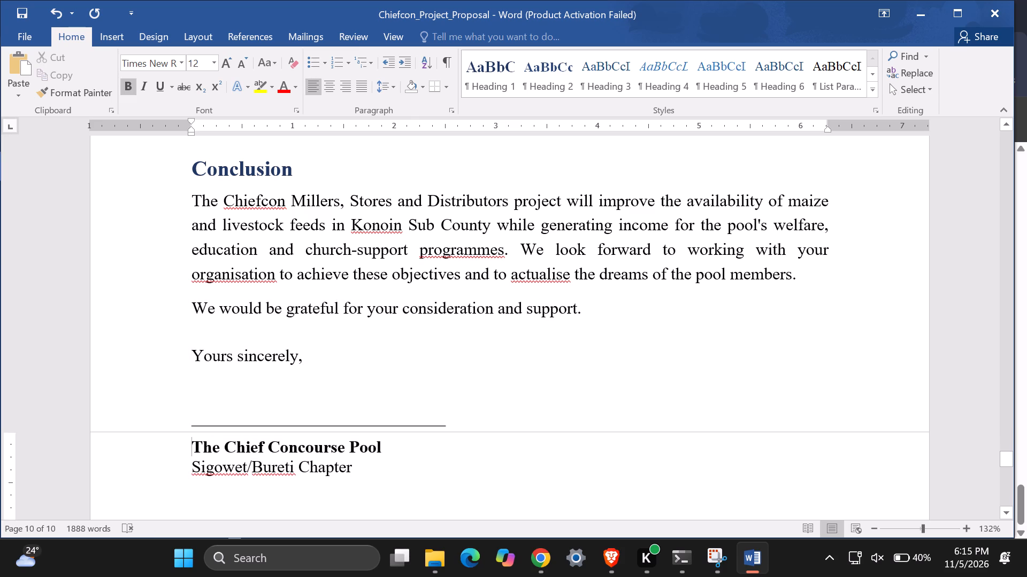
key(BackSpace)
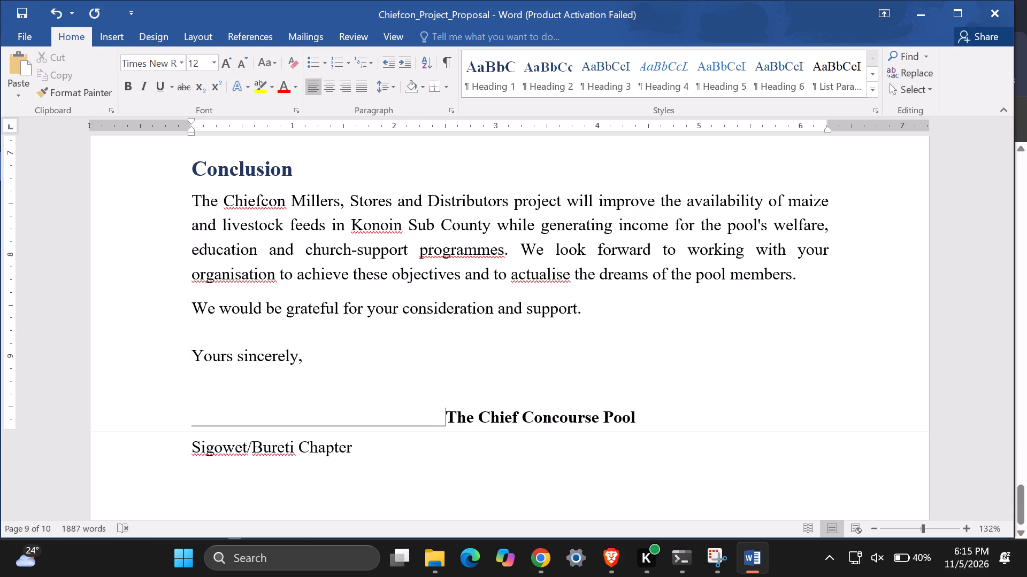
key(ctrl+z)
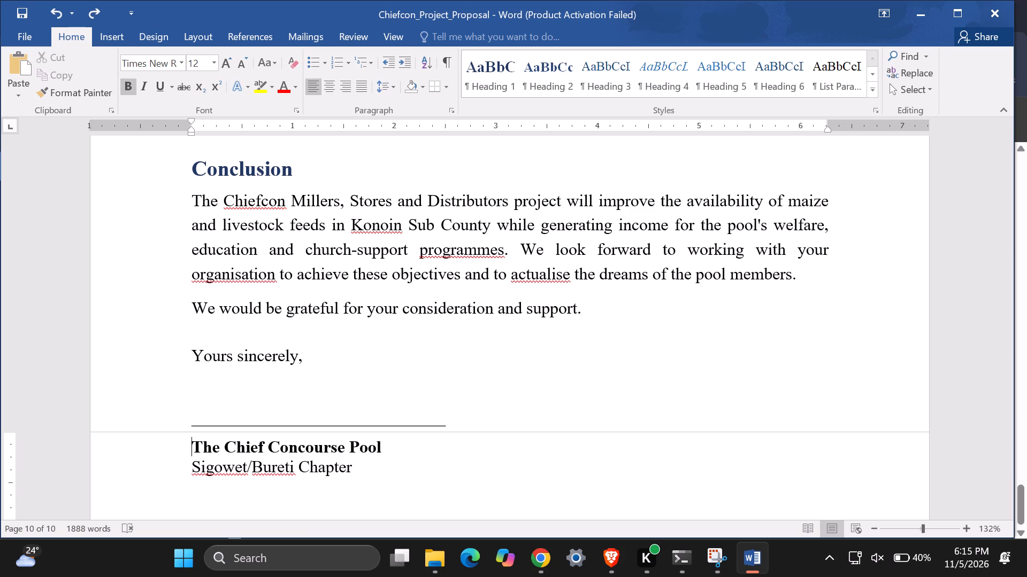
Move the signature line up directly after "Yours sincerely," and save the document.
click(185, 423)
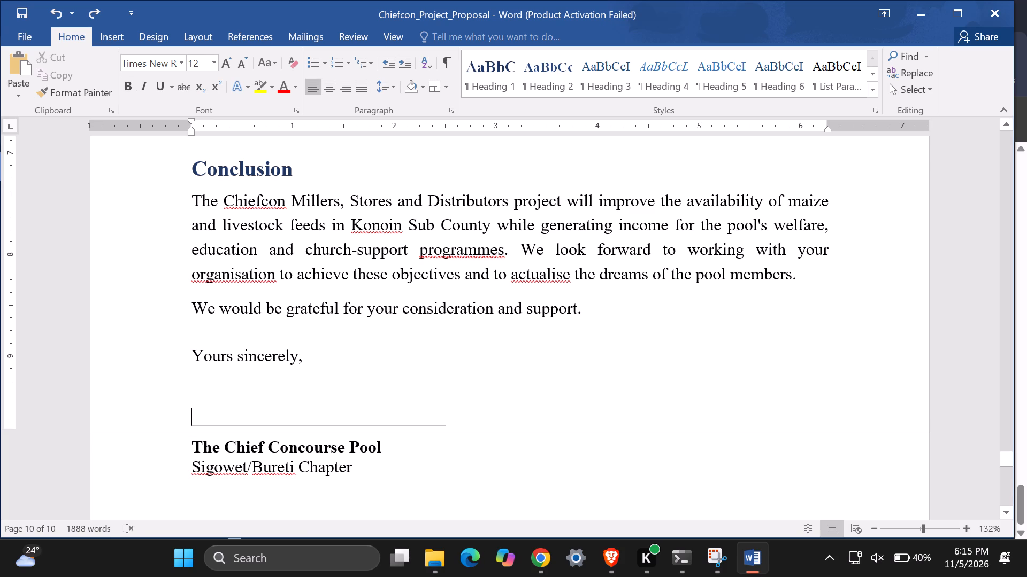
key(BackSpace)
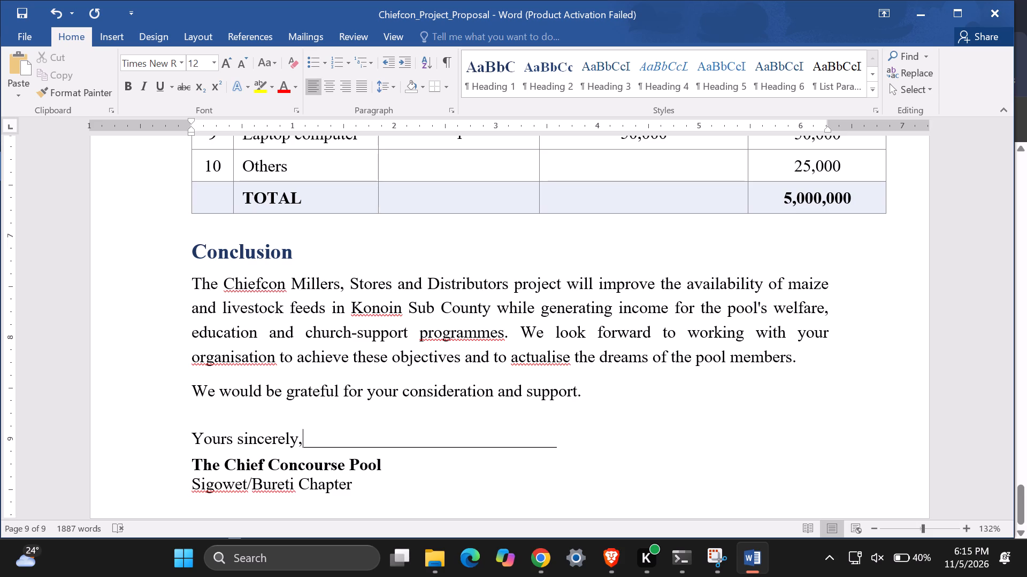
key(ctrl+s)
Start saving a copy of the proposal as a Word Document, choosing the PROJECTS folder on New Volume (D:).
scroll(262, 244, down, 5)
scroll(262, 244, up, 3)
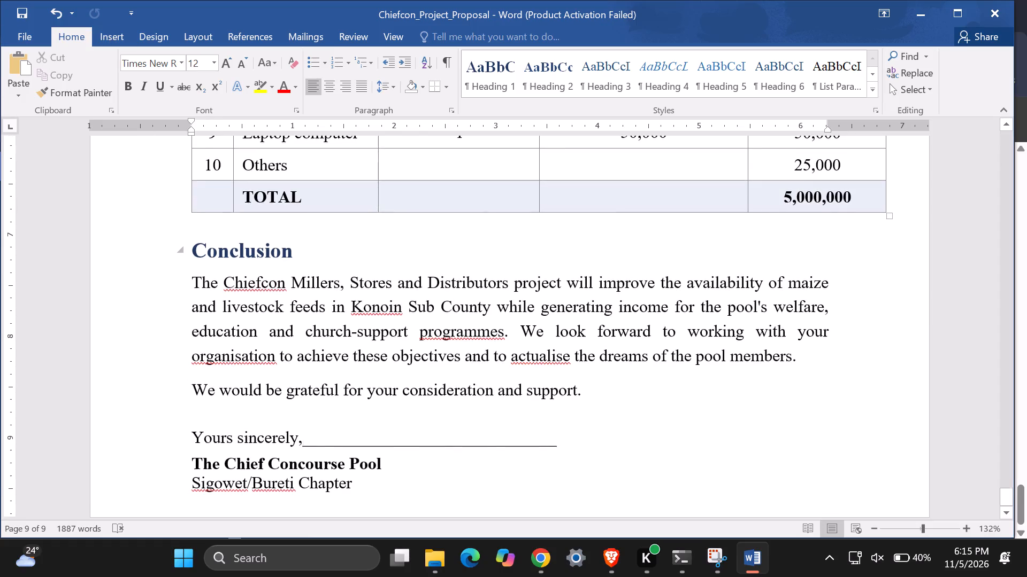
scroll(262, 244, up, 6)
scroll(262, 245, down, 5)
click(17, 36)
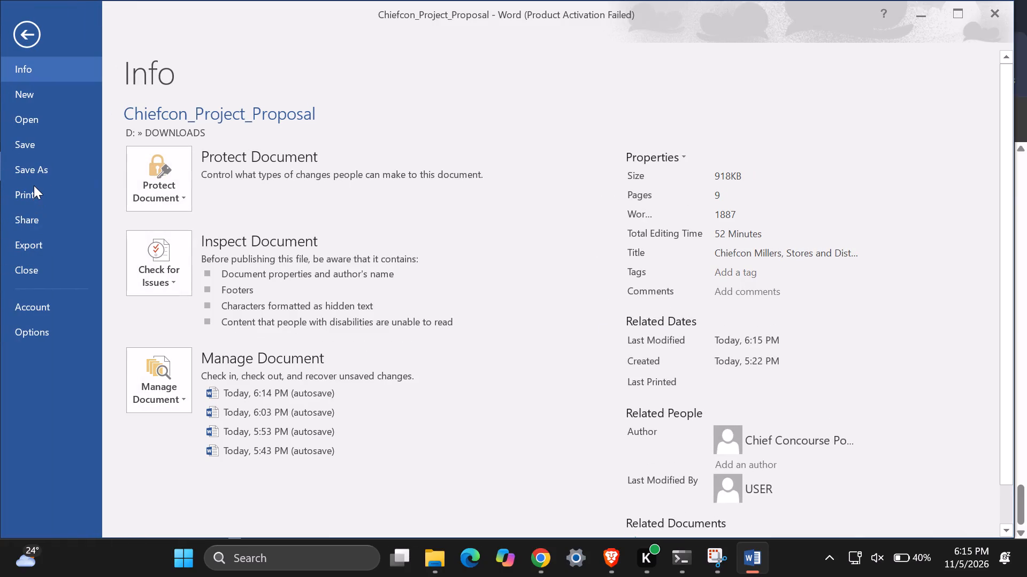
click(37, 180)
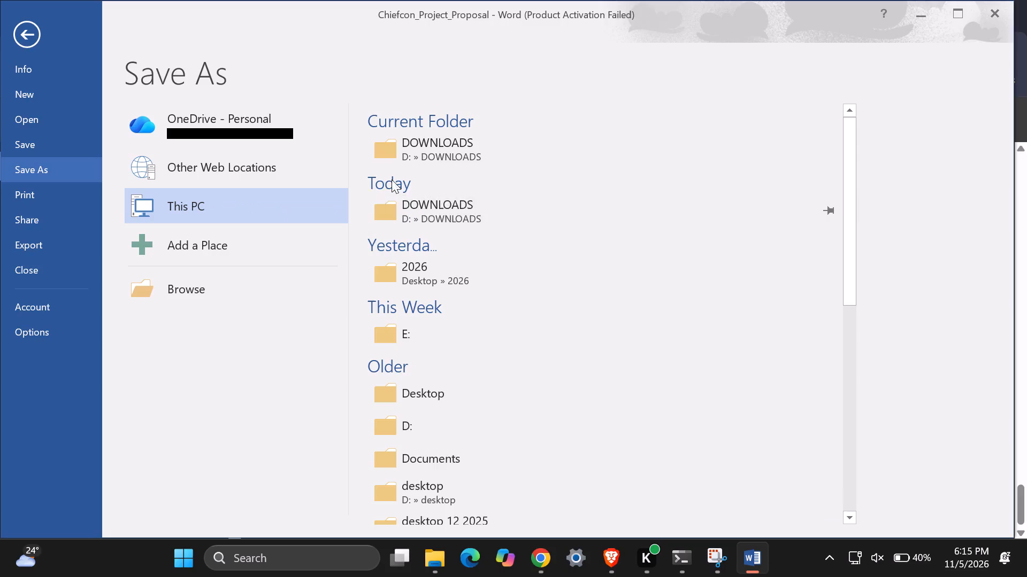
click(221, 211)
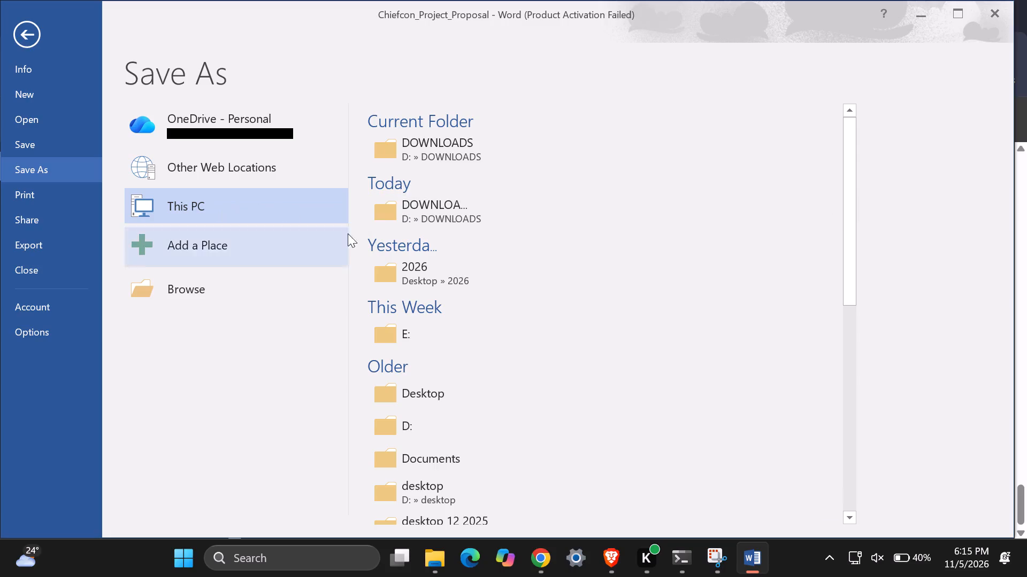
click(426, 396)
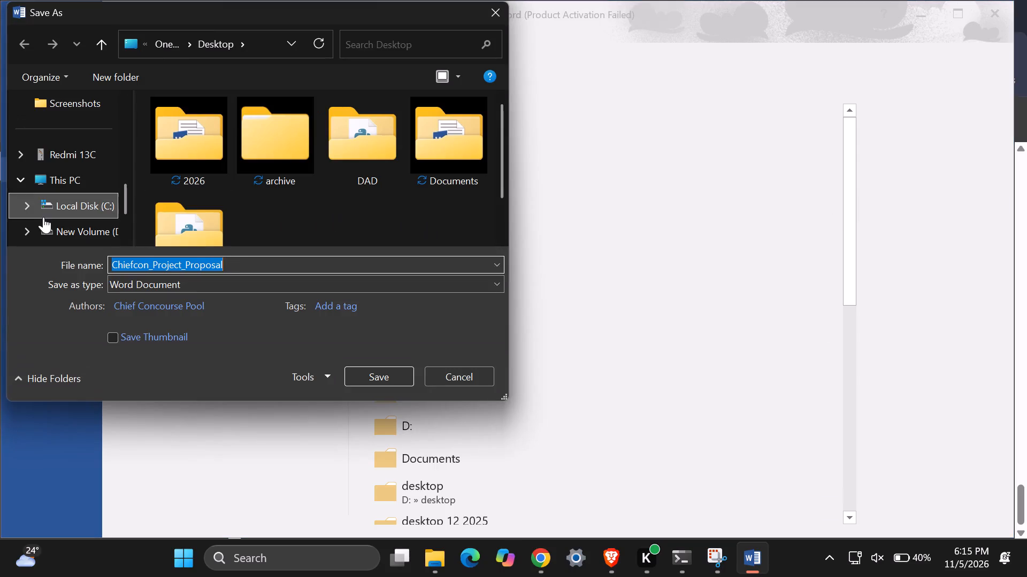
double_click(82, 230)
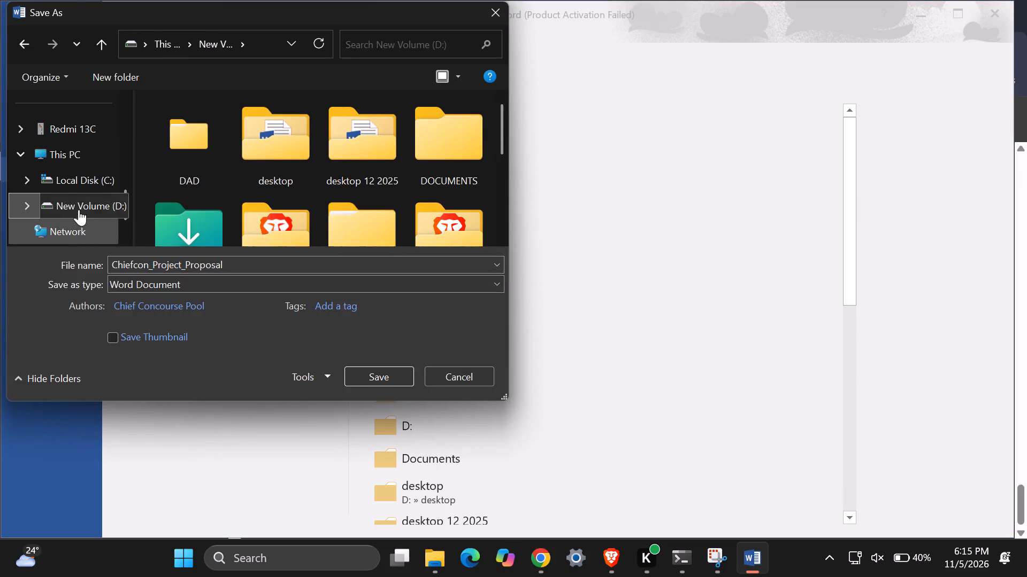
click(79, 209)
scroll(217, 199, down, 4)
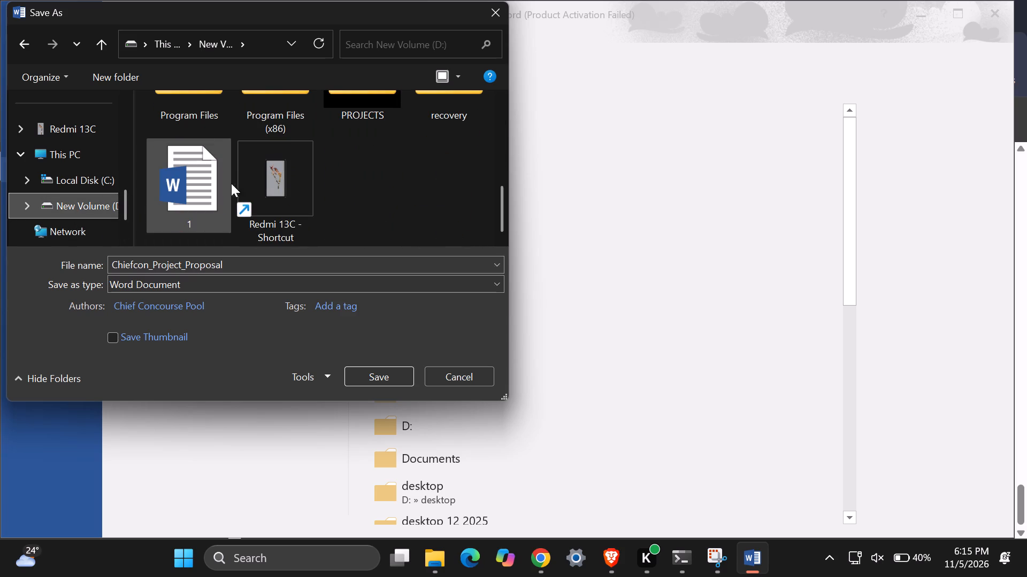
click(334, 118)
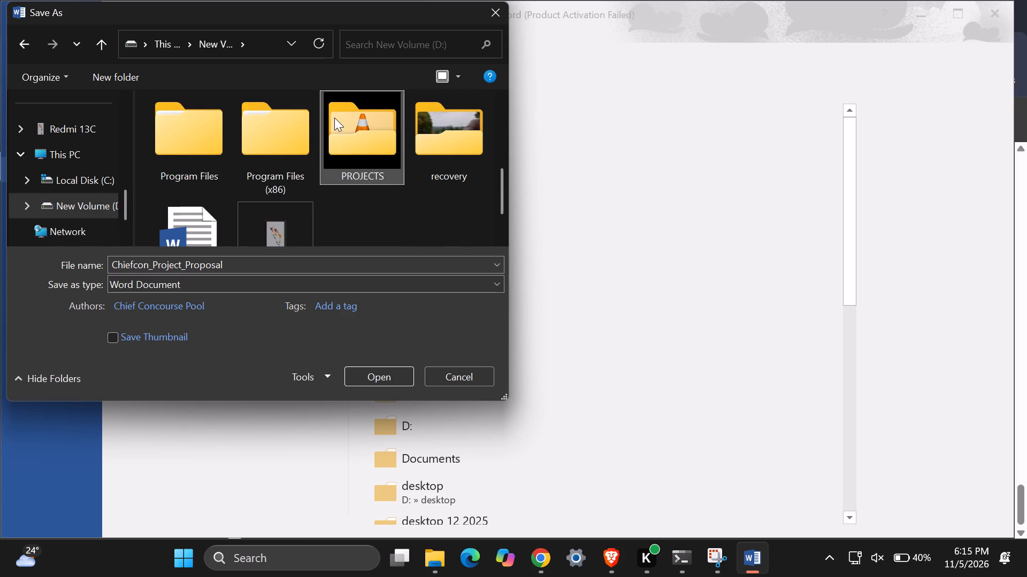
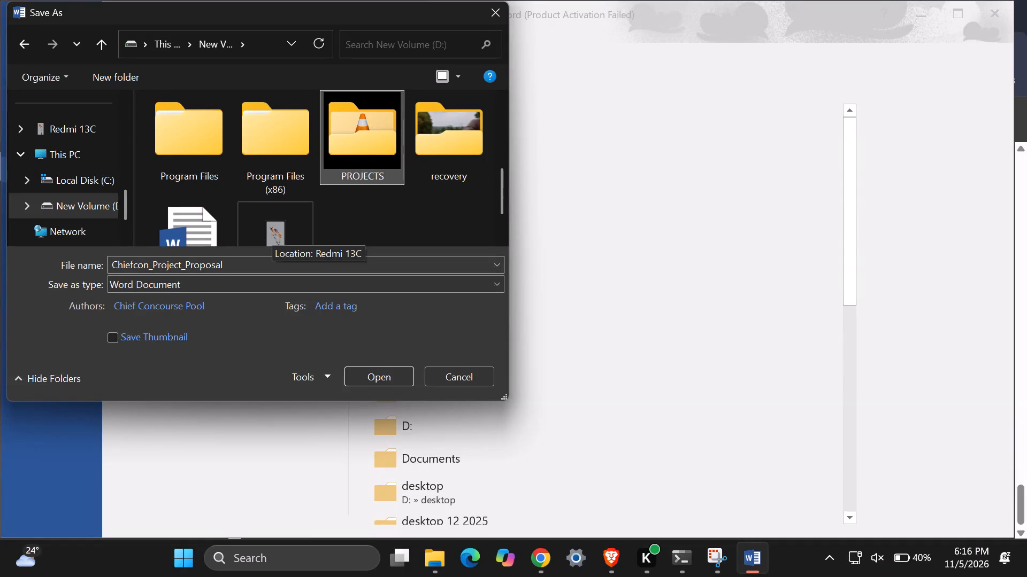
Name the proposal copy with the person's first name and surname in capitals, and save it to the PROJECTS folder on New Volume (D:).
scroll(233, 229, down, 3)
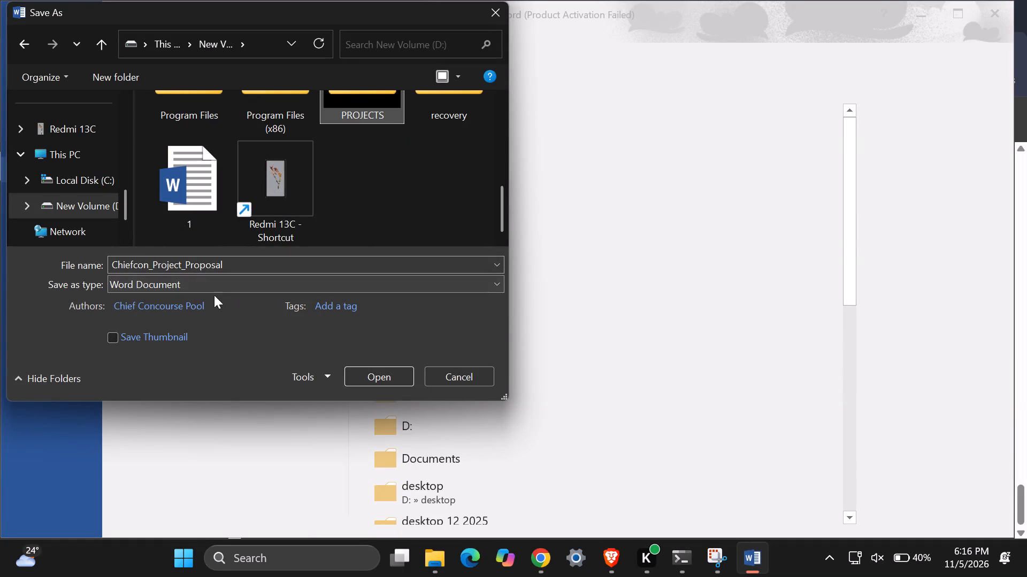
click(276, 257)
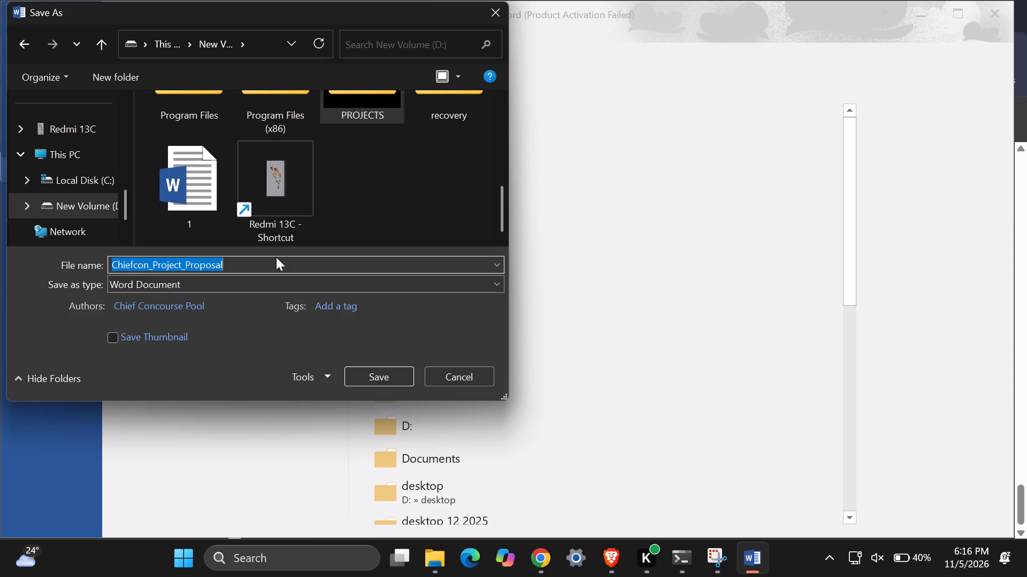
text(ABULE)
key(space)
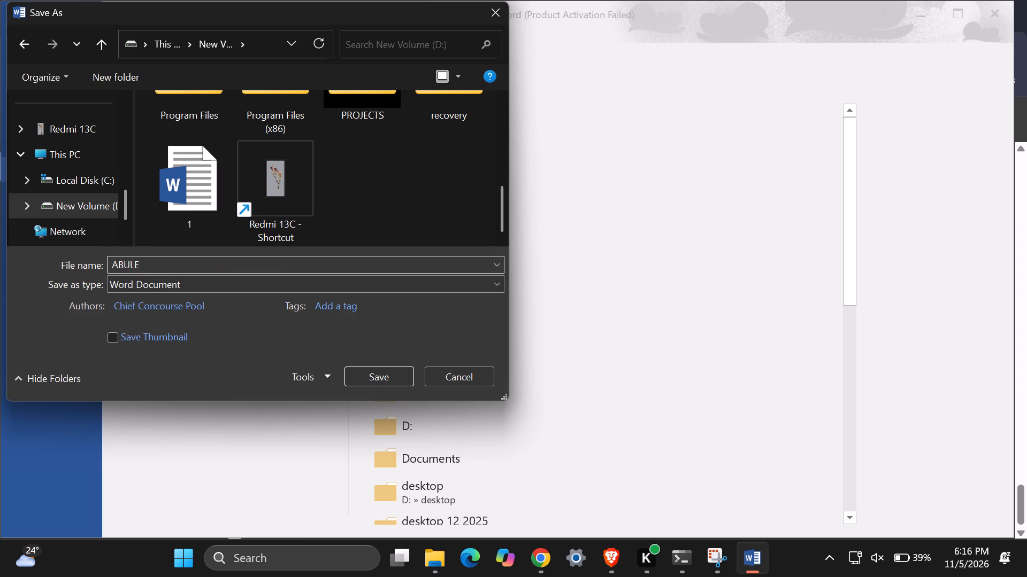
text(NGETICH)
click(78, 205)
click(63, 209)
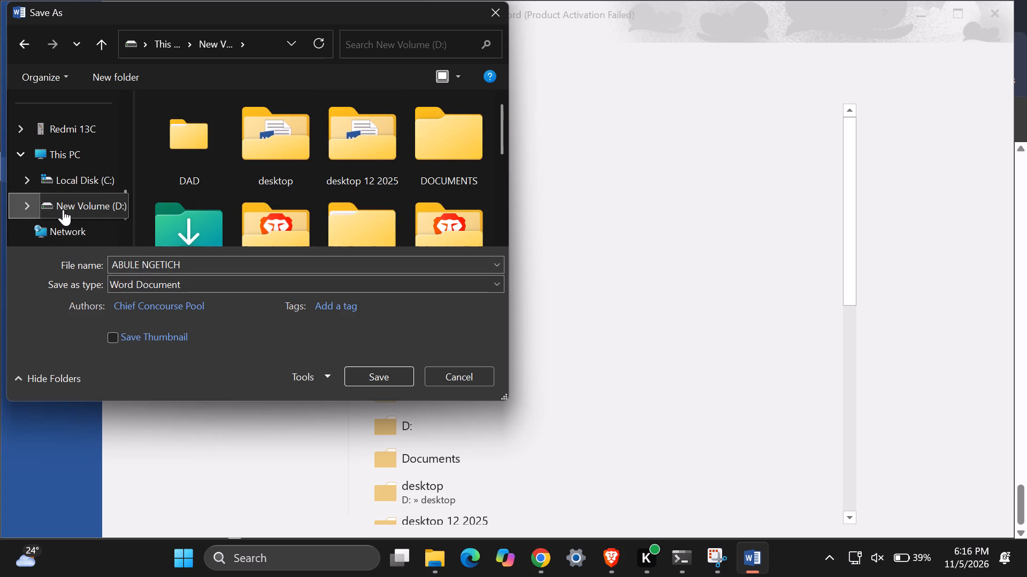
scroll(261, 178, up, 2)
scroll(261, 178, down, 3)
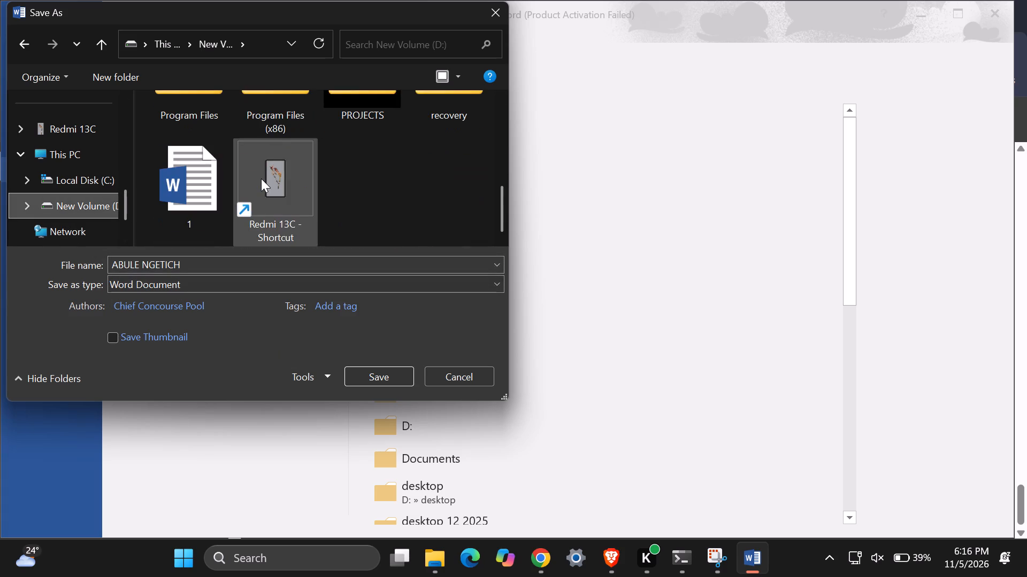
scroll(261, 178, up, 1)
click(331, 158)
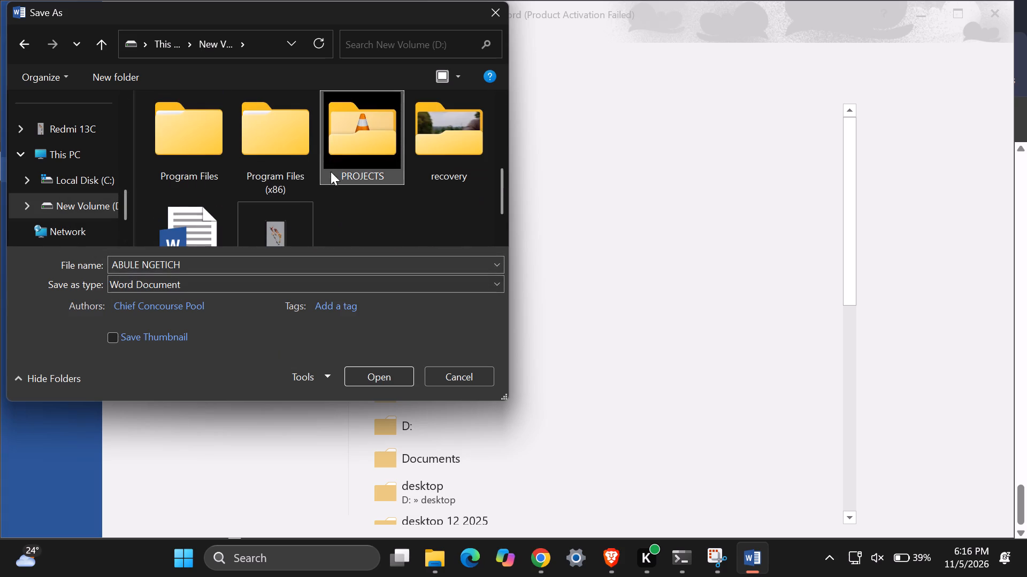
click(367, 371)
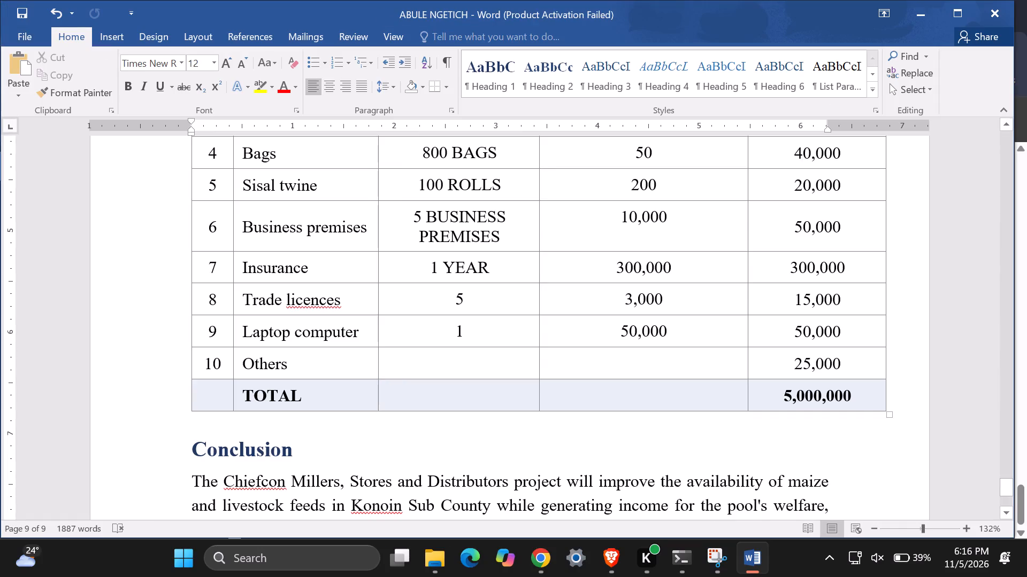
Bring up the Desktop folder window in File Explorer, and minimise it and the Word document to get to Chrome.
click(442, 556)
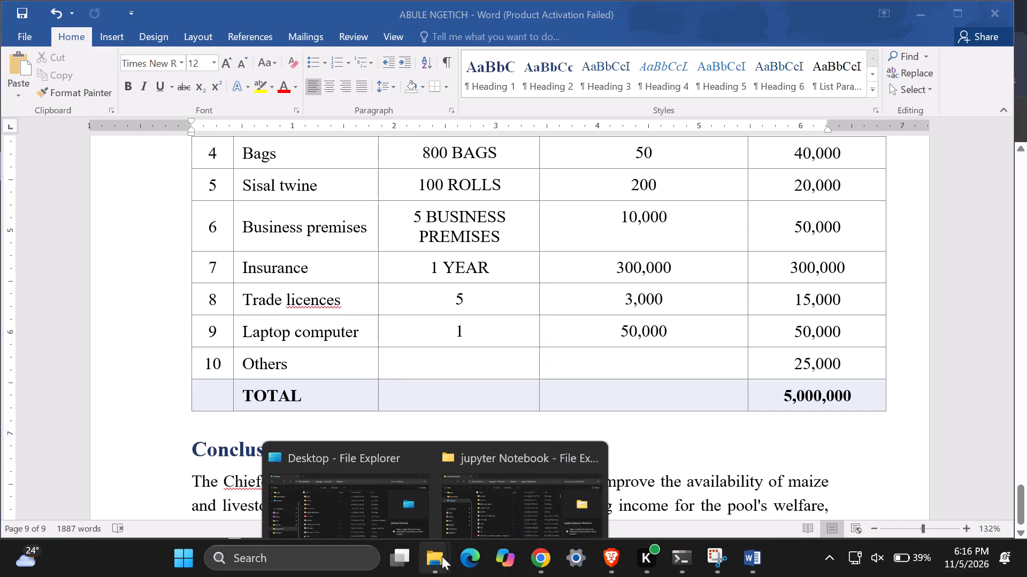
click(352, 503)
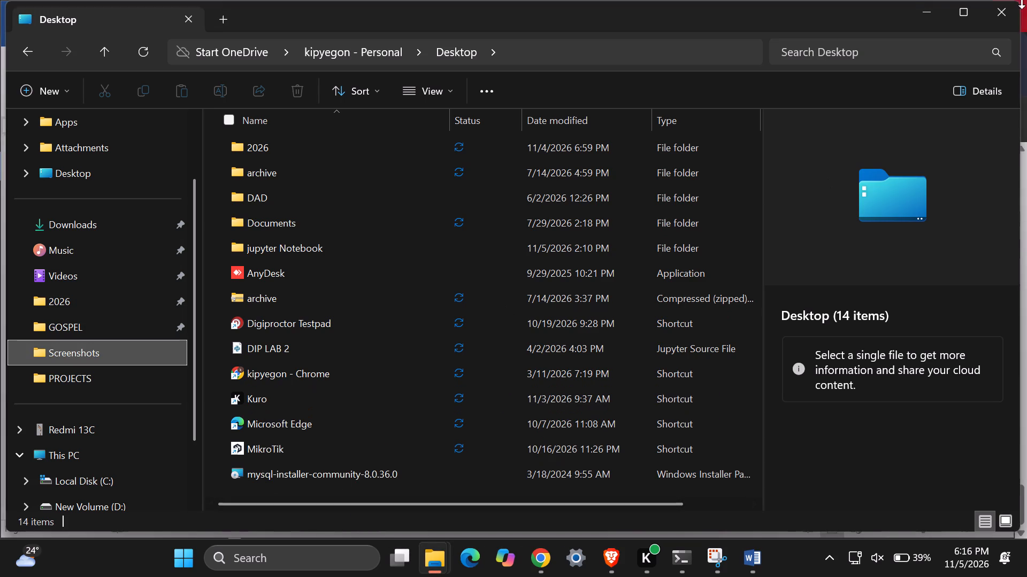
click(916, 11)
click(916, 11)
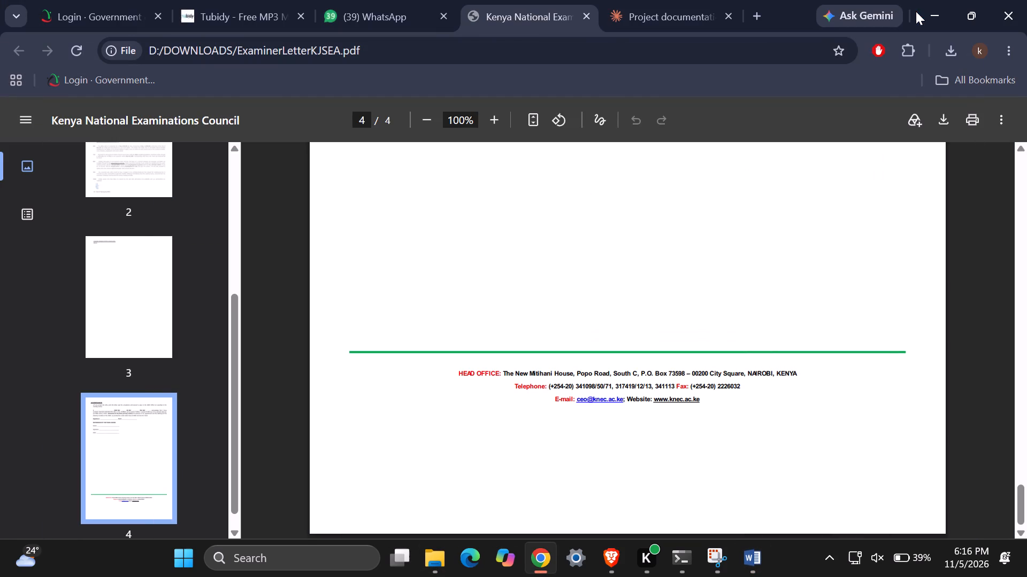